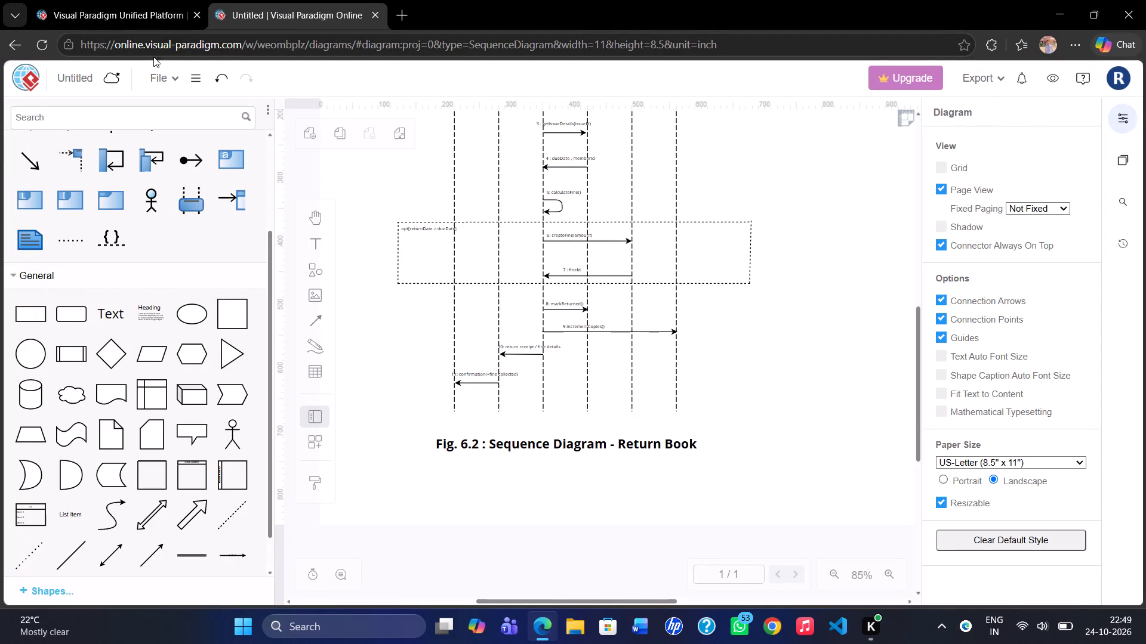
Create a new blank Activity Diagram.
left_click(172, 80)
left_click(189, 101)
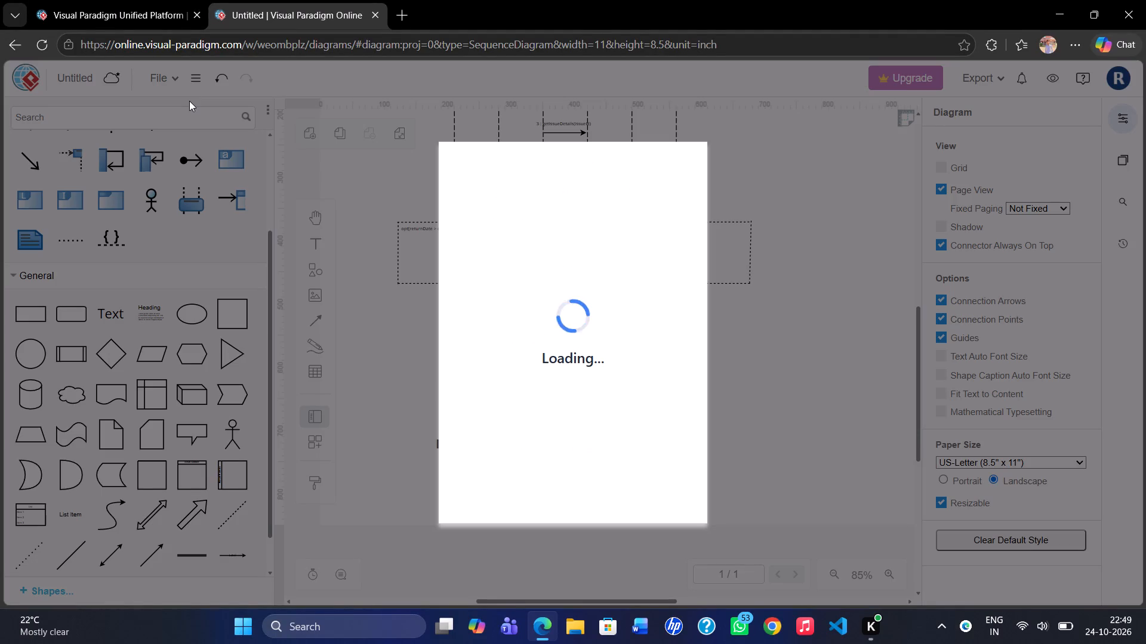
key("BackSpace")
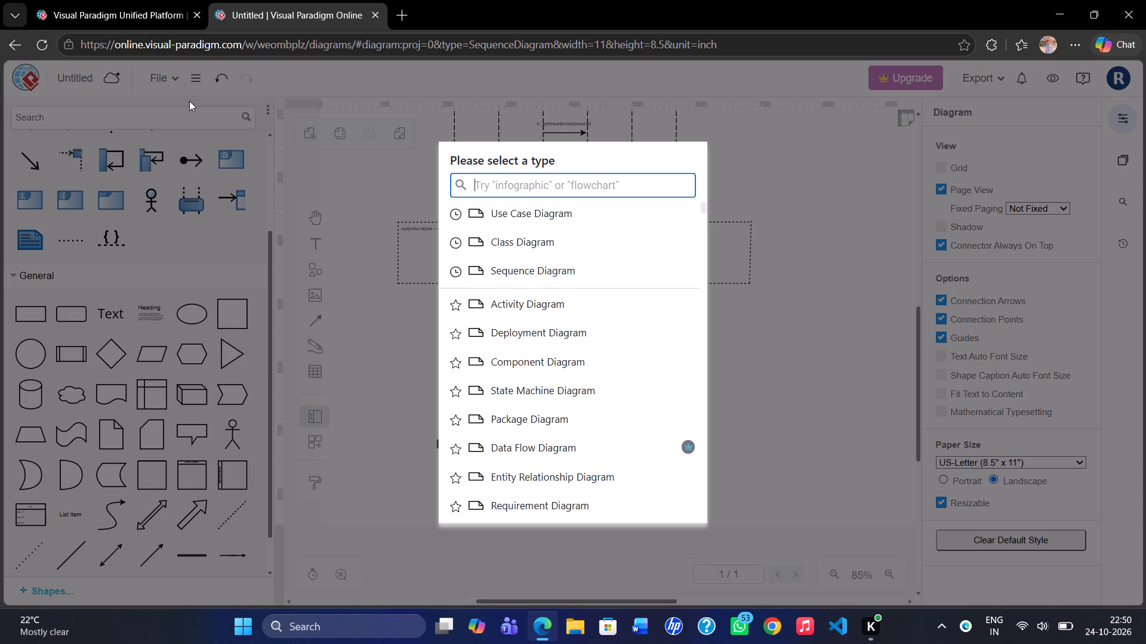
left_click(526, 302)
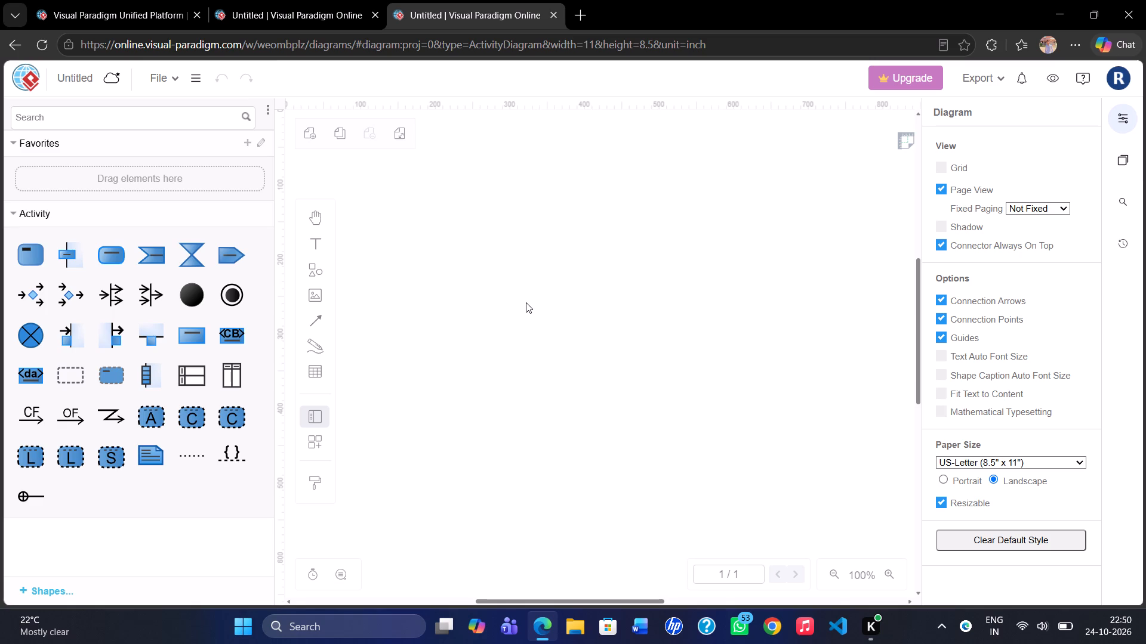
Place an initial node near the top centre of the blank page.
left_click_drag(189, 295, 571, 217)
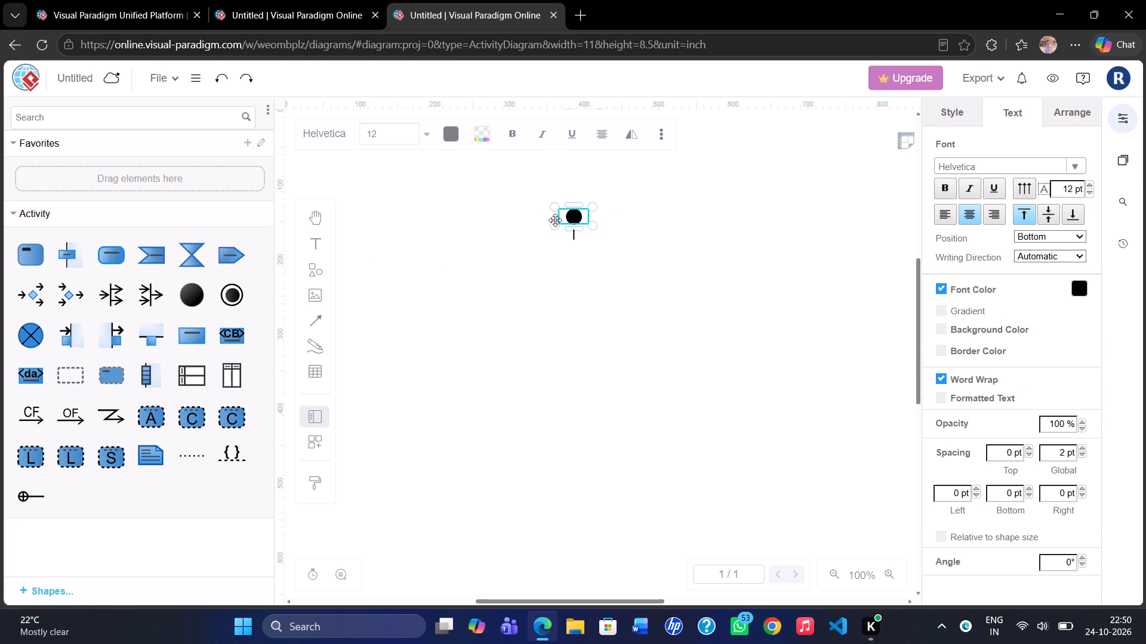
Add an action just below the initial node, widen it on both sides and centre it under the node.
left_click_drag(110, 263, 545, 264)
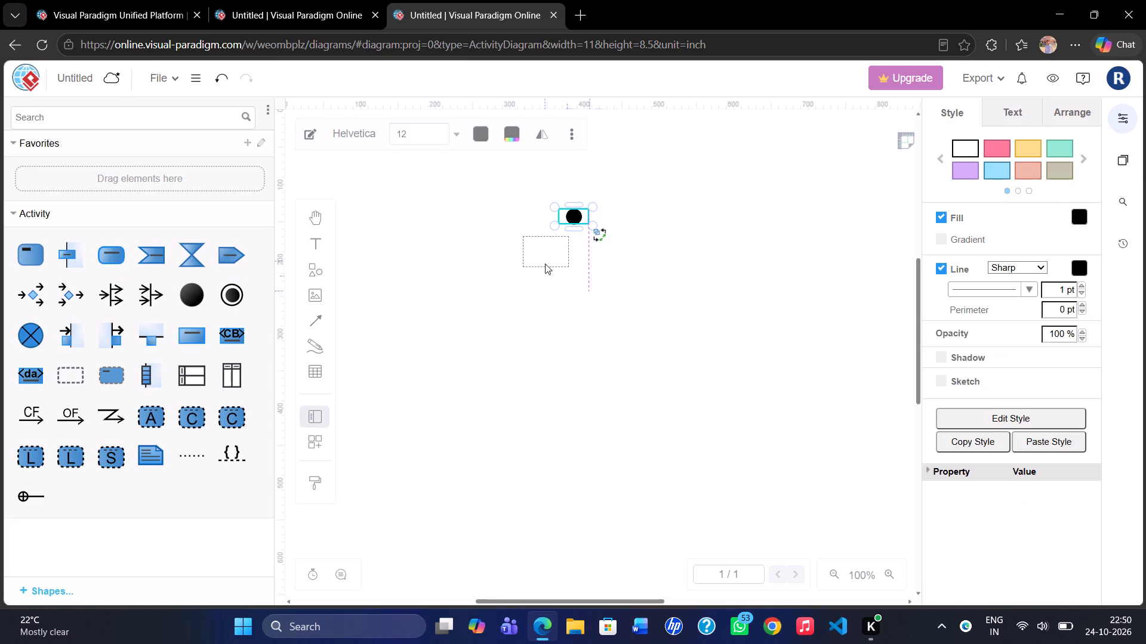
left_click_drag(545, 264, 572, 270)
left_click_drag(572, 270, 570, 270)
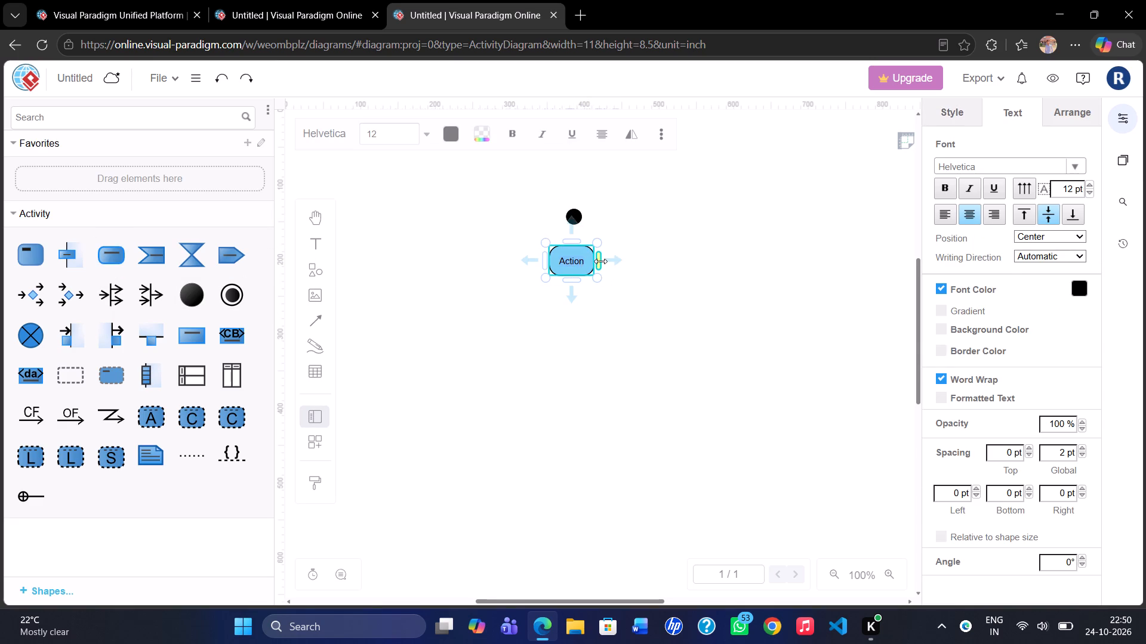
left_click_drag(600, 261, 657, 259)
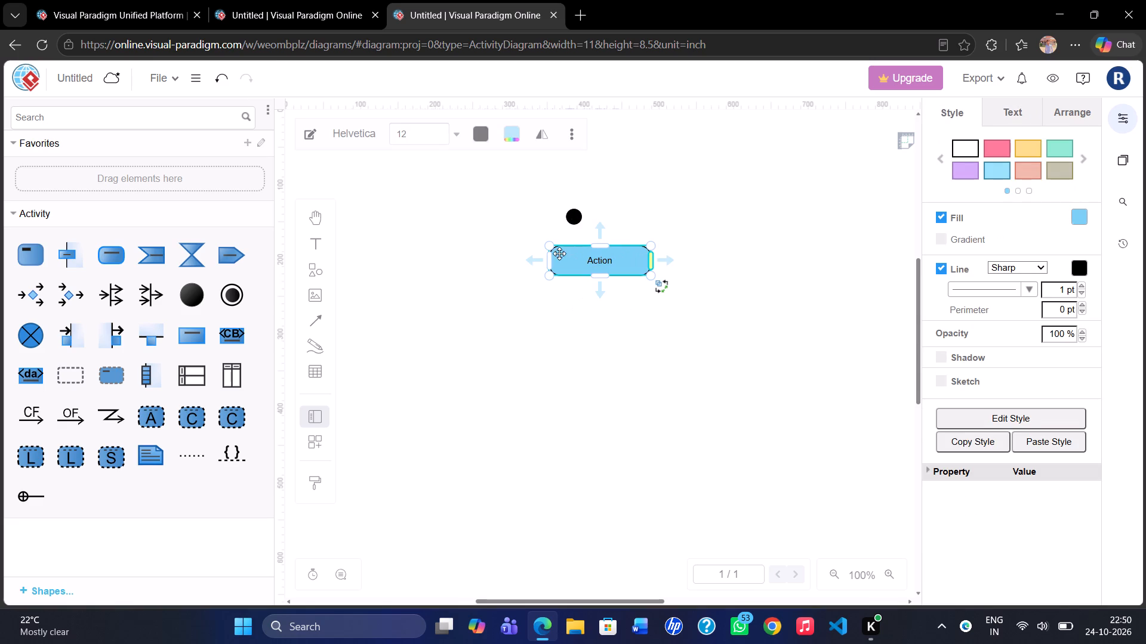
left_click_drag(549, 259, 527, 261)
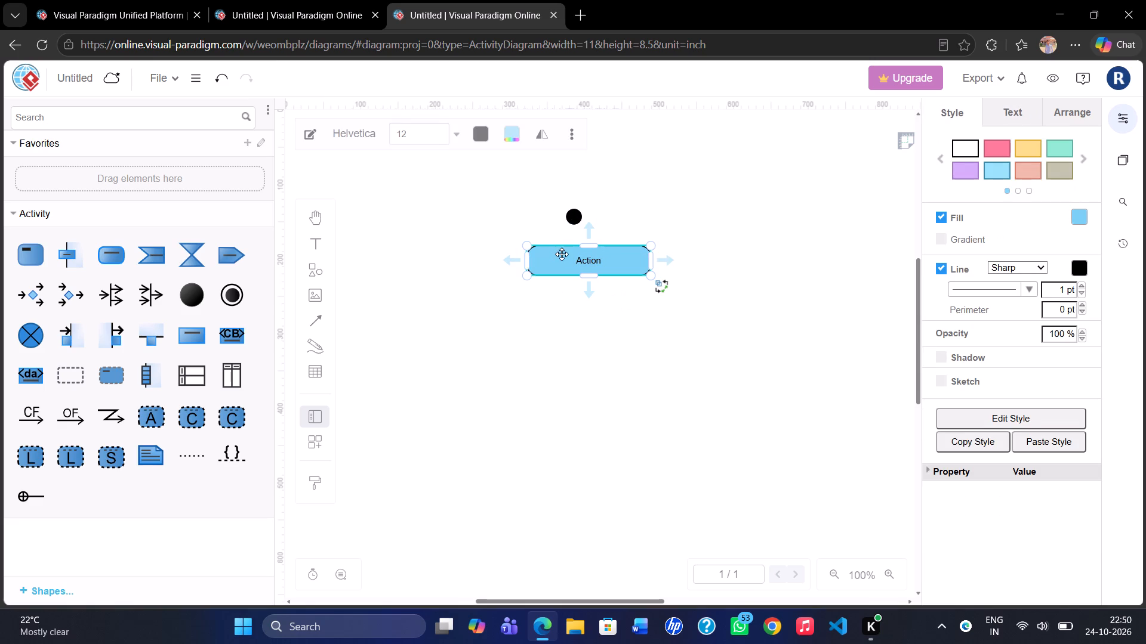
left_click_drag(562, 254, 547, 255)
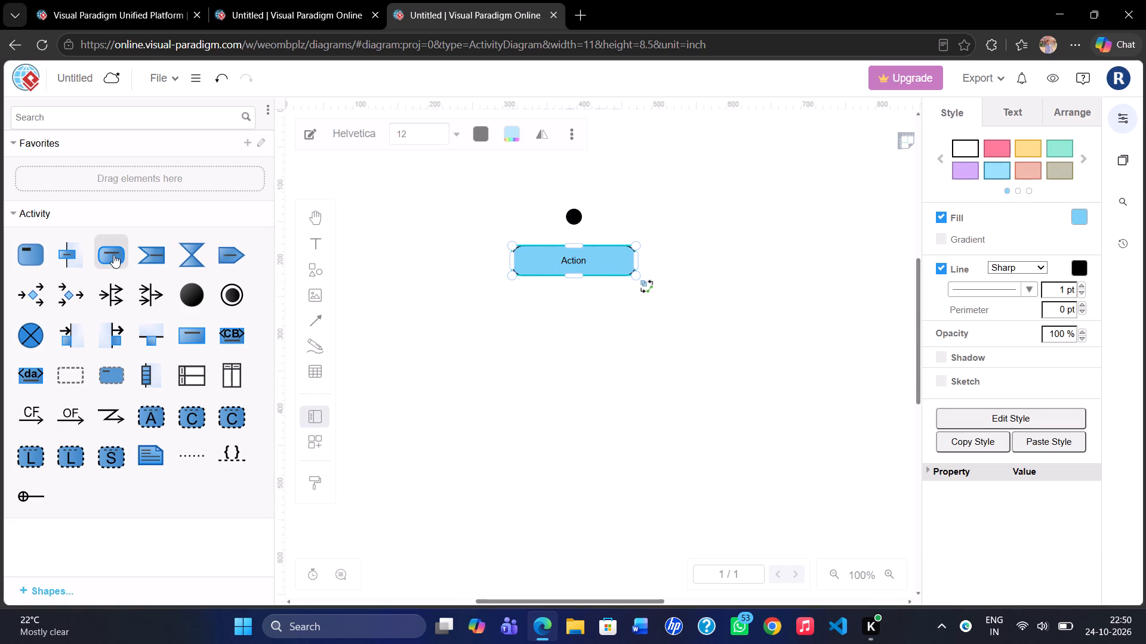
Add a second action below the first, sized 166 x 40 and aligned with the first action's sides.
left_click_drag(113, 255, 577, 310)
left_click_drag(546, 309, 509, 305)
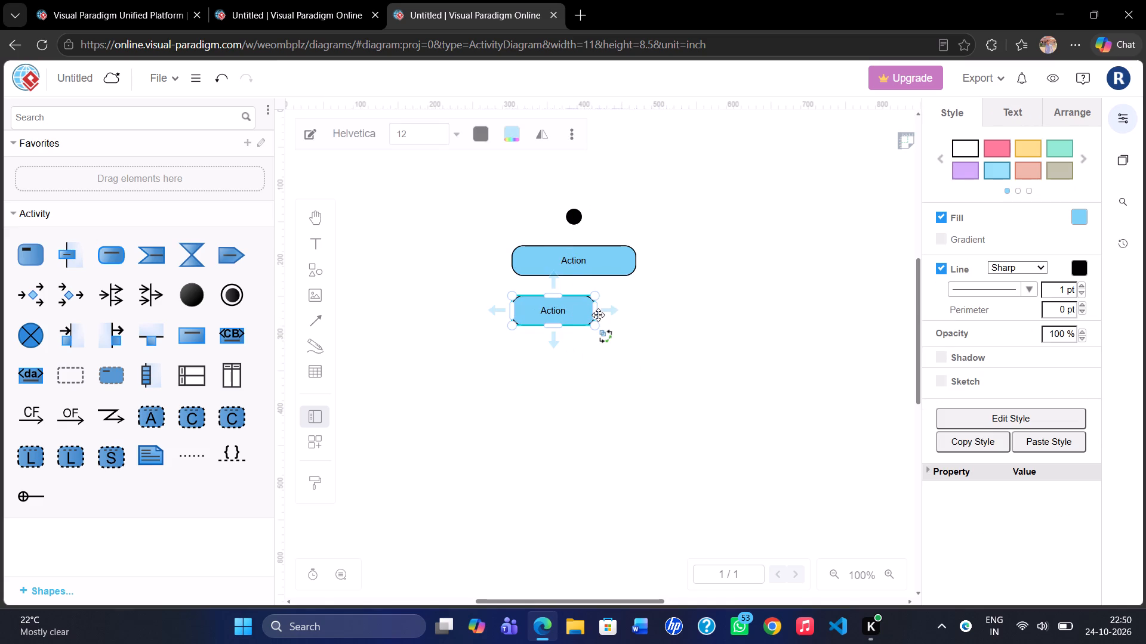
left_click(598, 315)
left_click_drag(597, 312, 644, 315)
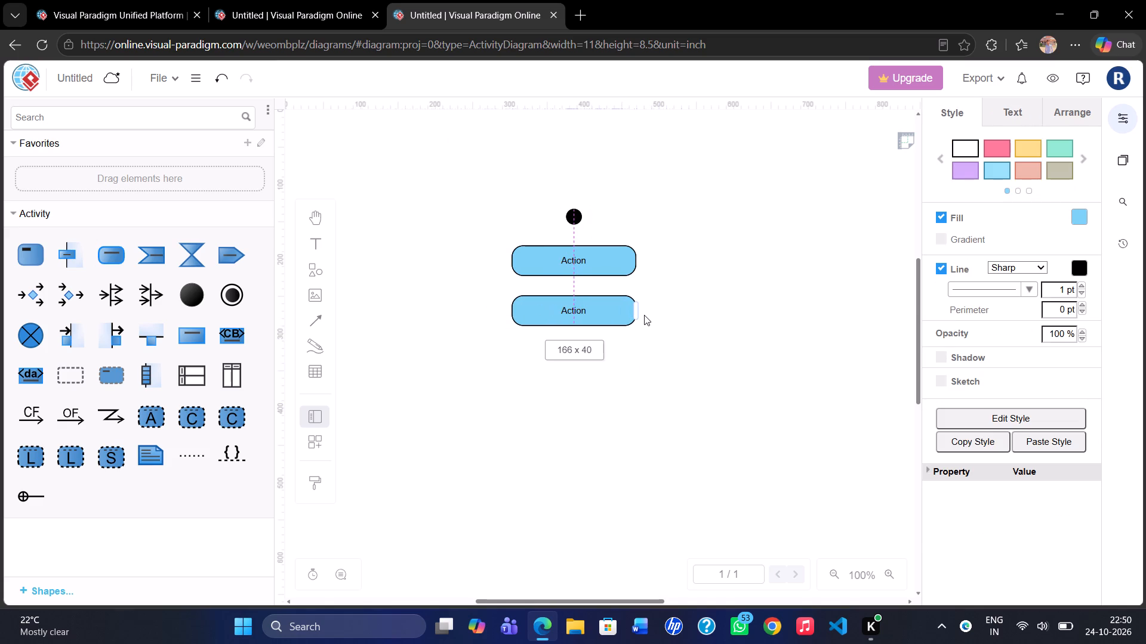
left_click_drag(644, 315, 648, 314)
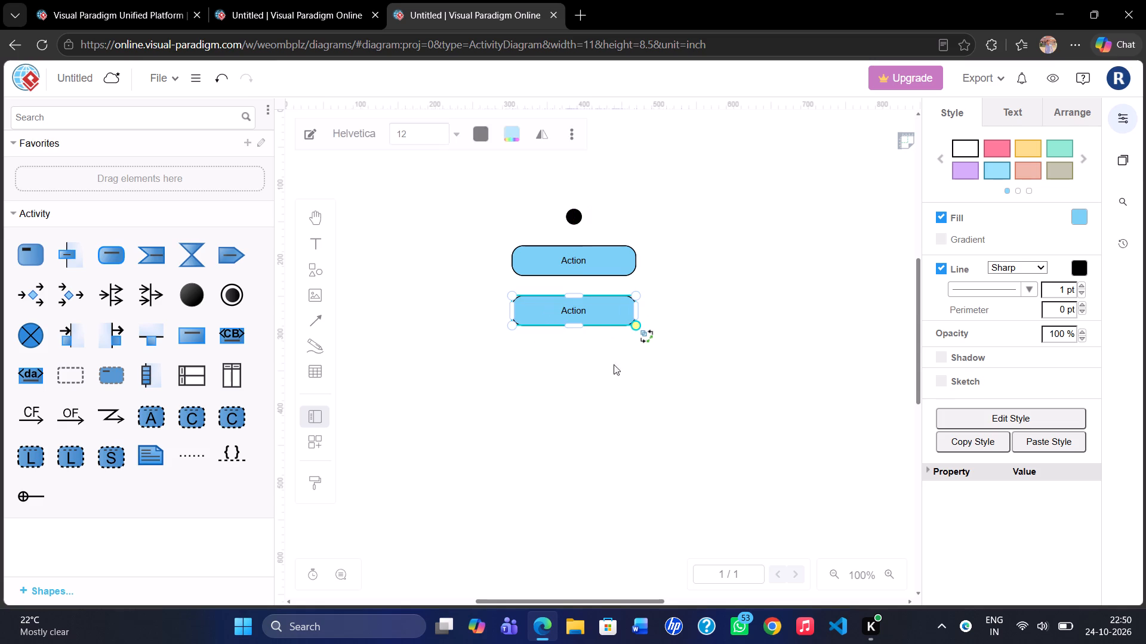
left_click(606, 384)
Add the General shape set from the Standard category to the shape library.
scroll(445, 395, "down", 1)
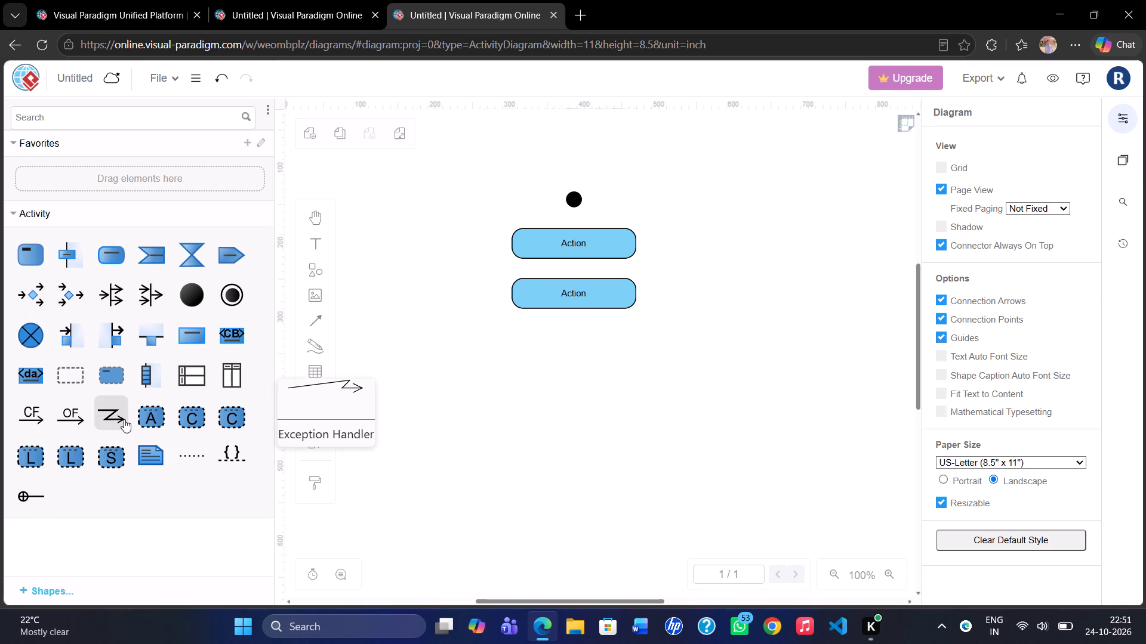
scroll(198, 426, "up", 1)
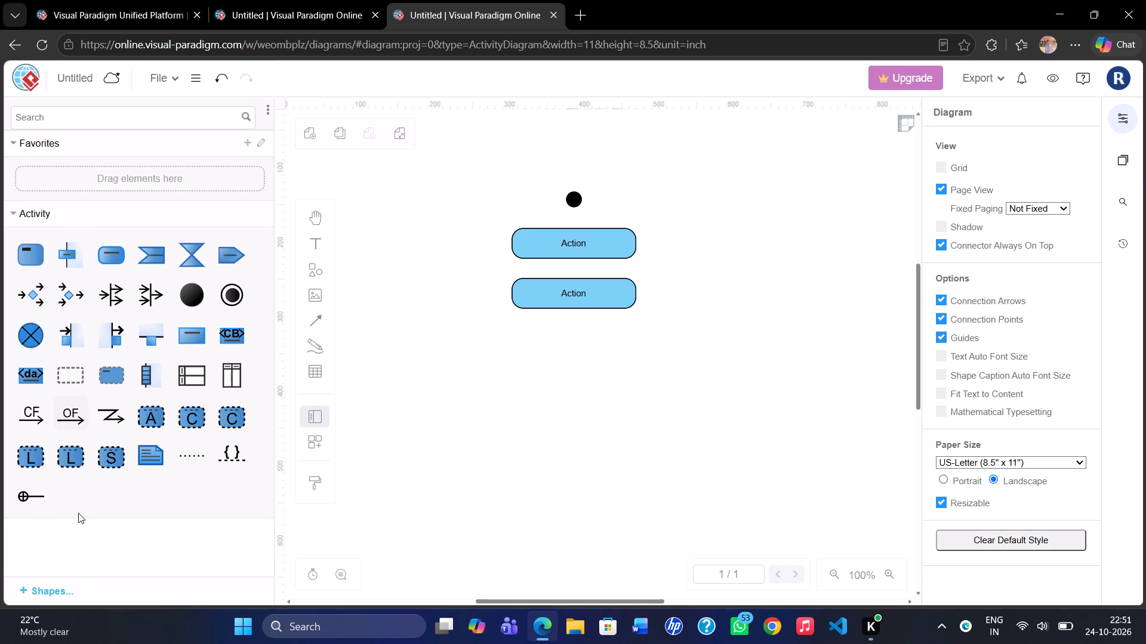
left_click(43, 595)
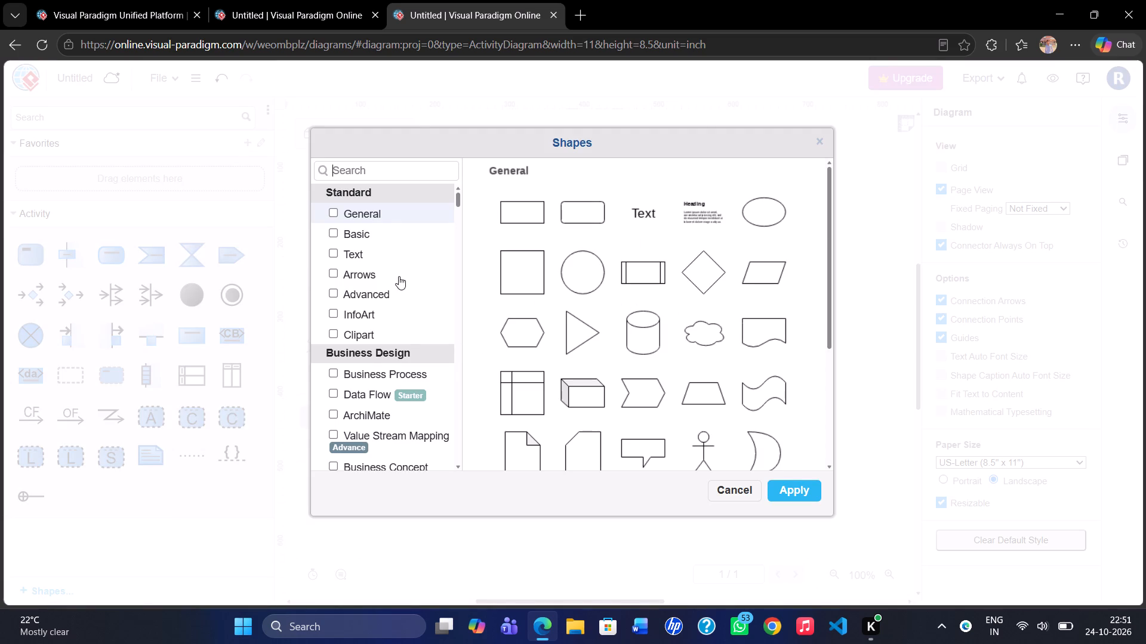
double_click(339, 212)
scroll(636, 284, "down", 1)
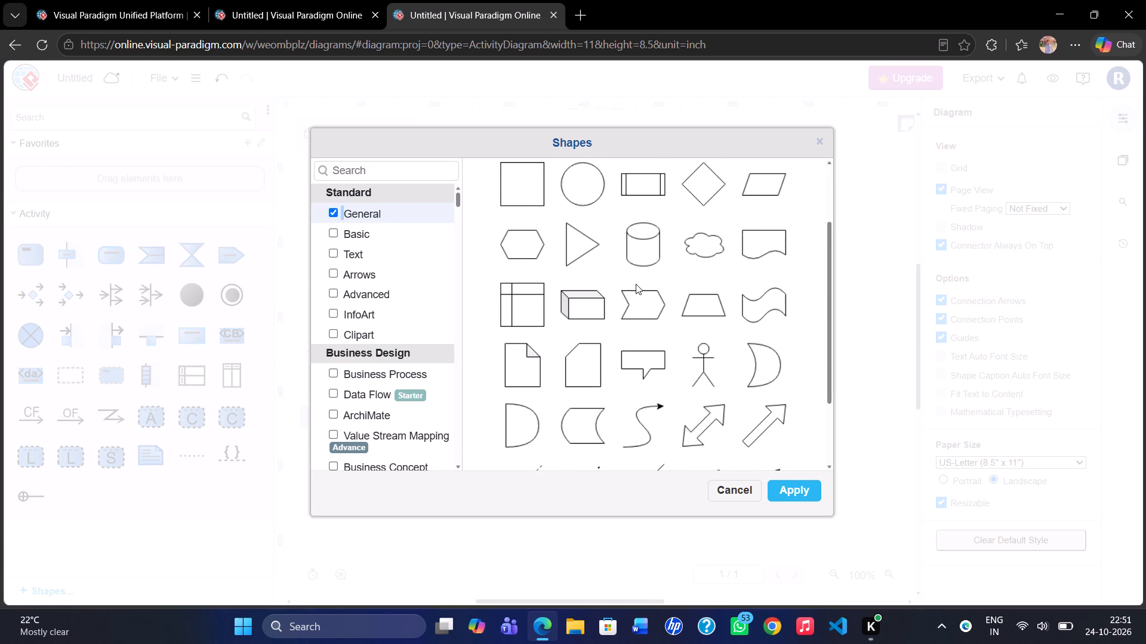
scroll(636, 284, "down", 3)
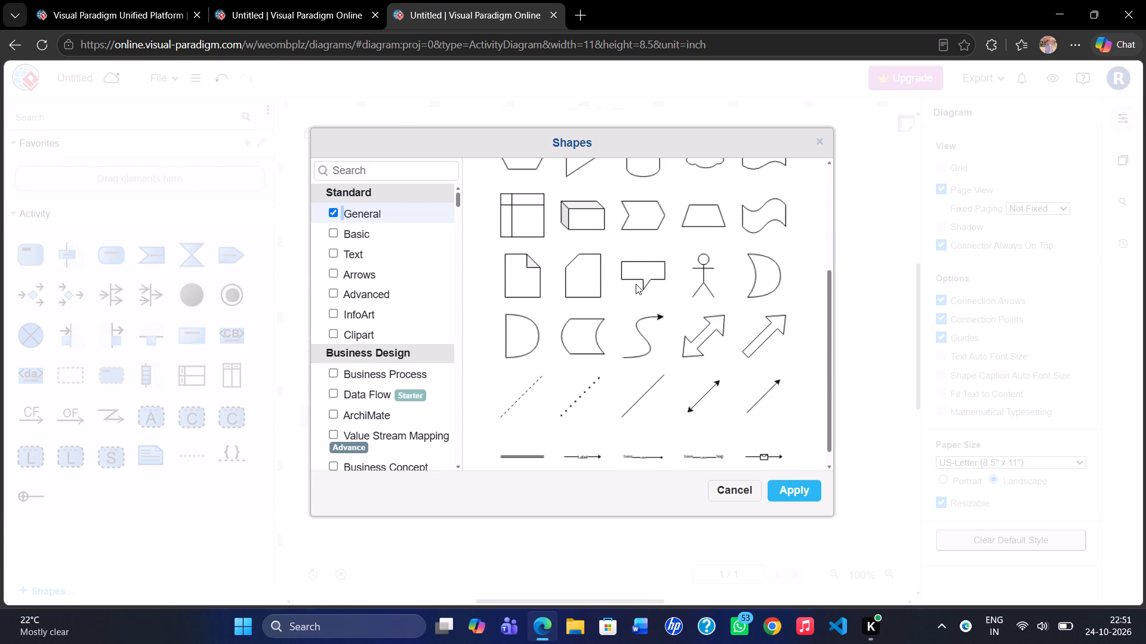
scroll(636, 284, "up", 4)
scroll(598, 314, "up", 1)
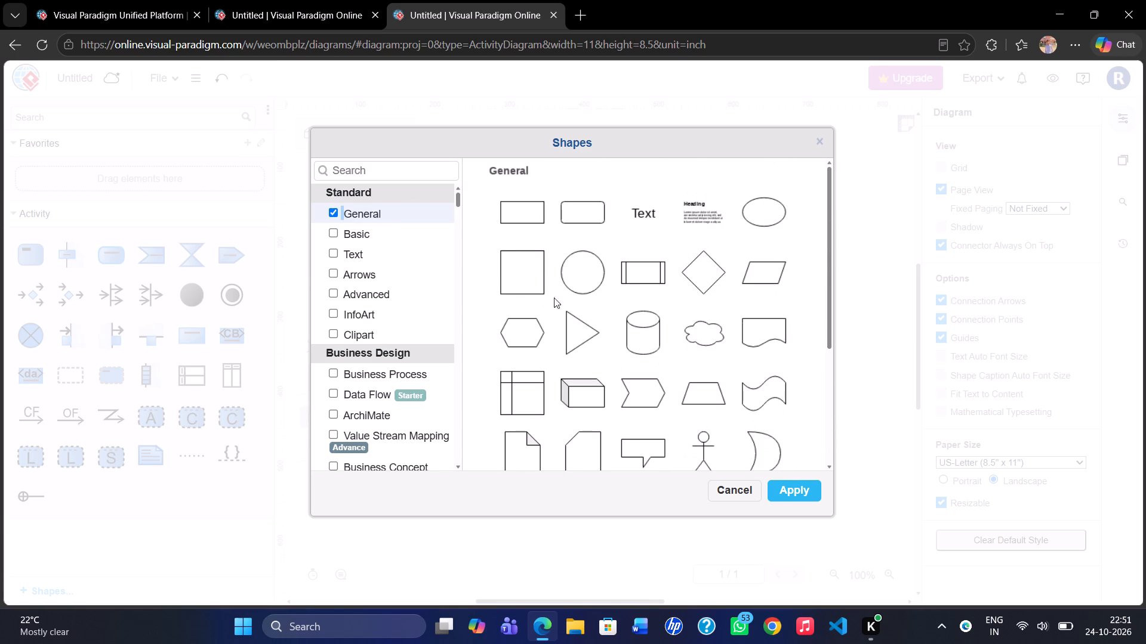
left_click(797, 485)
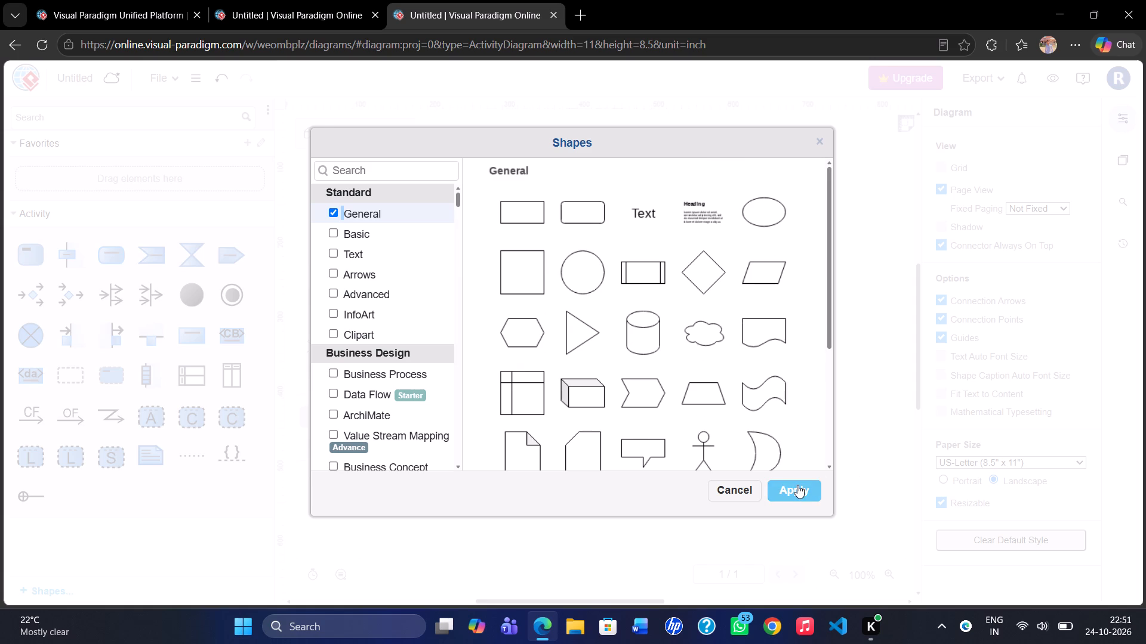
Place a General diamond as a decision shape below the second action, widened to match the actions and centred under them.
scroll(135, 446, "down", 1)
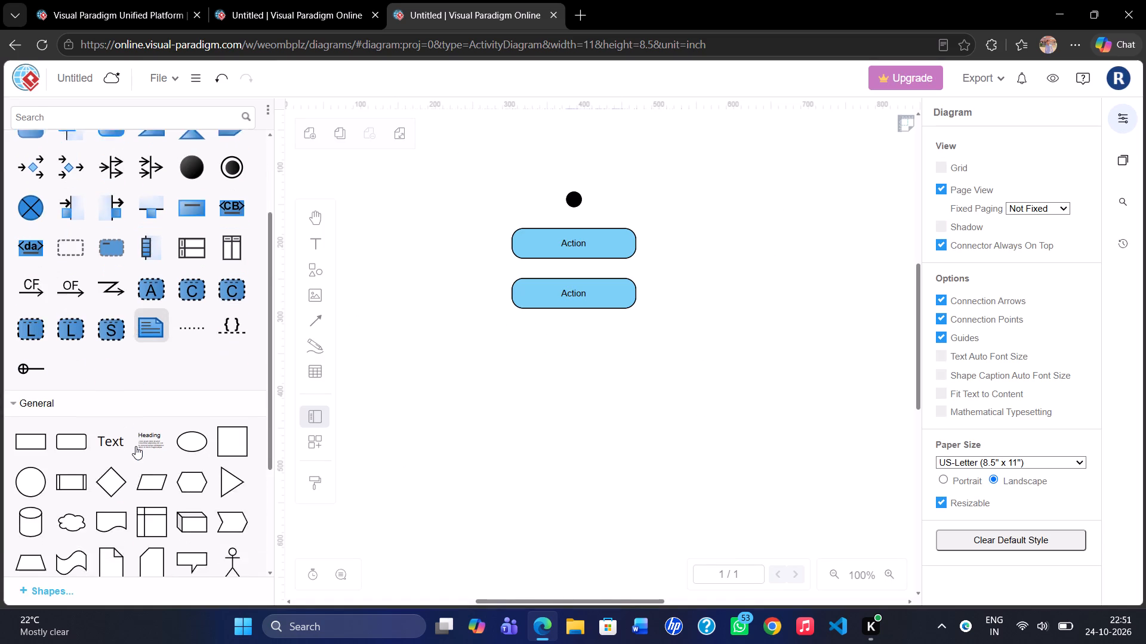
scroll(135, 446, "down", 1)
left_click_drag(104, 363, 354, 346)
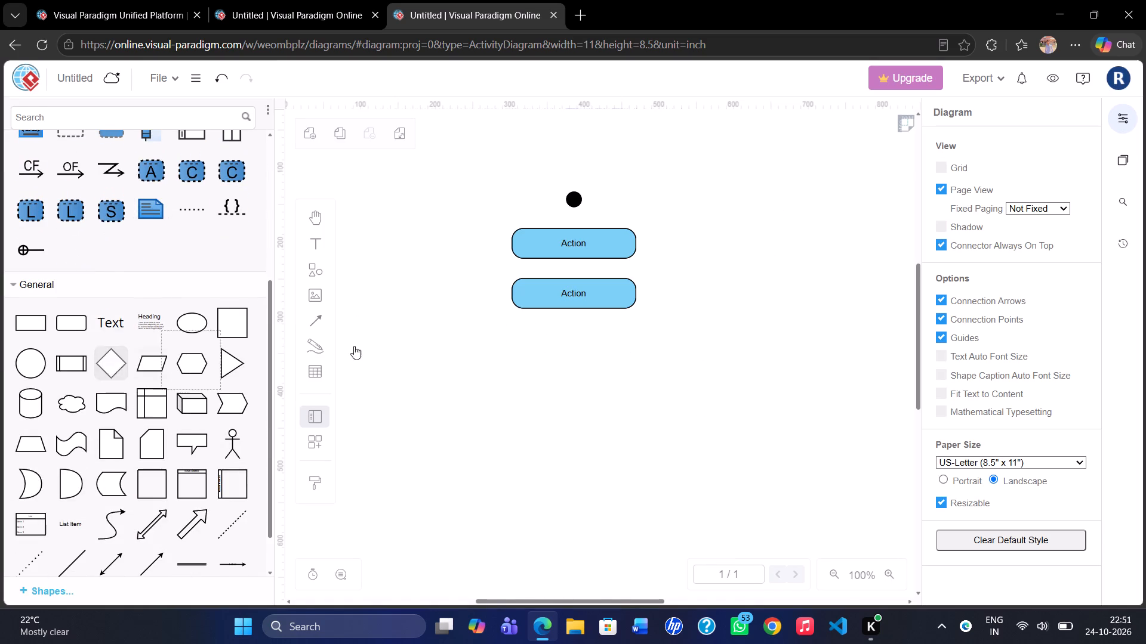
left_click_drag(354, 346, 572, 364)
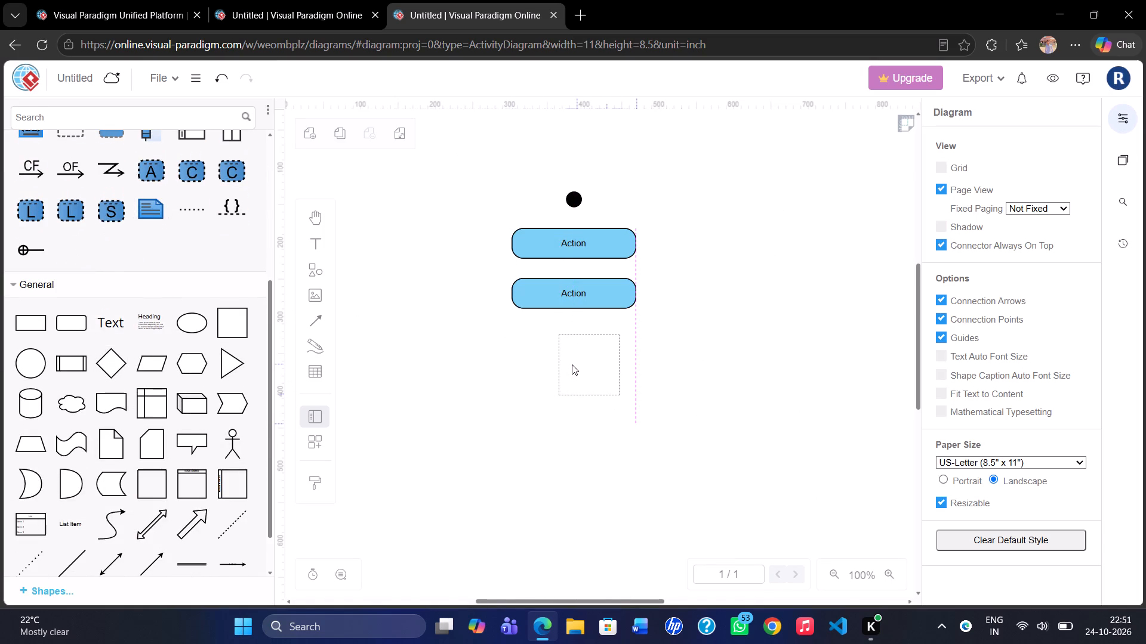
left_click_drag(572, 364, 564, 370)
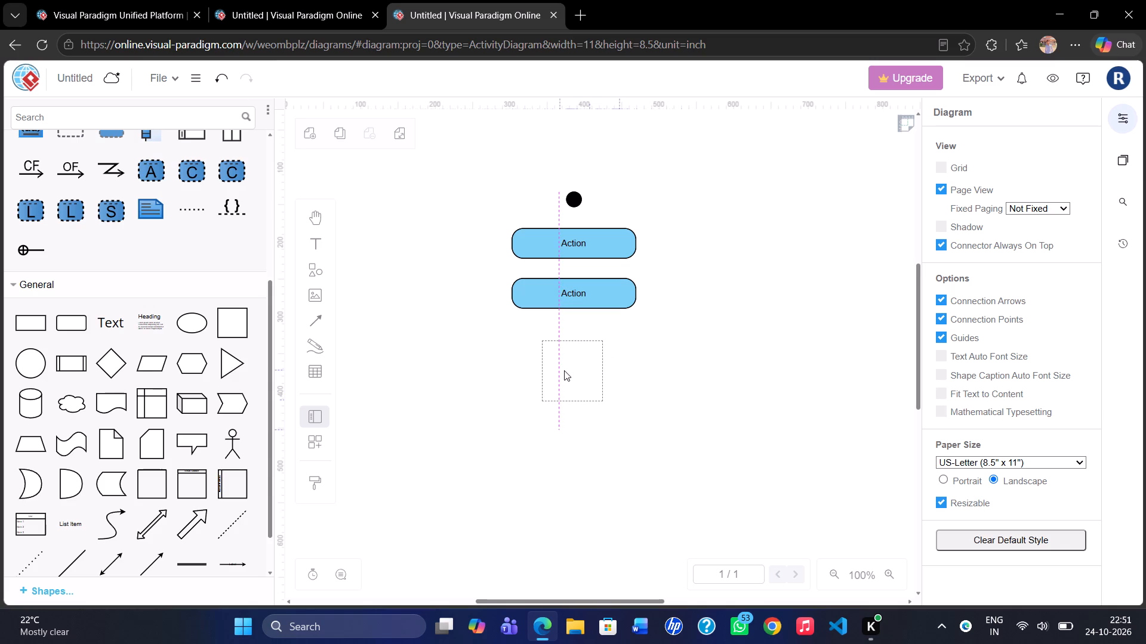
left_click_drag(564, 370, 567, 370)
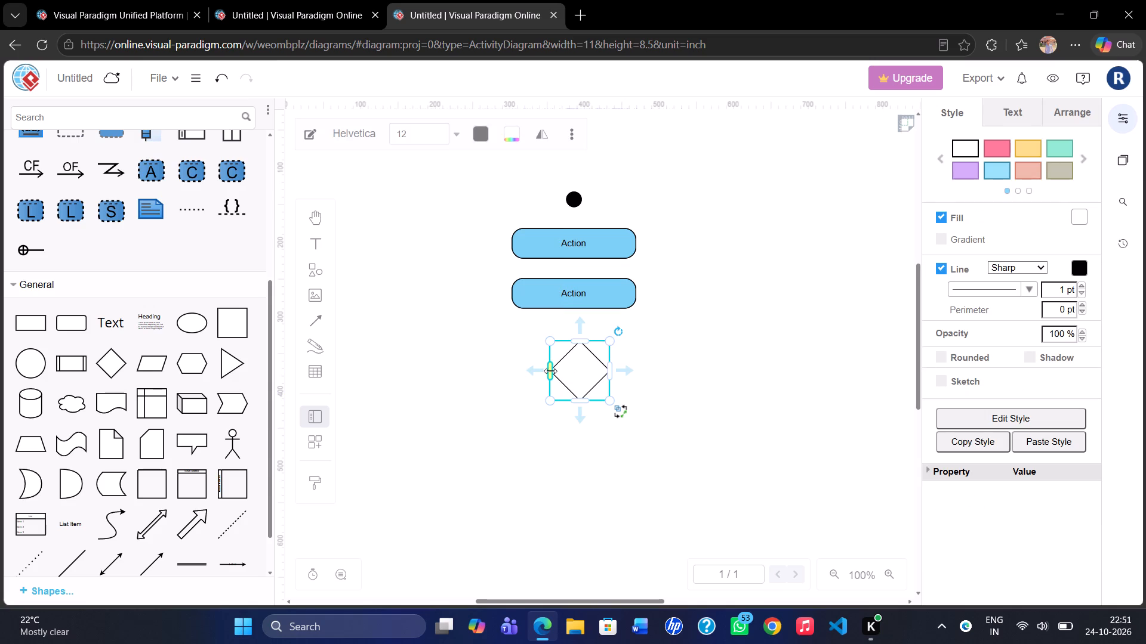
left_click_drag(550, 371, 509, 369)
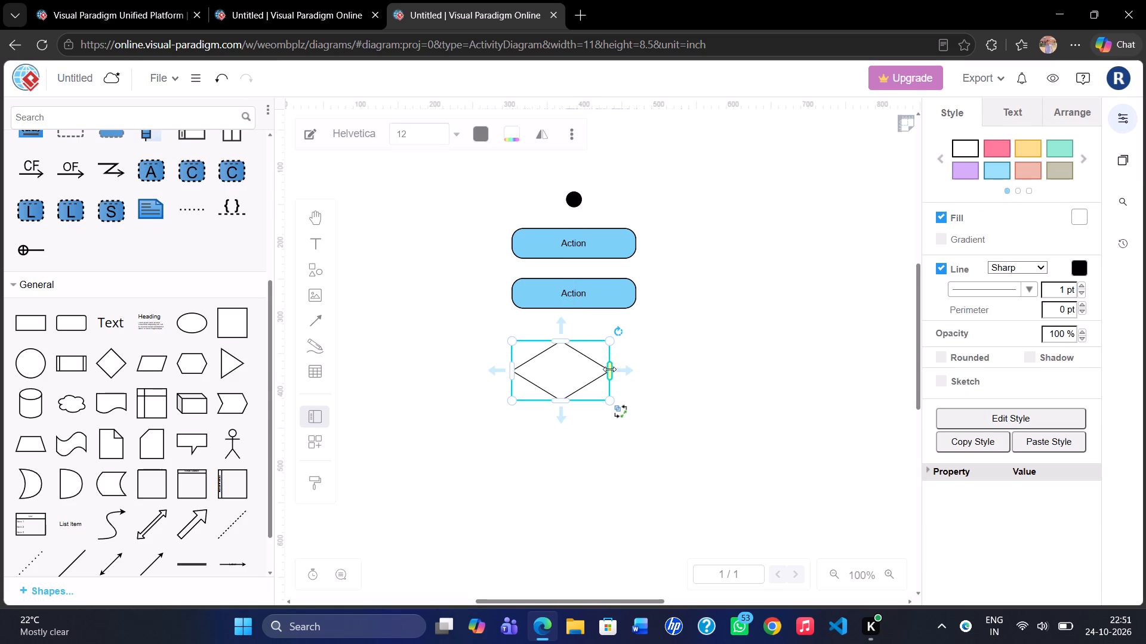
left_click_drag(611, 371, 626, 371)
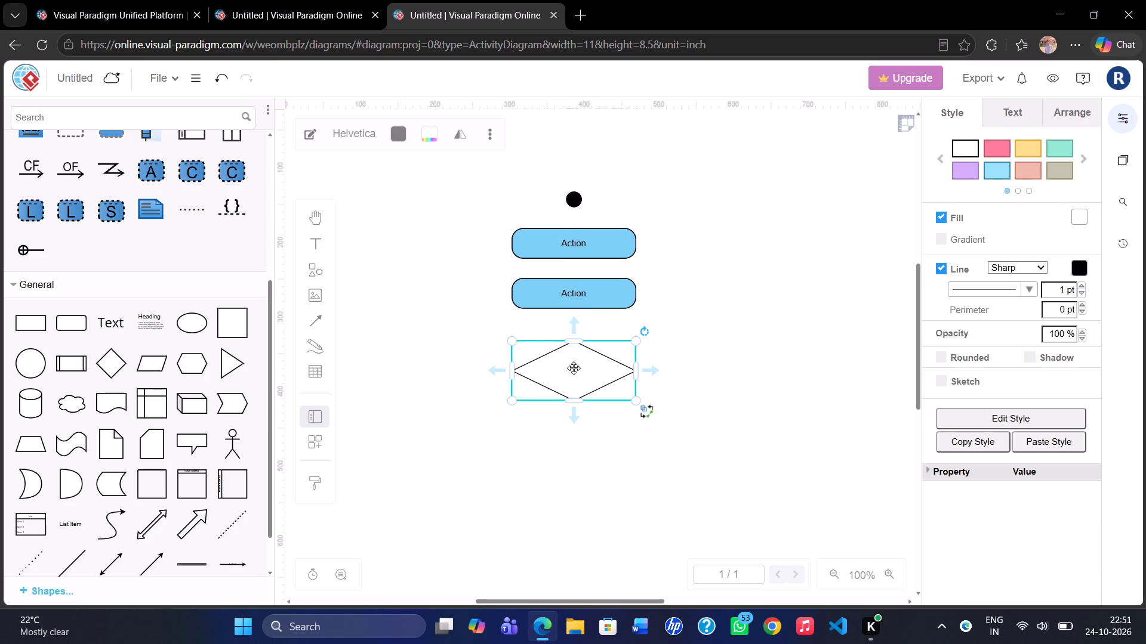
left_click(574, 368)
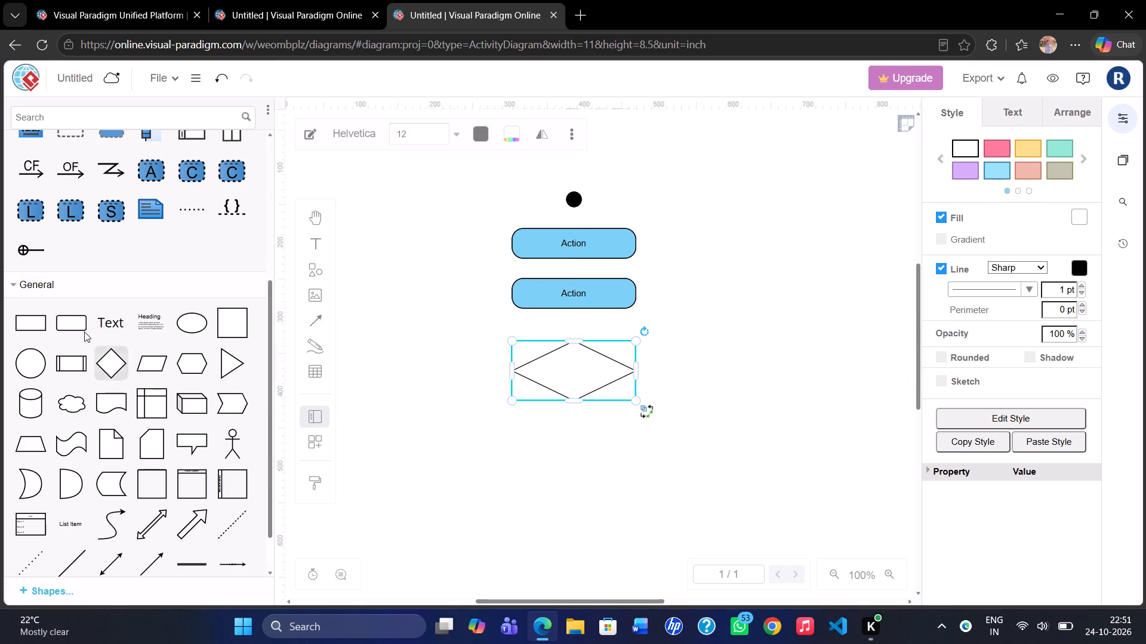
Add an action to the right of the decision diamond and widen it to about the width of the other actions.
scroll(83, 321, "up", 2)
left_click_drag(116, 182, 174, 193)
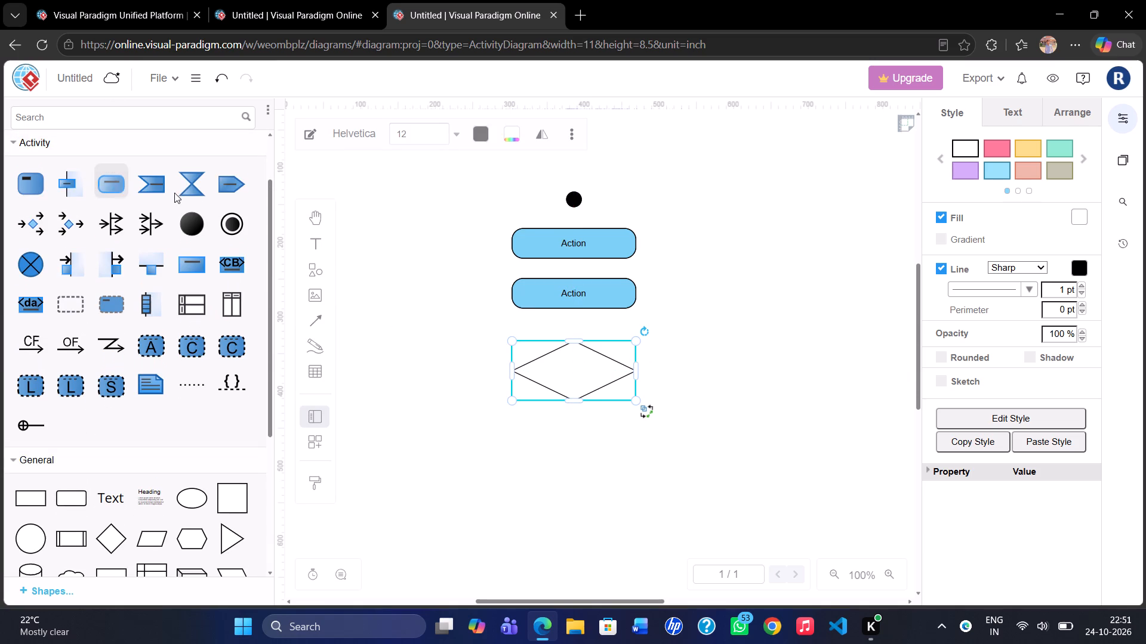
left_click_drag(174, 193, 769, 357)
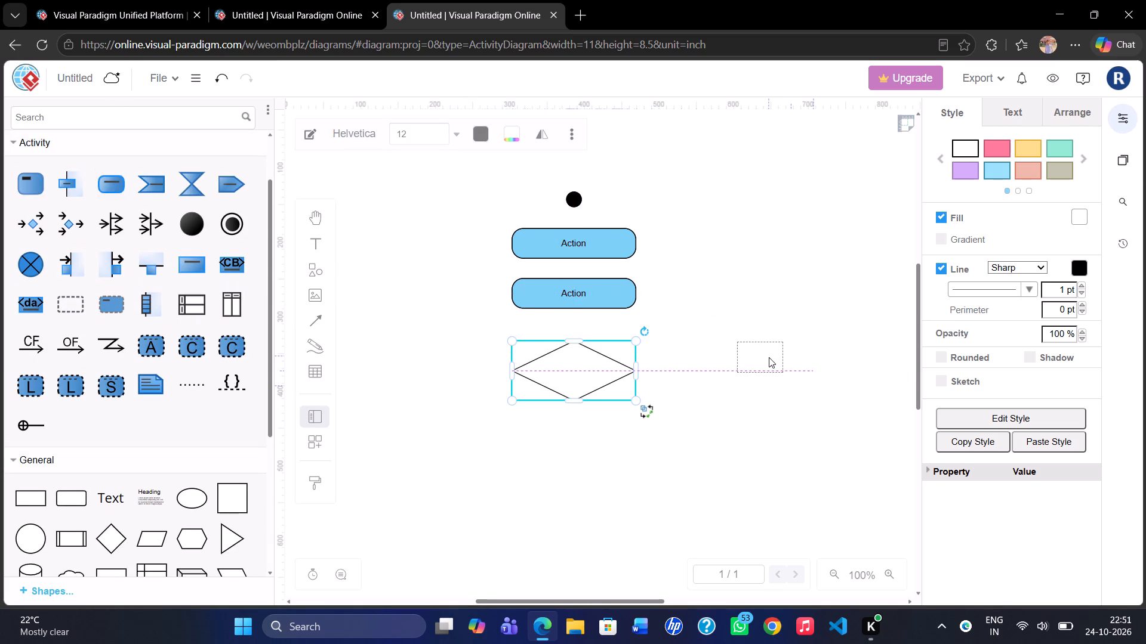
left_click_drag(769, 357, 787, 365)
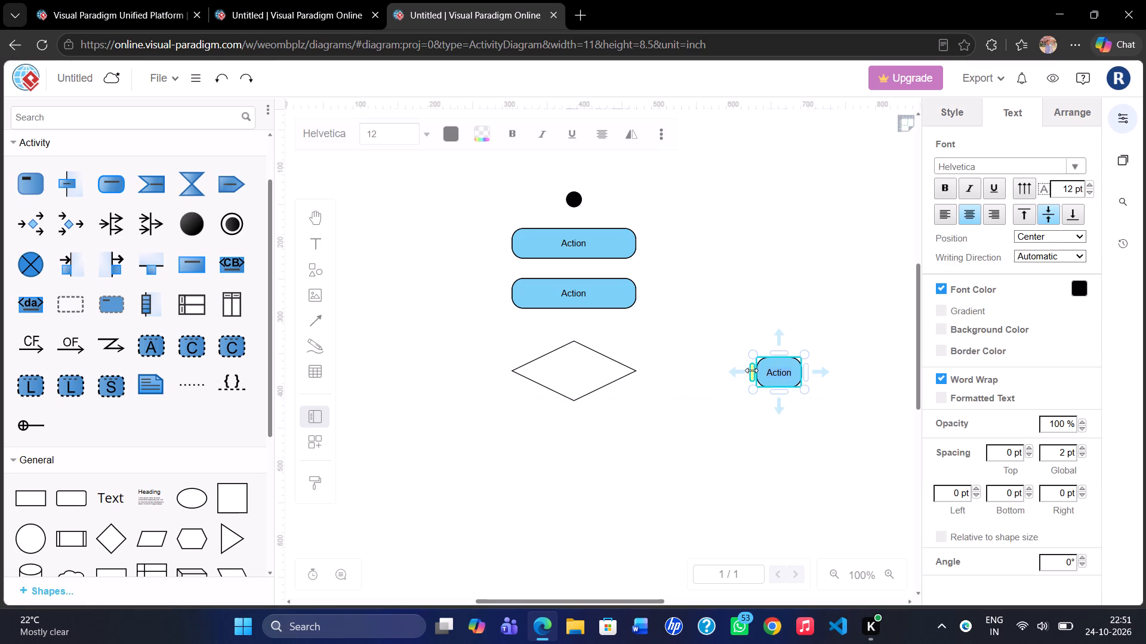
left_click_drag(754, 372, 717, 372)
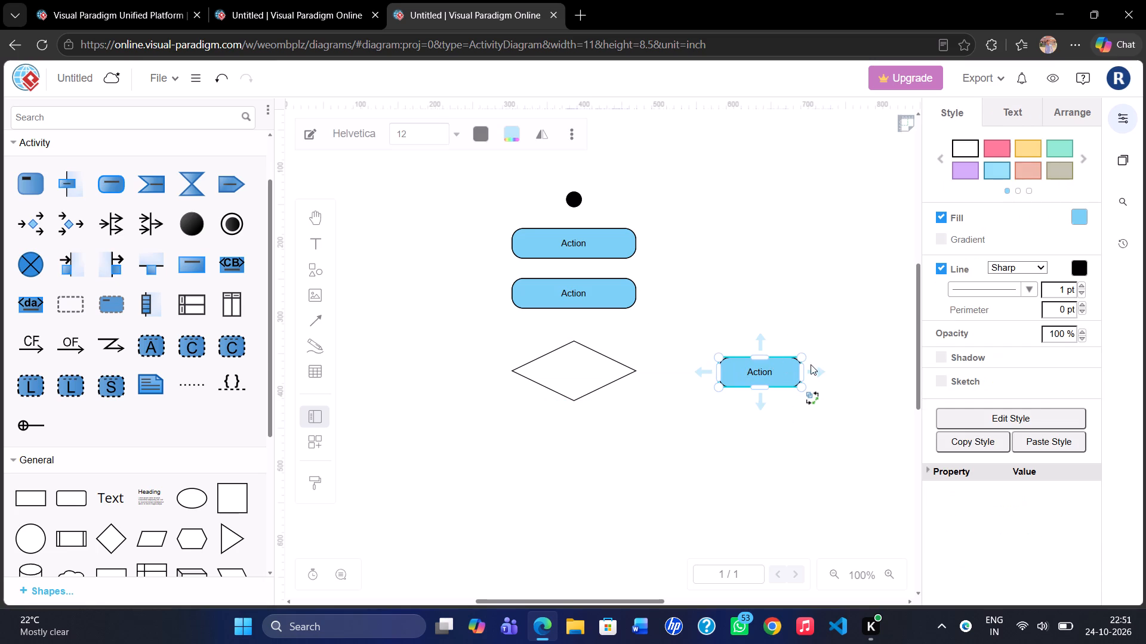
left_click_drag(802, 371, 823, 369)
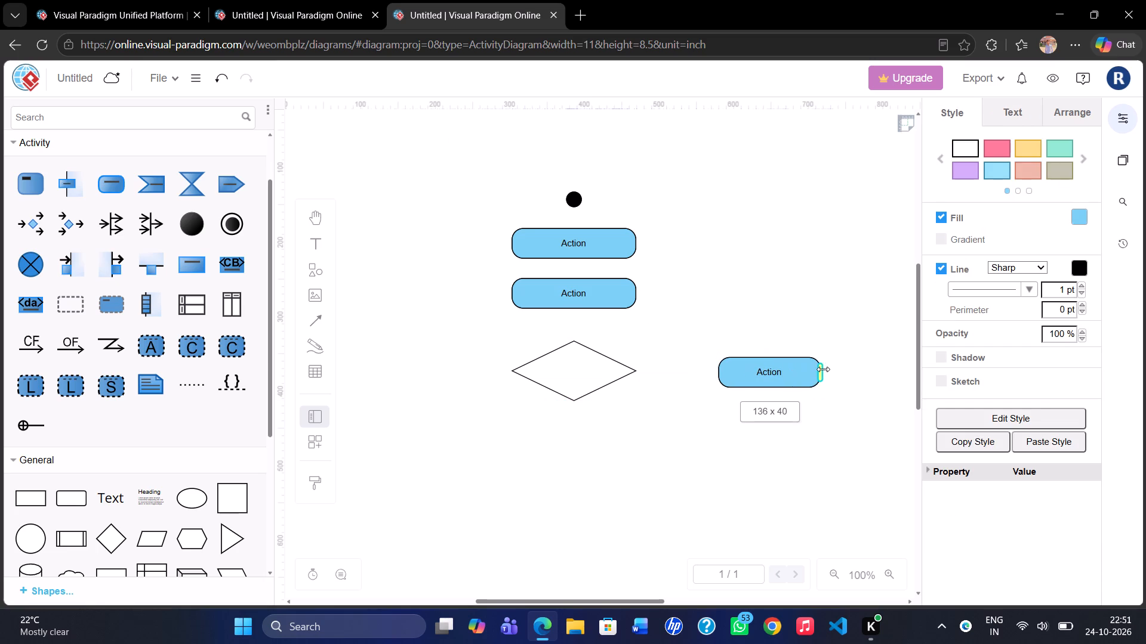
left_click_drag(823, 369, 840, 367)
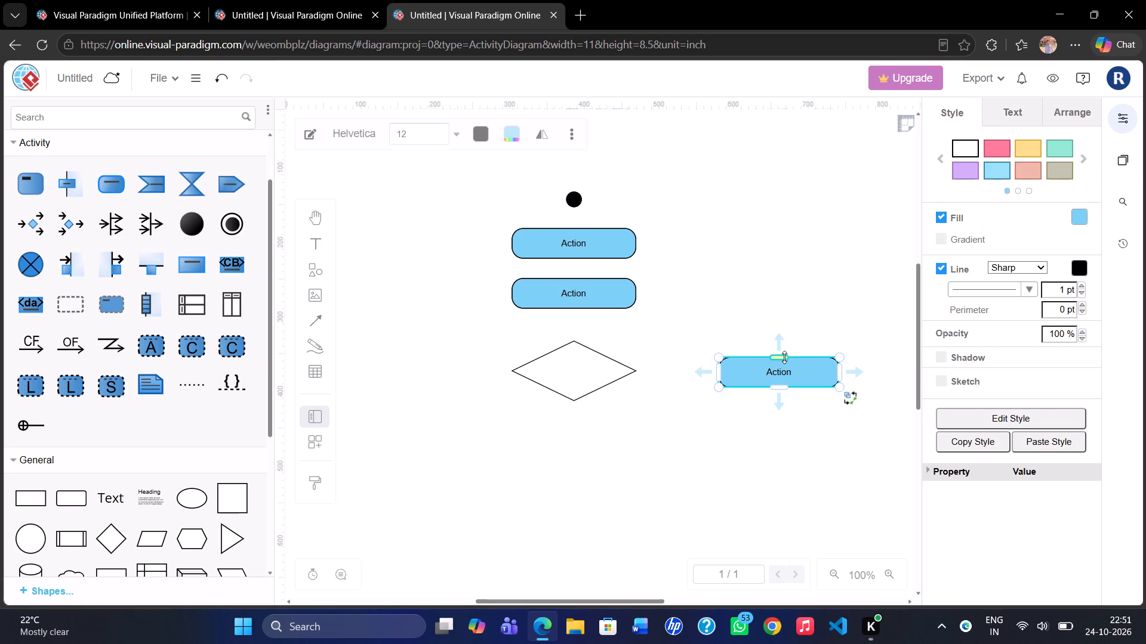
Move the action beside the decision diamond so that it is level with the diamond's centre.
left_click(788, 367)
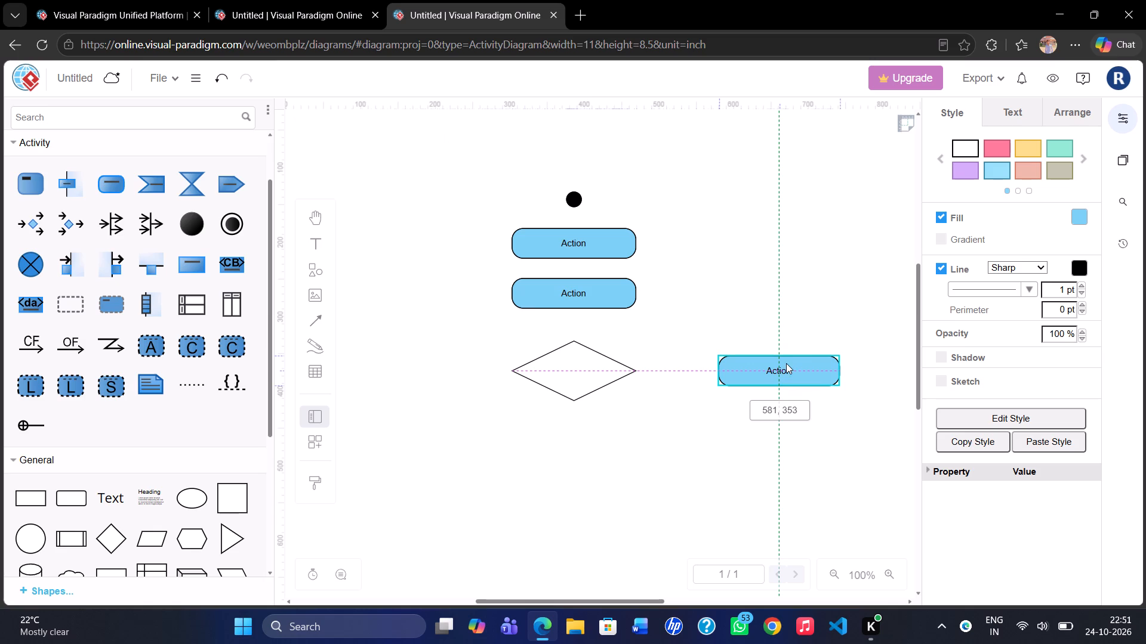
Copy the top action and place the duplicate just below the decision diamond, centred under it.
scroll(569, 454, "right", 1)
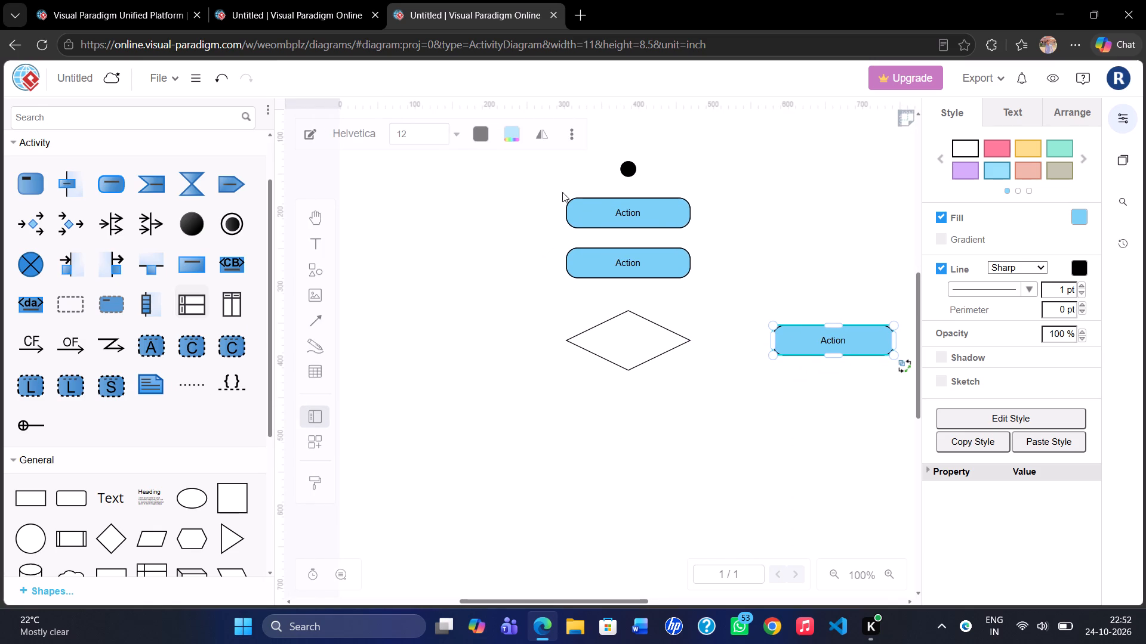
left_click(529, 191)
left_click_drag(534, 182, 733, 237)
key("ctrl+c")
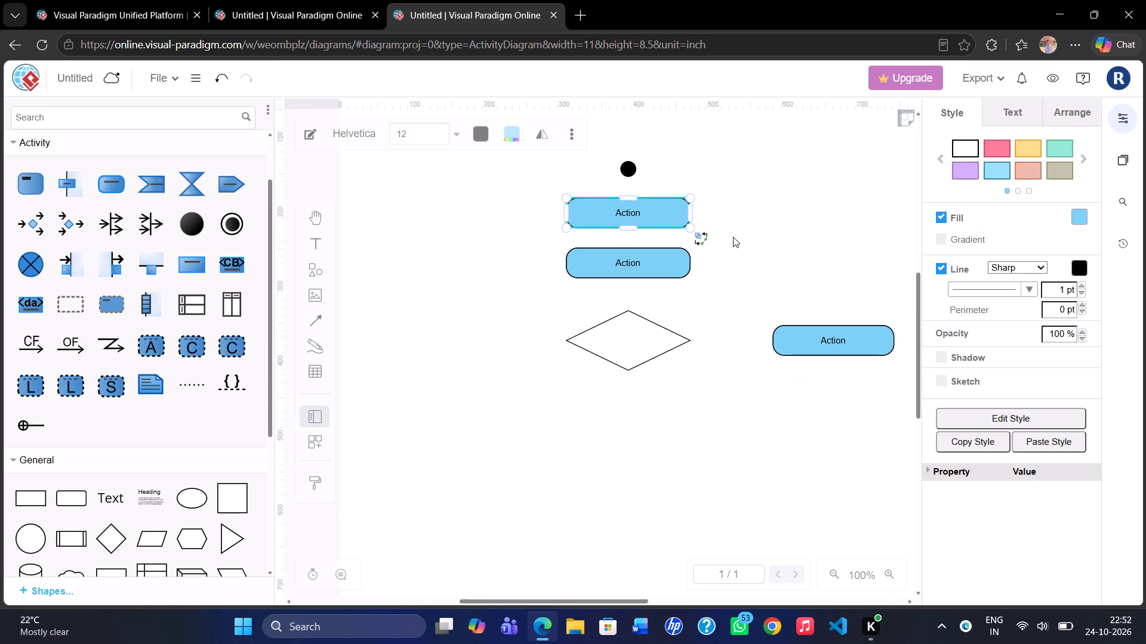
left_click(609, 417)
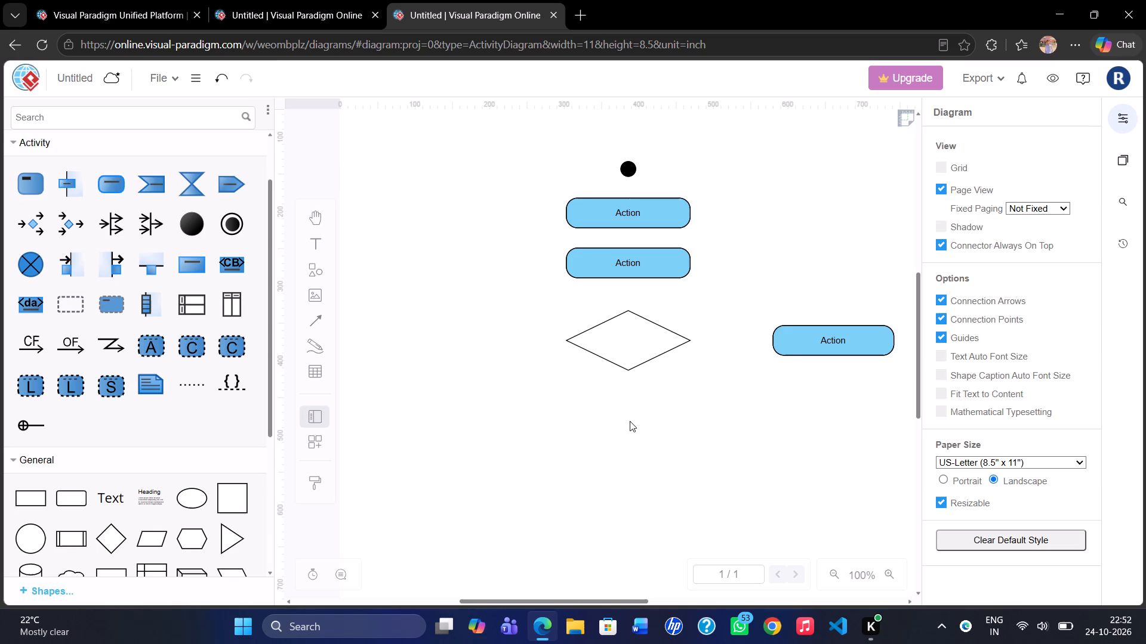
key("ctrl+c")
key("ctrl+v")
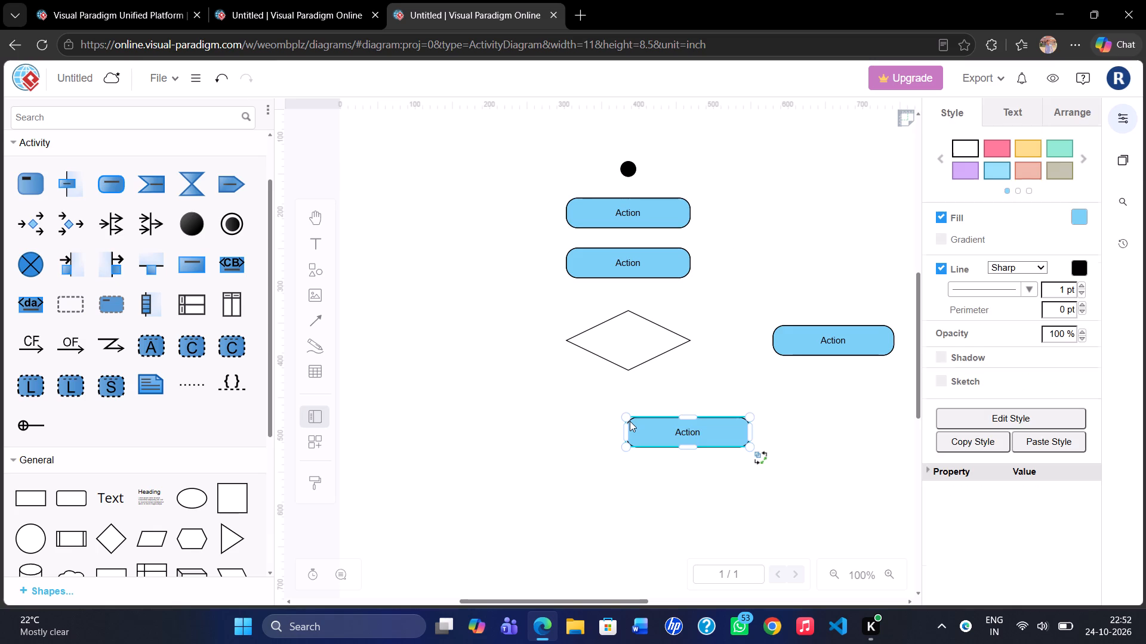
left_click_drag(641, 425, 578, 398)
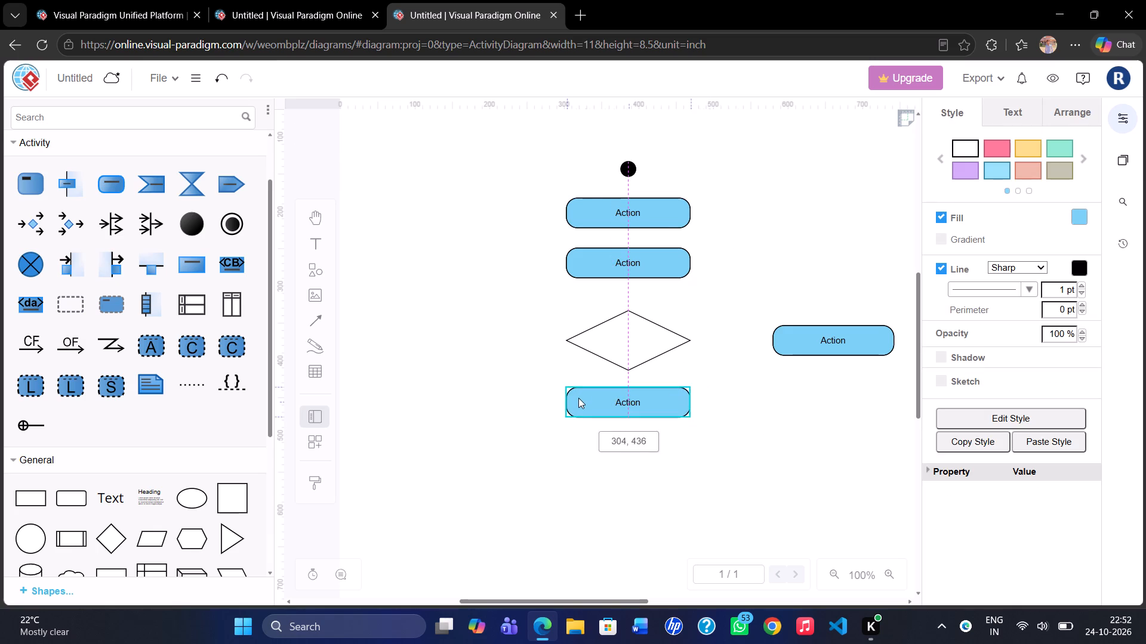
left_click_drag(578, 398, 580, 410)
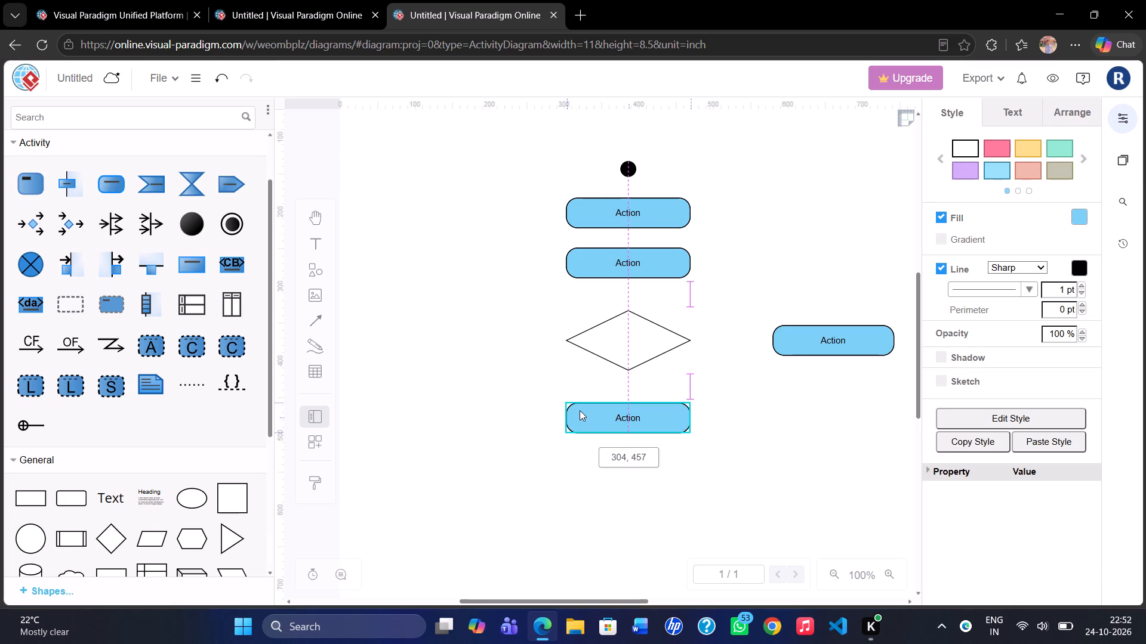
left_click_drag(580, 410, 580, 400)
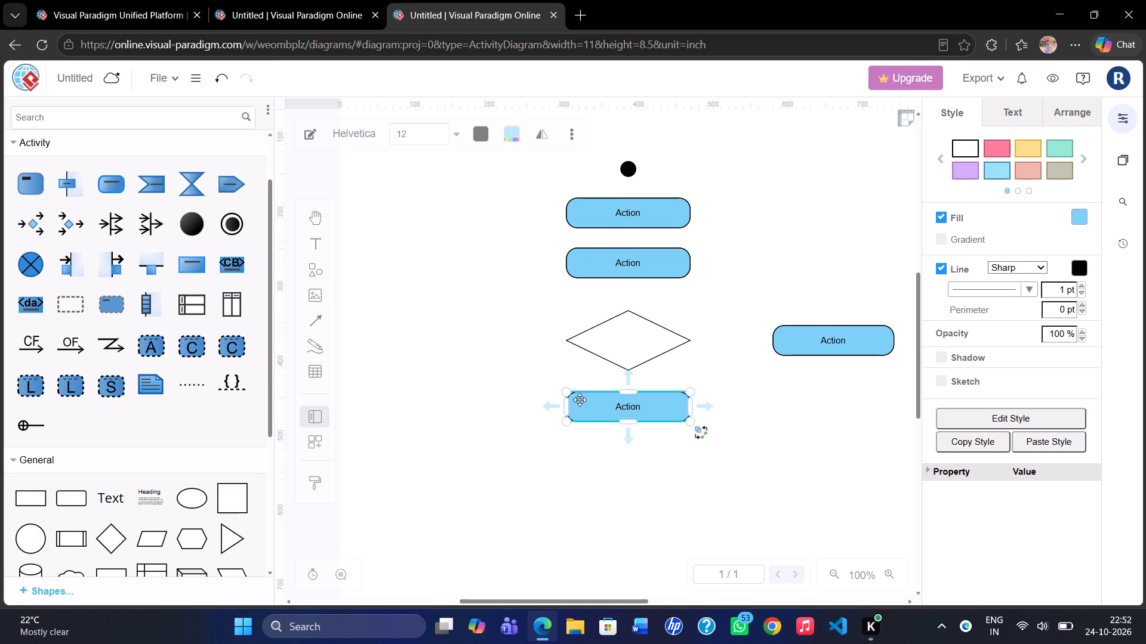
Place another copy of the action directly below the one under the diamond, aligned with its sides.
left_click(583, 476)
key("ctrl+v")
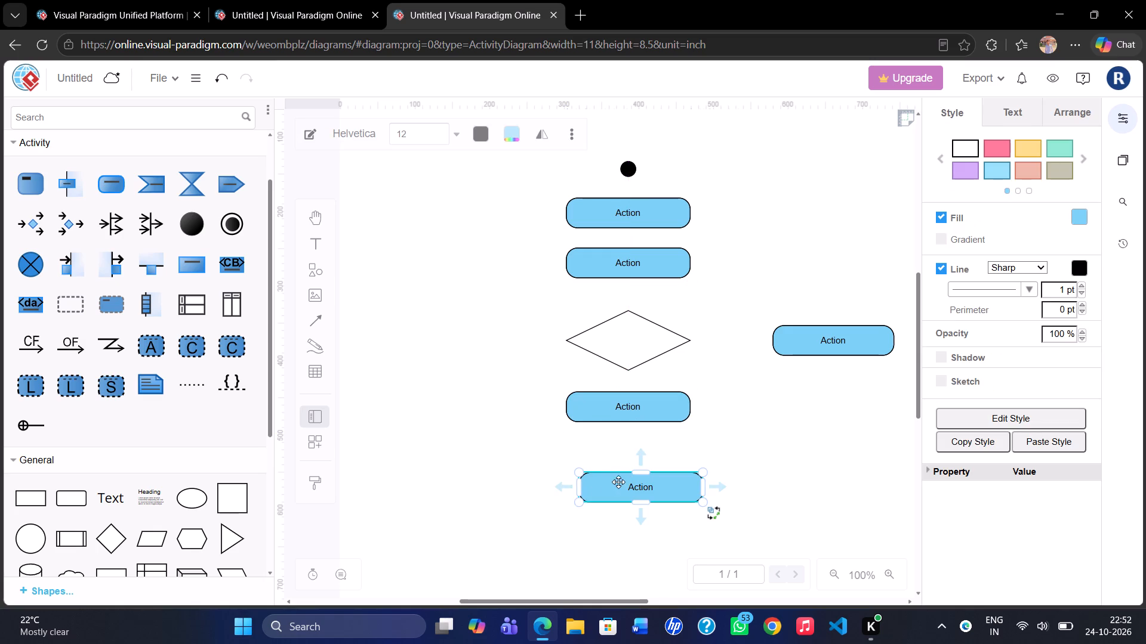
left_click_drag(617, 484, 600, 449)
Copy the decision diamond and place the duplicate below the lowest action, centred under the main column.
scroll(600, 449, "down", 1)
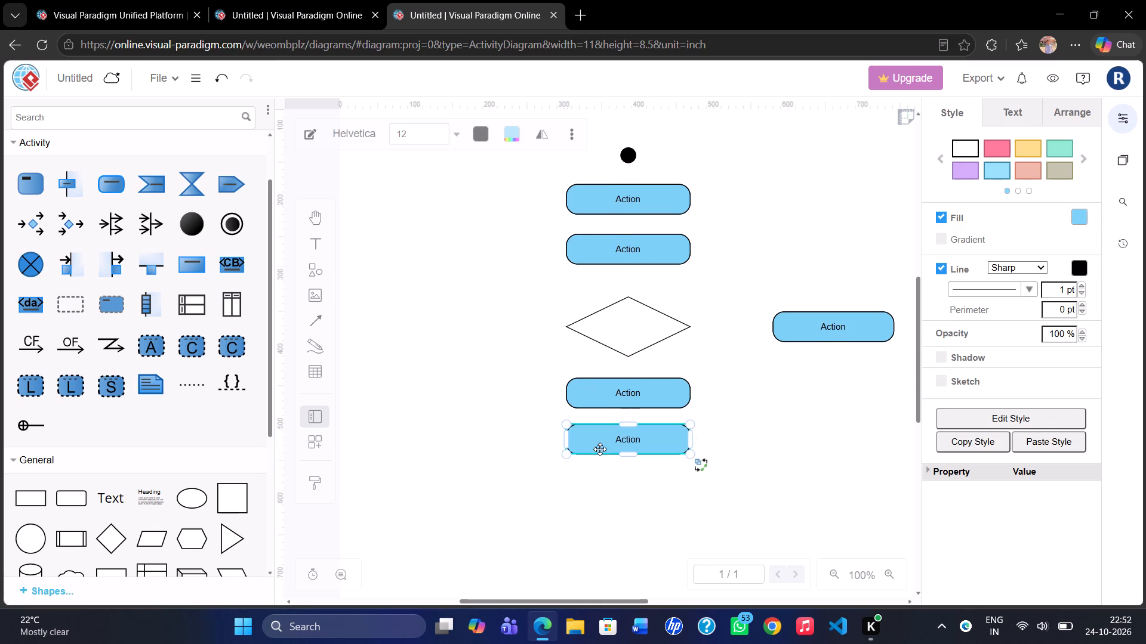
scroll(600, 449, "down", 1)
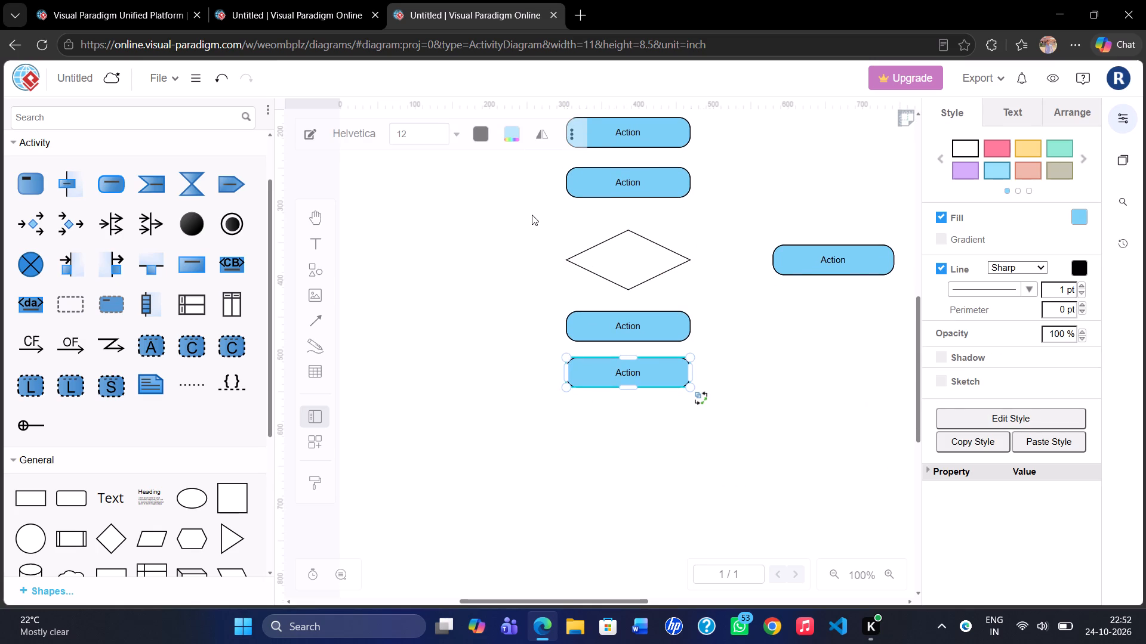
left_click(532, 215)
left_click_drag(534, 216, 726, 304)
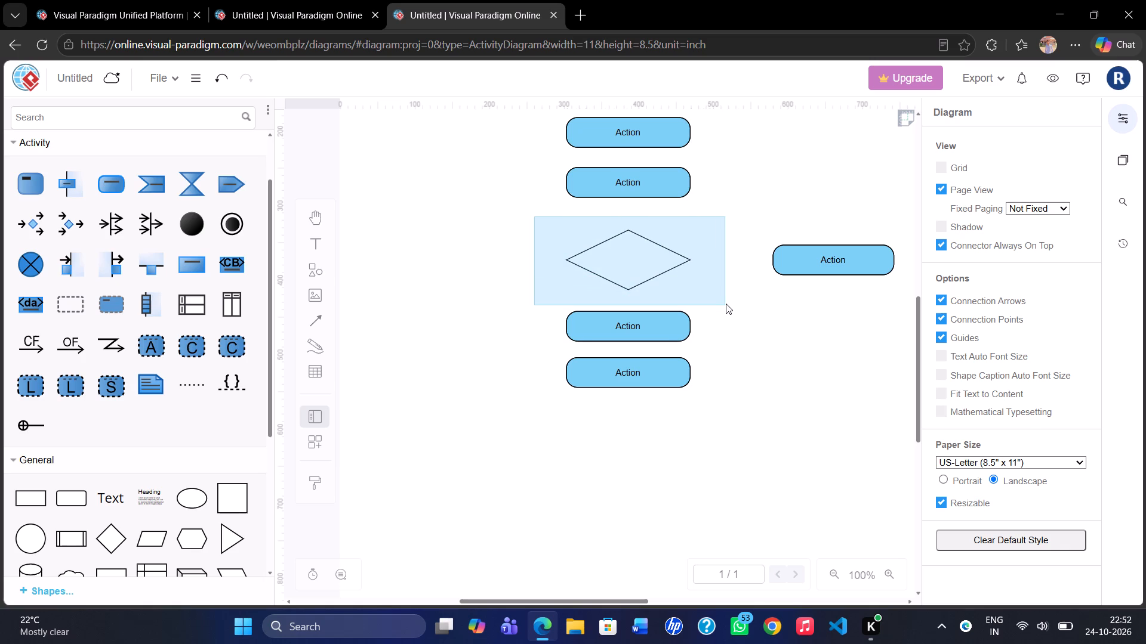
left_click_drag(726, 304, 728, 302)
key("ctrl+c")
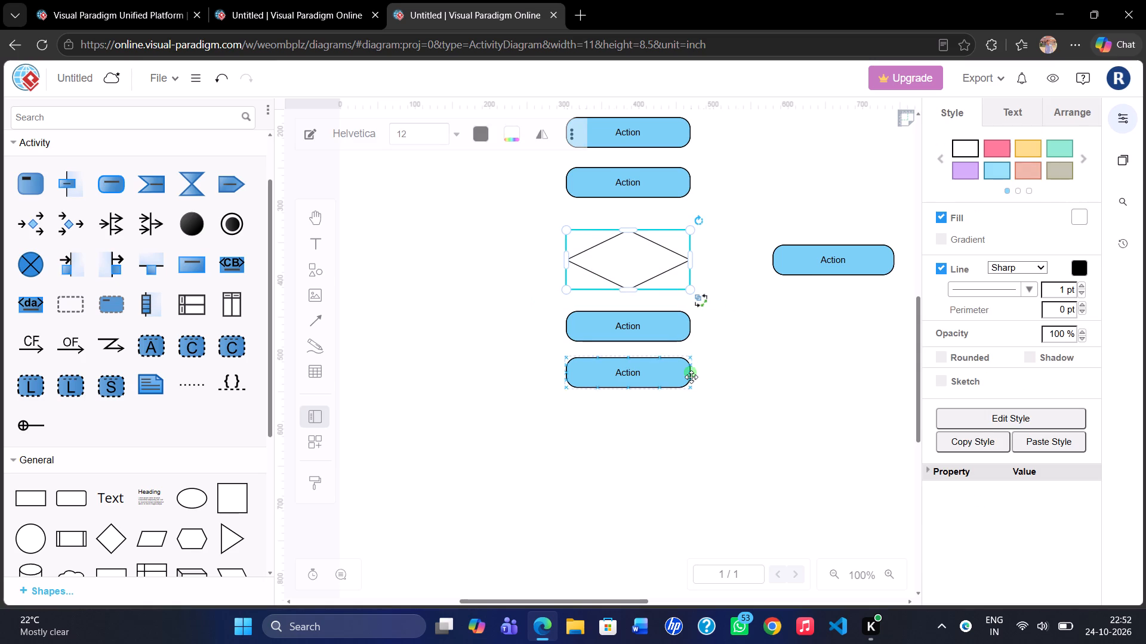
scroll(691, 377, "down", 1)
left_click(642, 408)
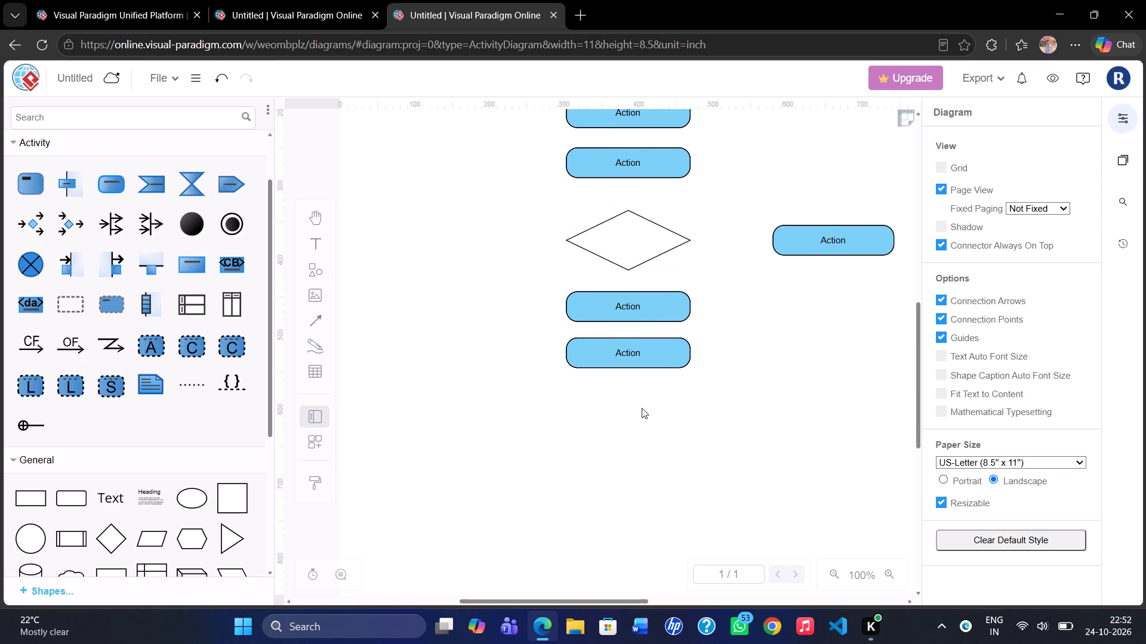
key("ctrl+v")
left_click_drag(688, 429, 623, 417)
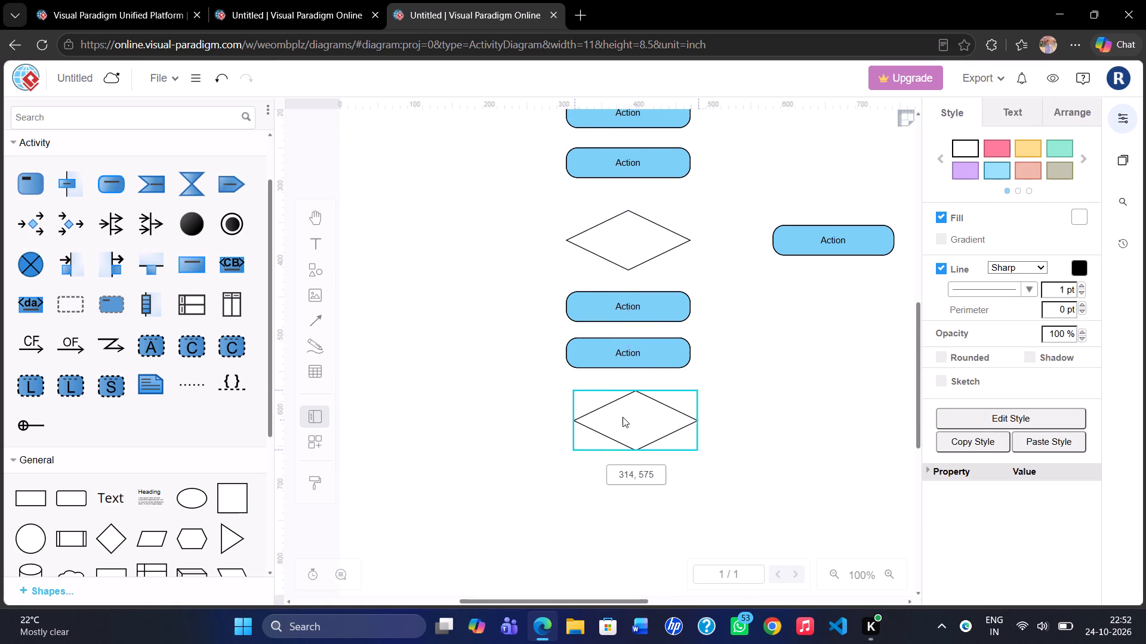
left_click_drag(623, 417, 623, 420)
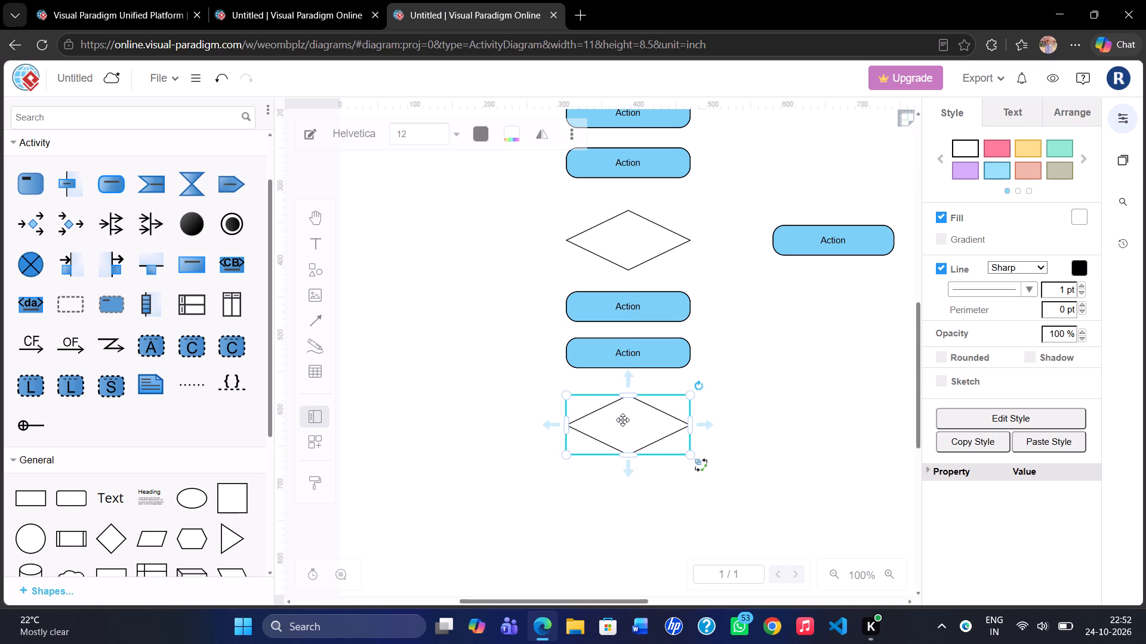
Place a third decision diamond below the second one, aligned with its sides.
scroll(623, 420, "down", 1)
left_click(623, 422)
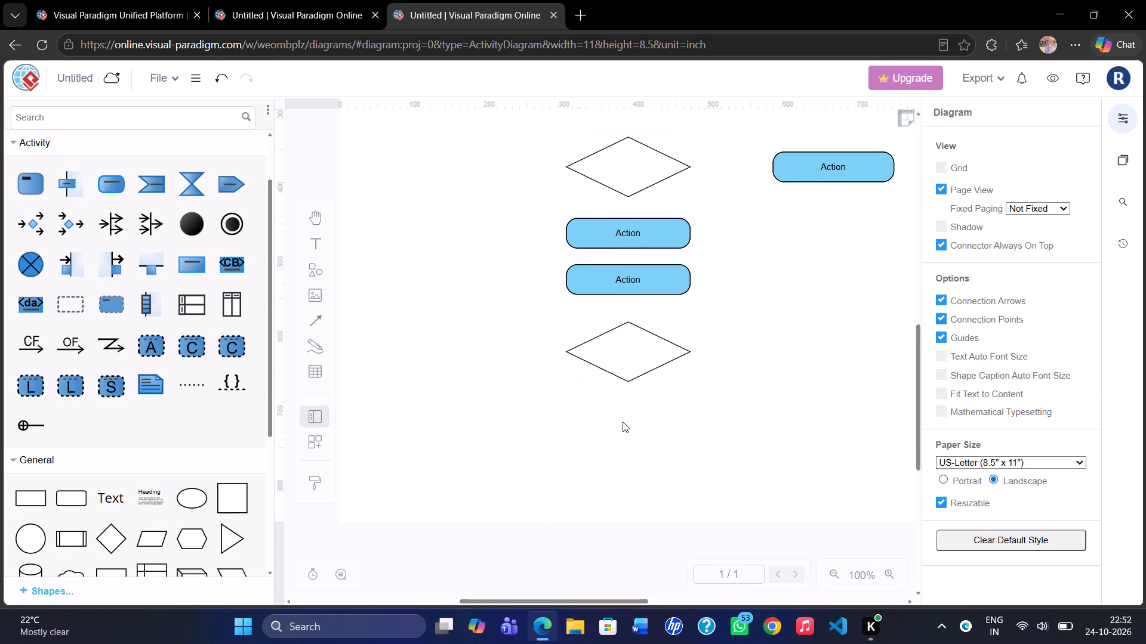
key("ctrl+v")
left_click_drag(674, 453, 630, 437)
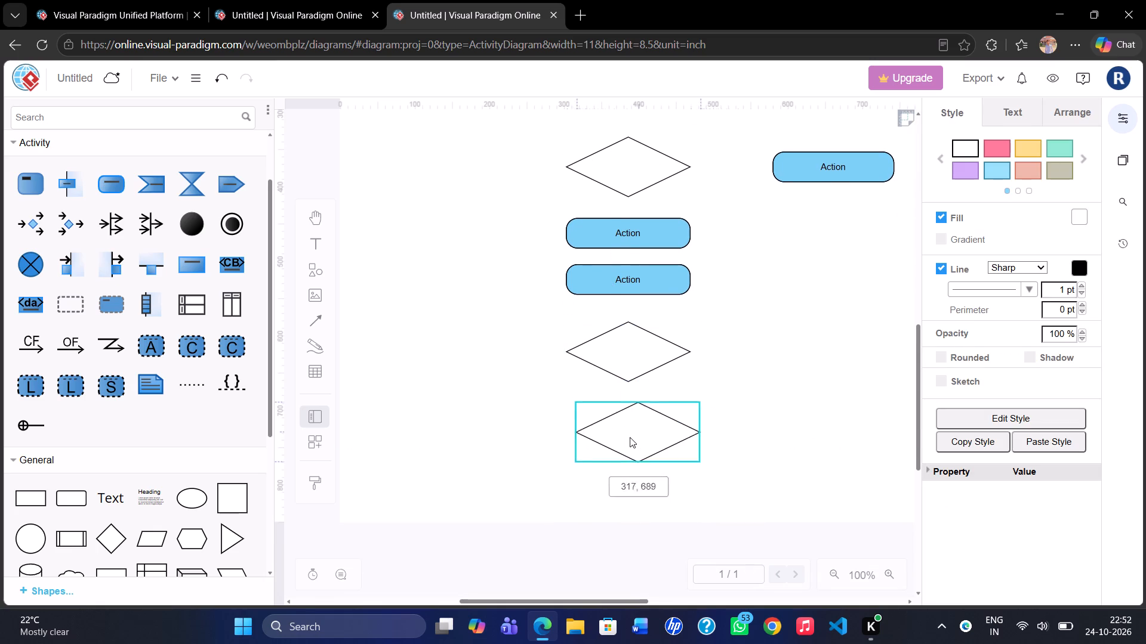
left_click_drag(630, 437, 619, 439)
Copy the action beside the first diamond and place the duplicate straight below it, level with the second diamond.
scroll(717, 356, "up", 1)
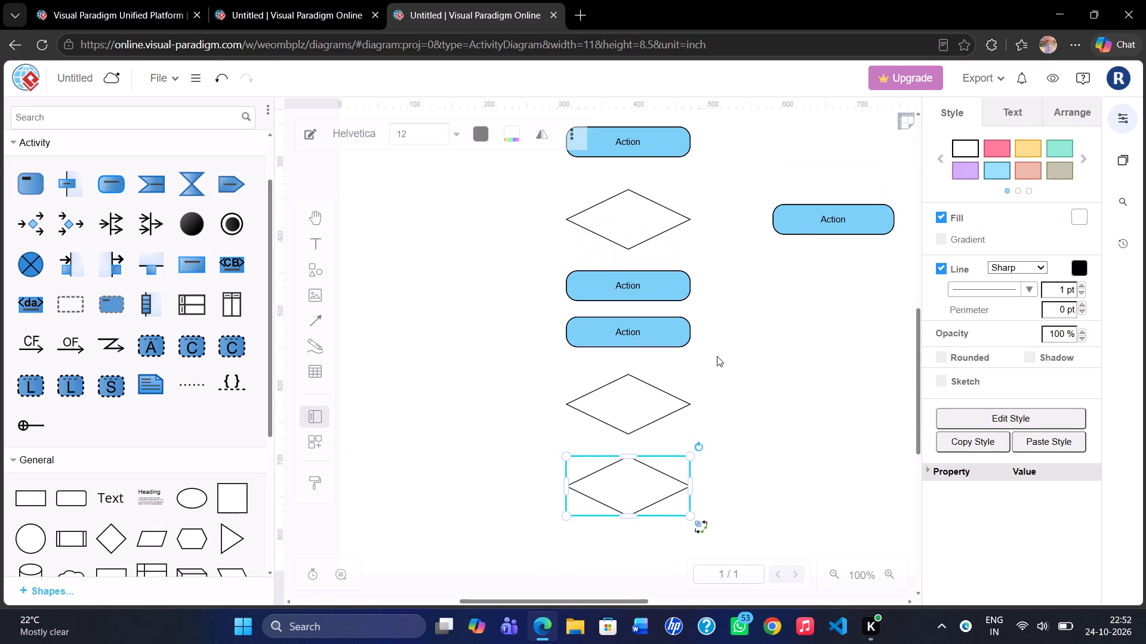
left_click_drag(756, 173, 907, 244)
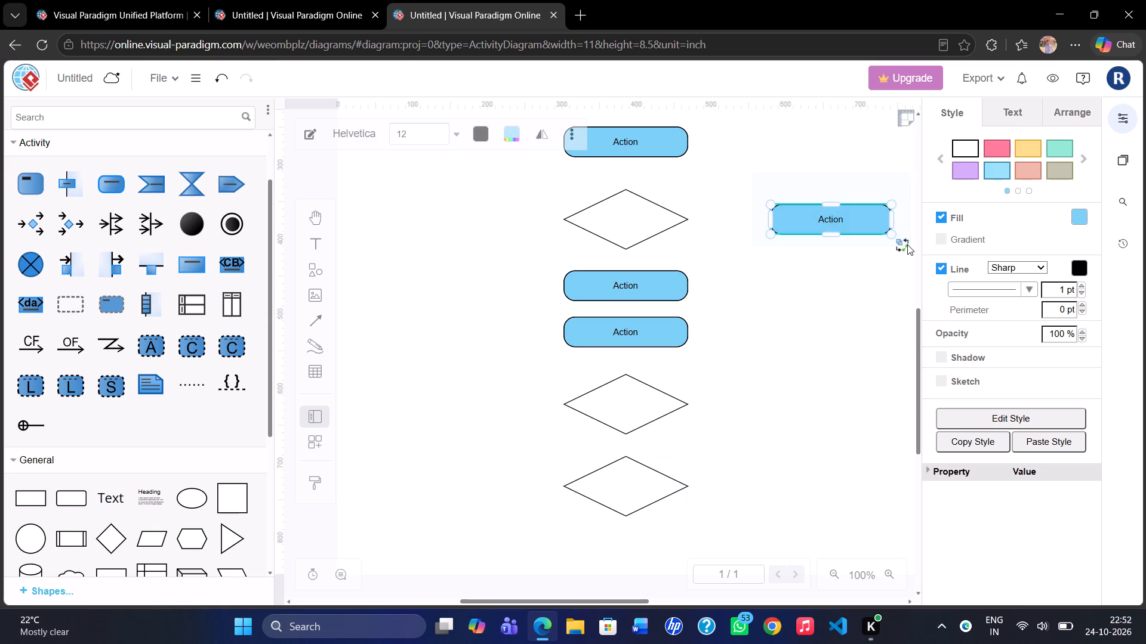
key("ctrl+c")
left_click(837, 298)
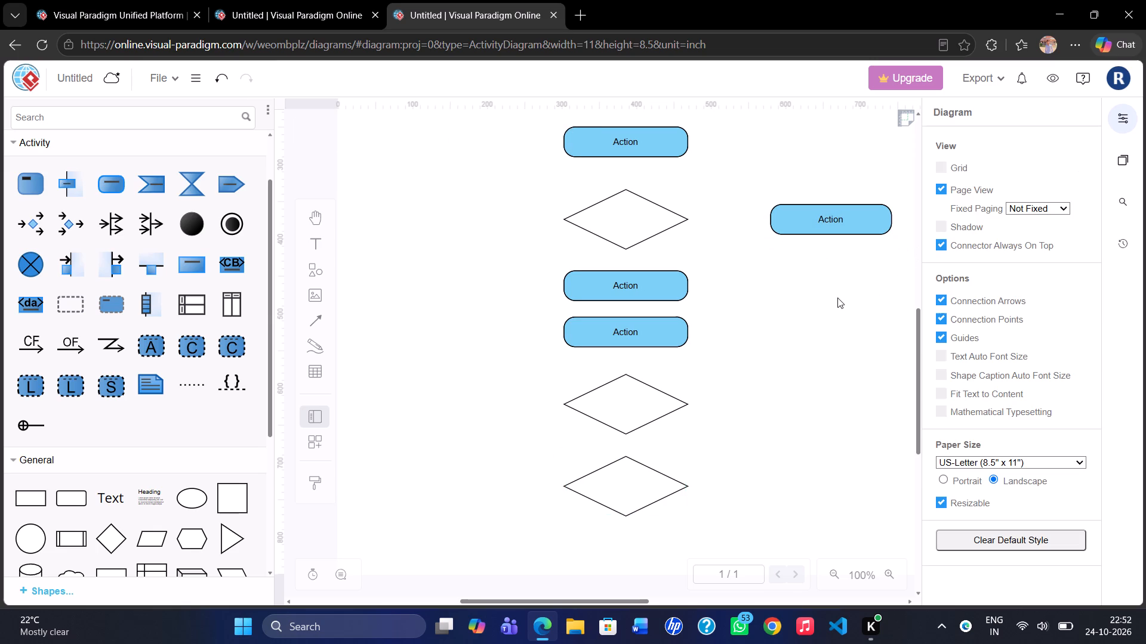
left_click(814, 302)
key("ctrl+v")
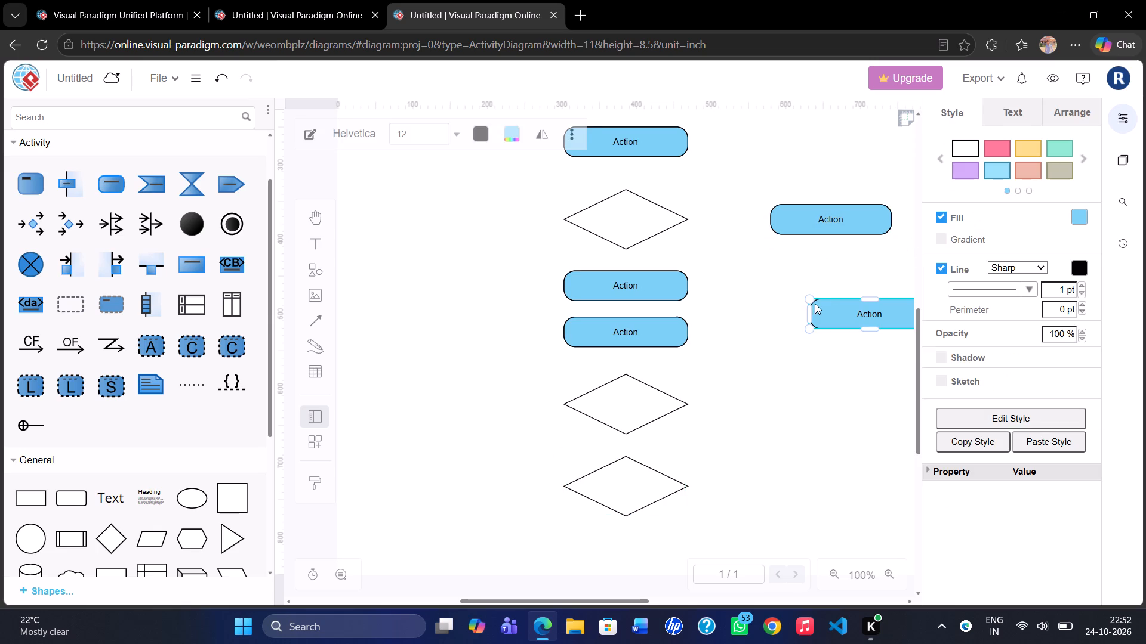
left_click_drag(845, 313, 799, 321)
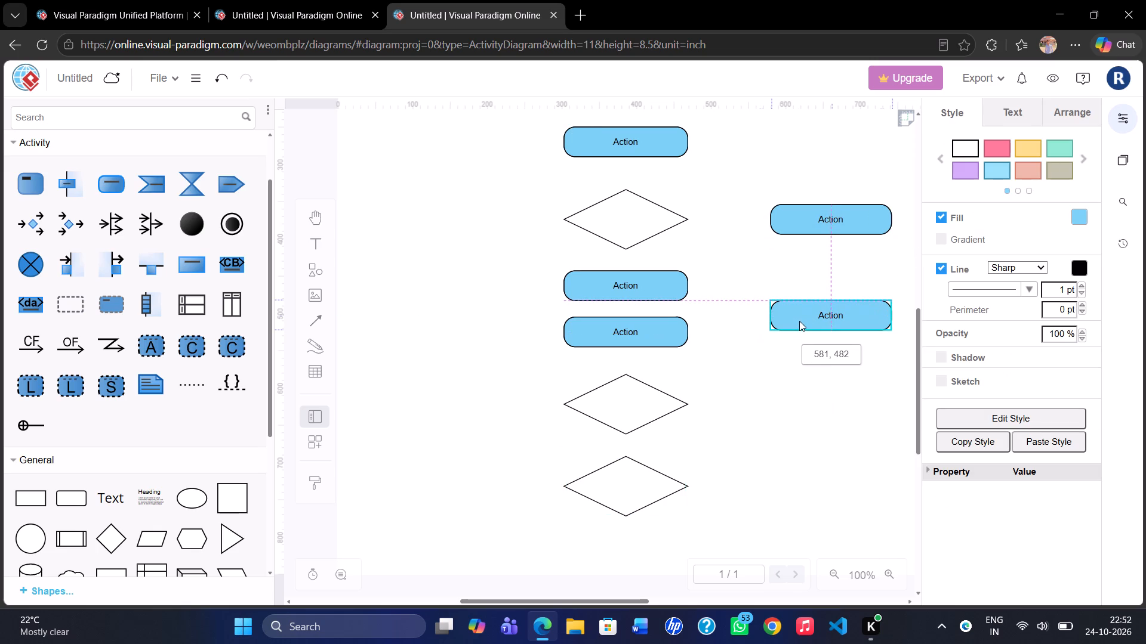
left_click_drag(799, 321, 805, 338)
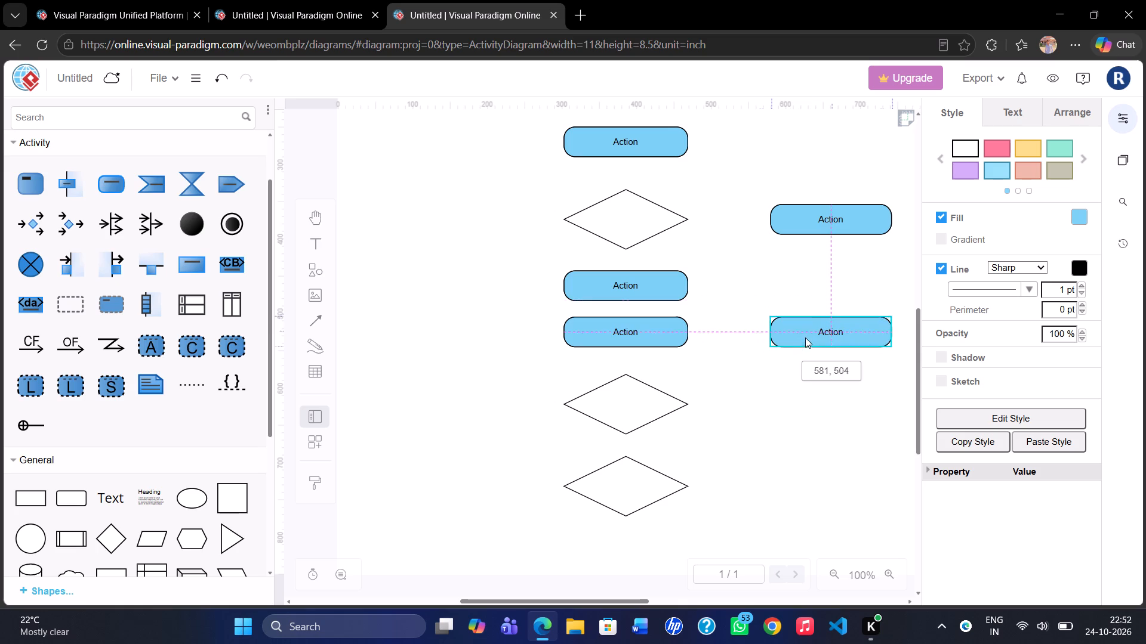
left_click_drag(805, 338, 803, 400)
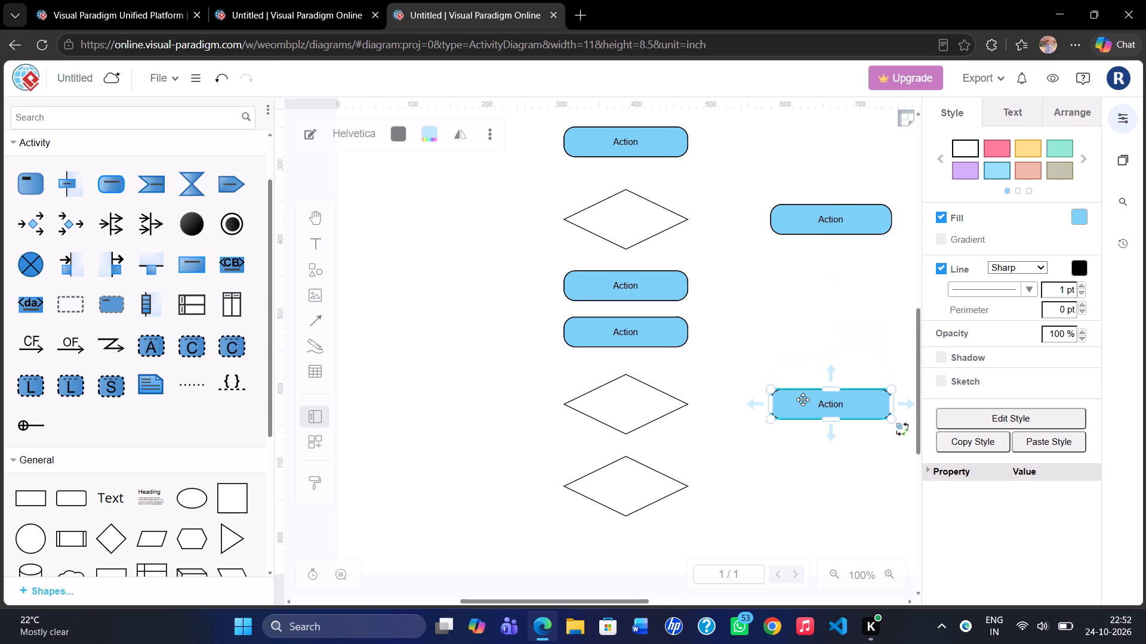
Place another copy of the side action to the right of the third diamond, level with its centre and aligned with the side actions above.
scroll(803, 400, "down", 1)
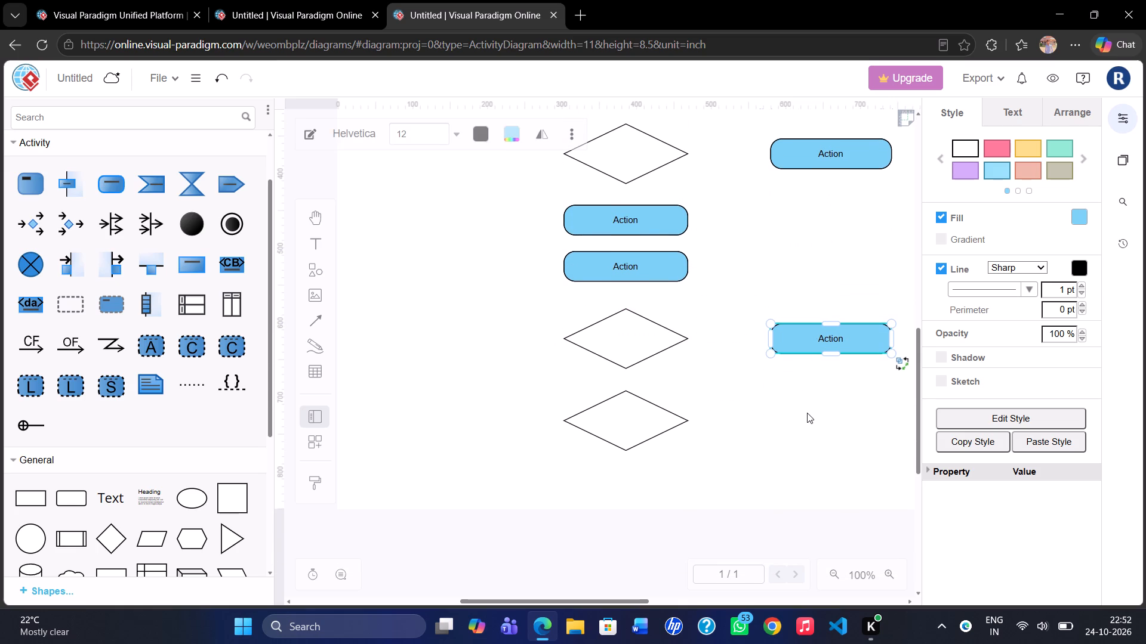
key("ctrl+v")
left_click_drag(839, 428, 808, 431)
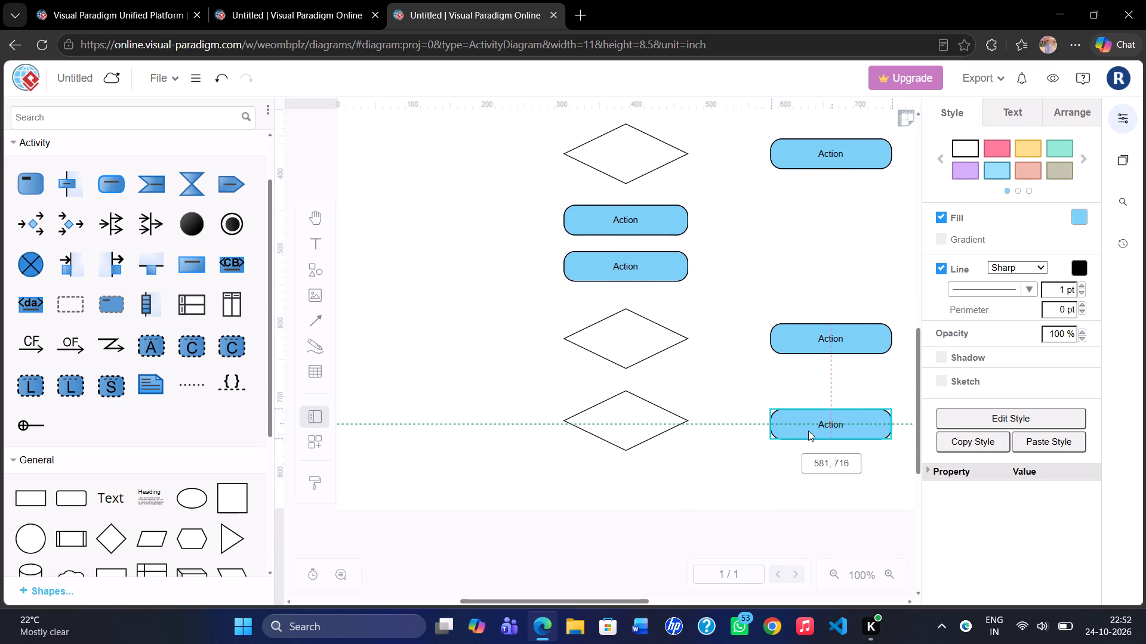
left_click_drag(808, 431, 799, 425)
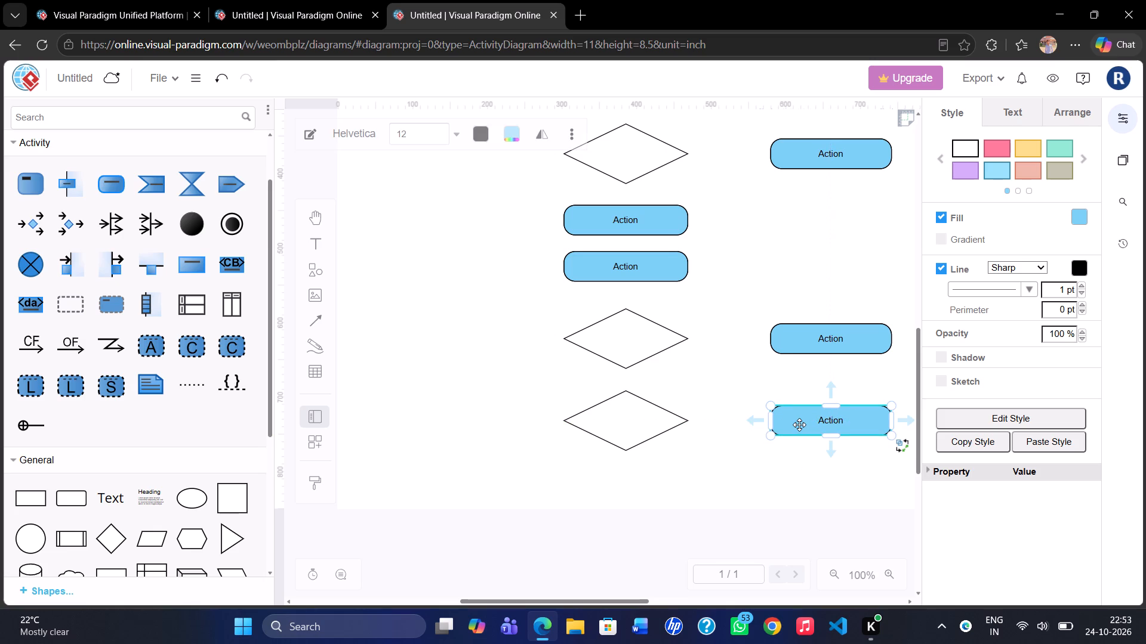
Place a copy of the action below the third diamond, with its lower edge on the page's bottom boundary.
scroll(742, 382, "down", 1)
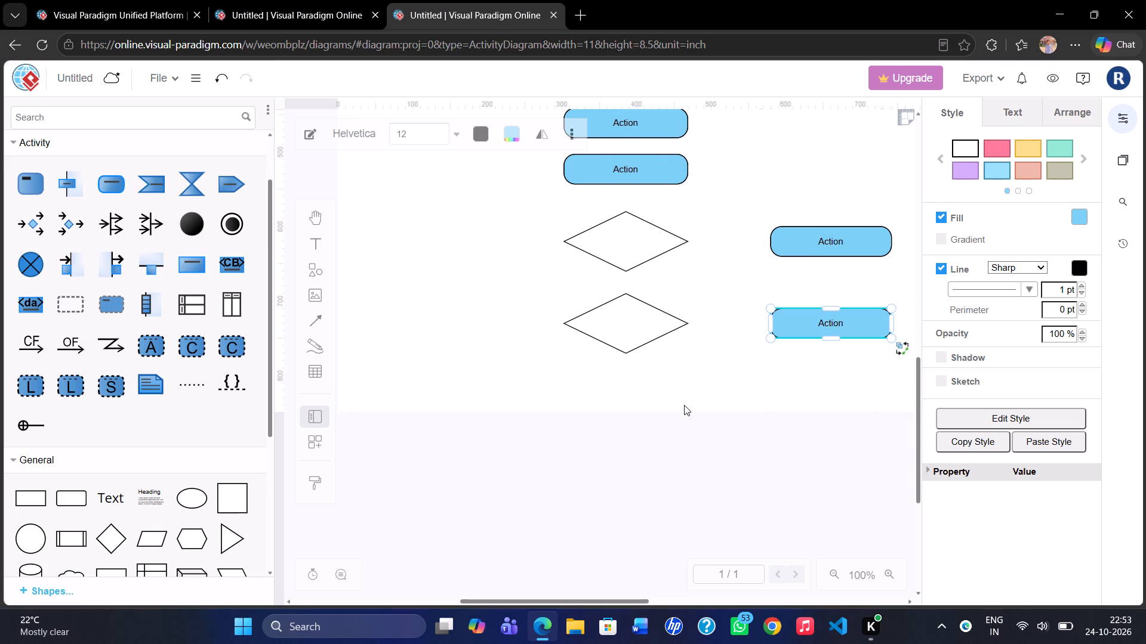
left_click(684, 405)
key("v")
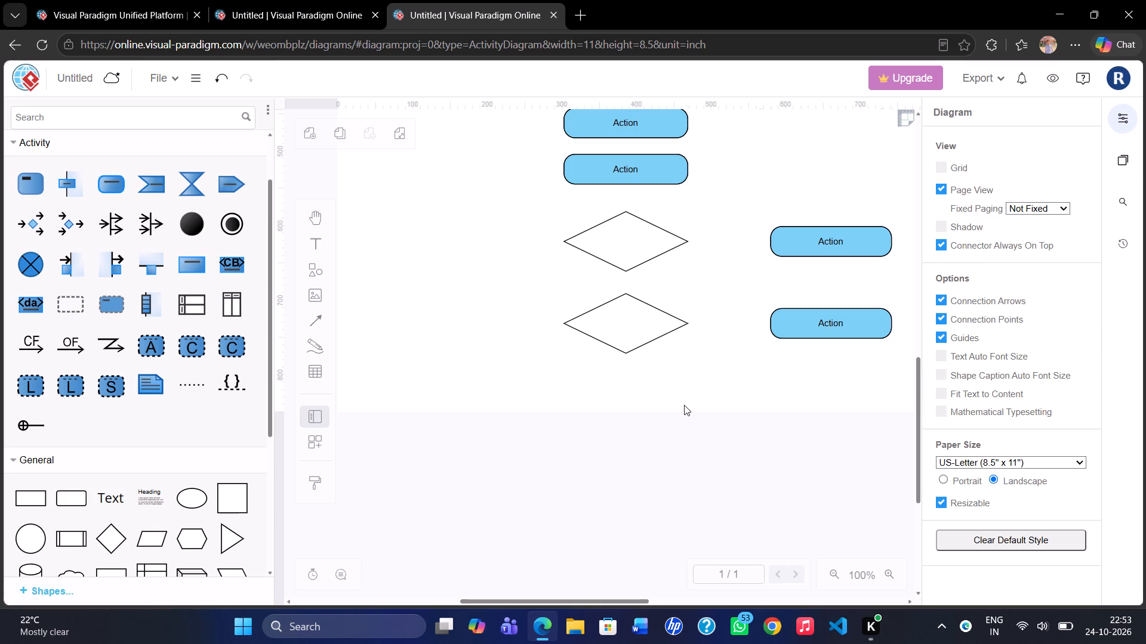
key("ctrl+v")
left_click_drag(704, 422, 605, 398)
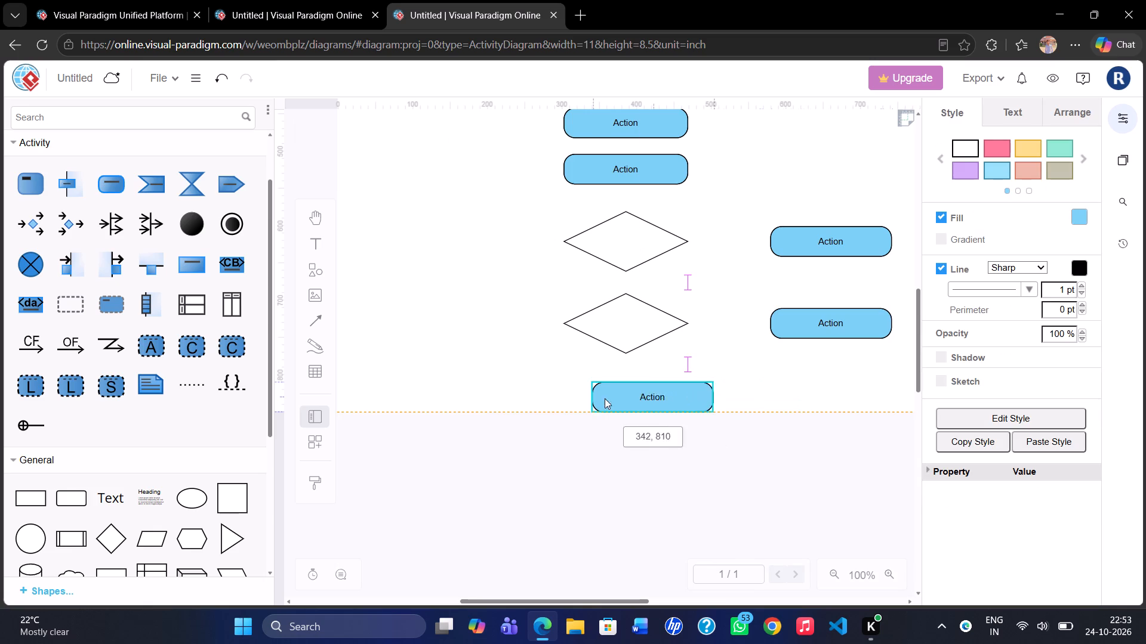
left_click_drag(605, 398, 585, 404)
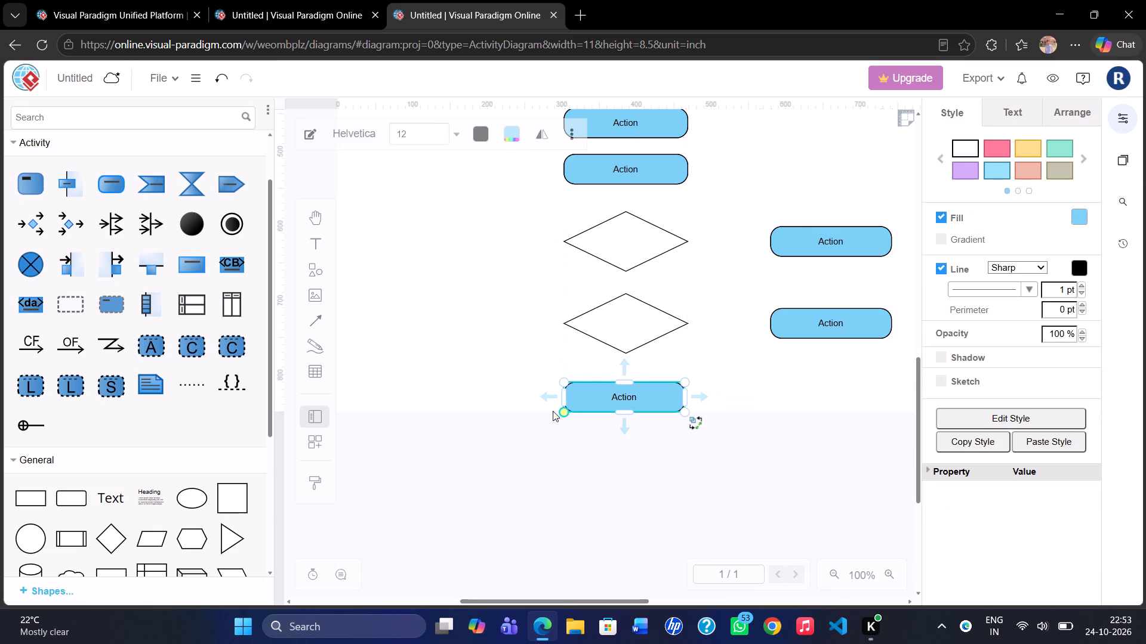
Widen the bottom action on both sides beyond the diamonds' width and centre it under the main column.
left_click_drag(563, 398, 538, 398)
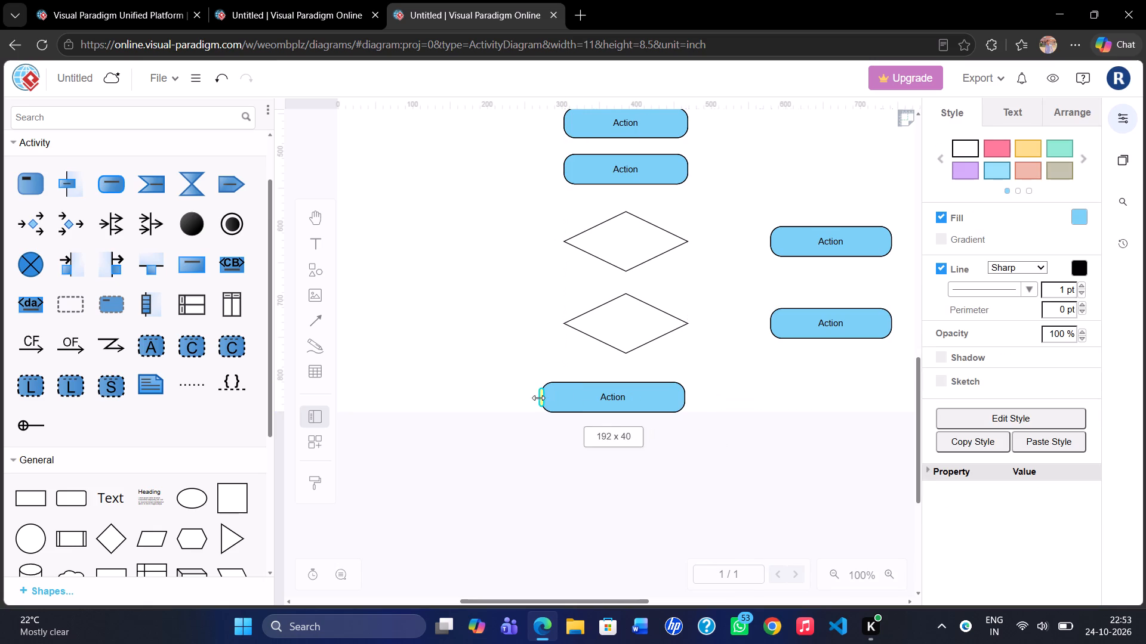
left_click_drag(538, 398, 528, 399)
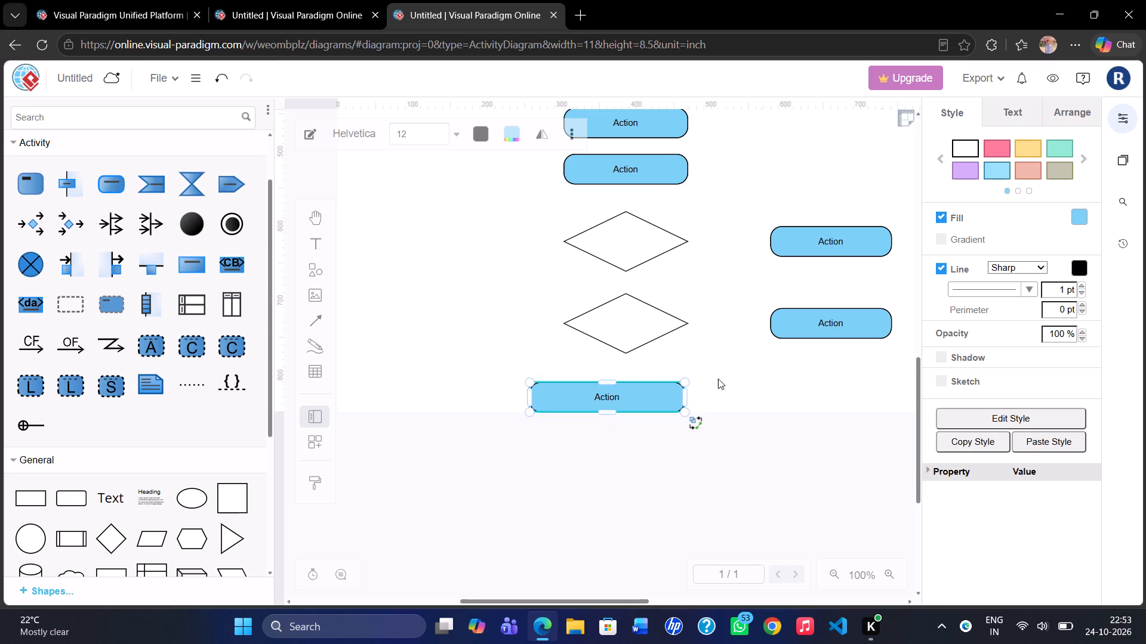
left_click_drag(683, 398, 705, 397)
left_click_drag(665, 392, 671, 391)
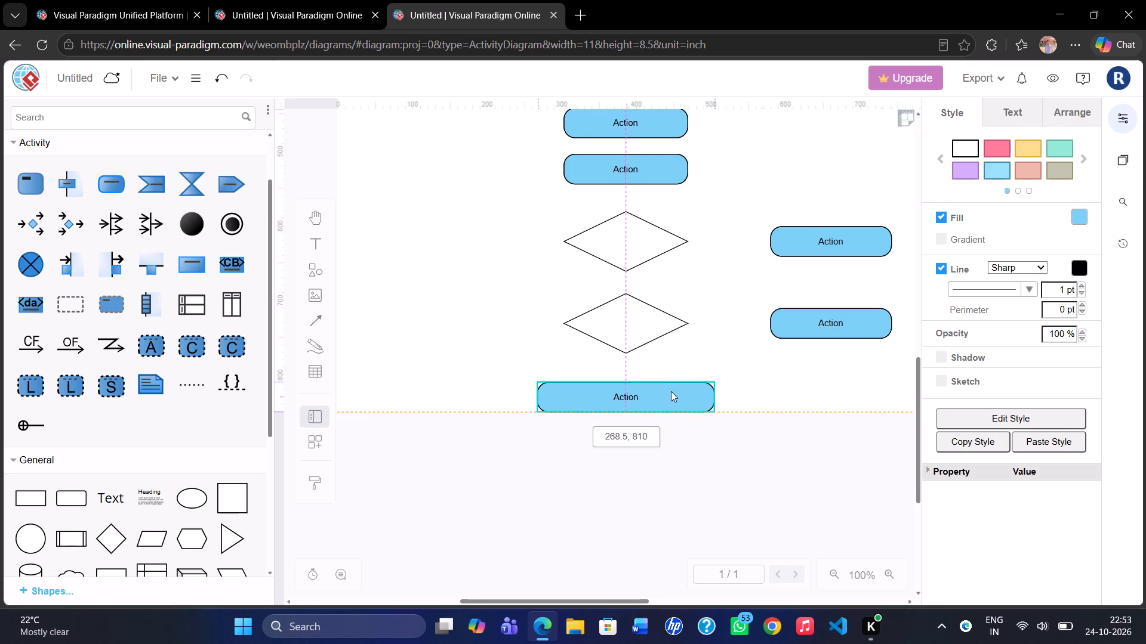
Place two level copies of the side action below the wide action, one on each side of the main column, at about y 908.
left_click_drag(671, 391, 671, 392)
scroll(657, 433, "down", 1)
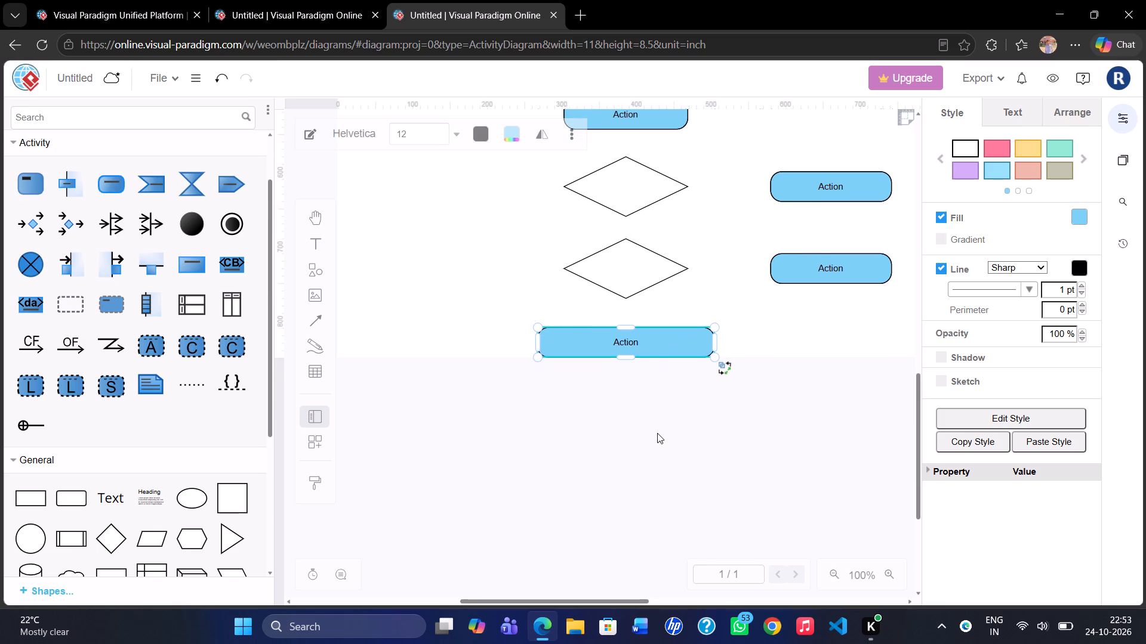
left_click(550, 473)
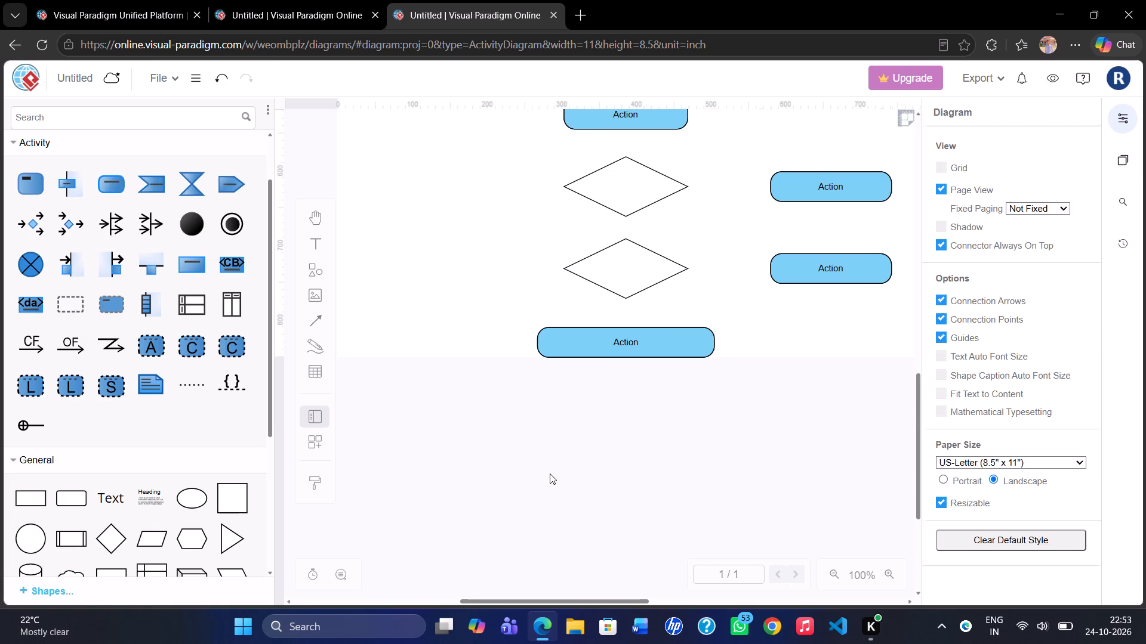
key("ctrl+v")
left_click_drag(587, 485, 494, 414)
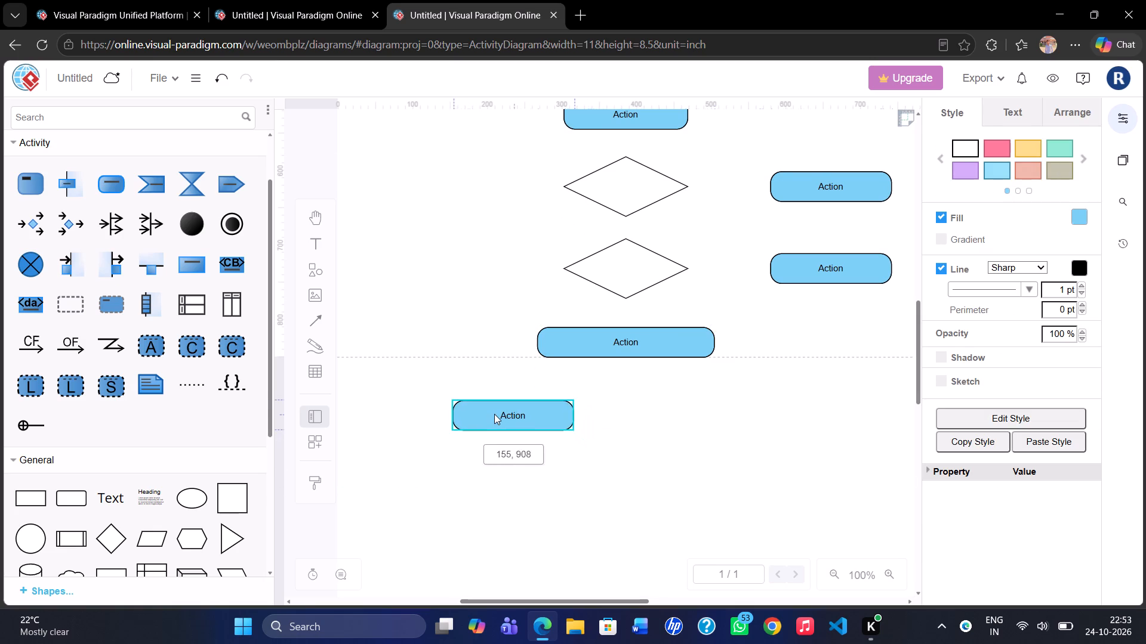
left_click_drag(494, 414, 485, 415)
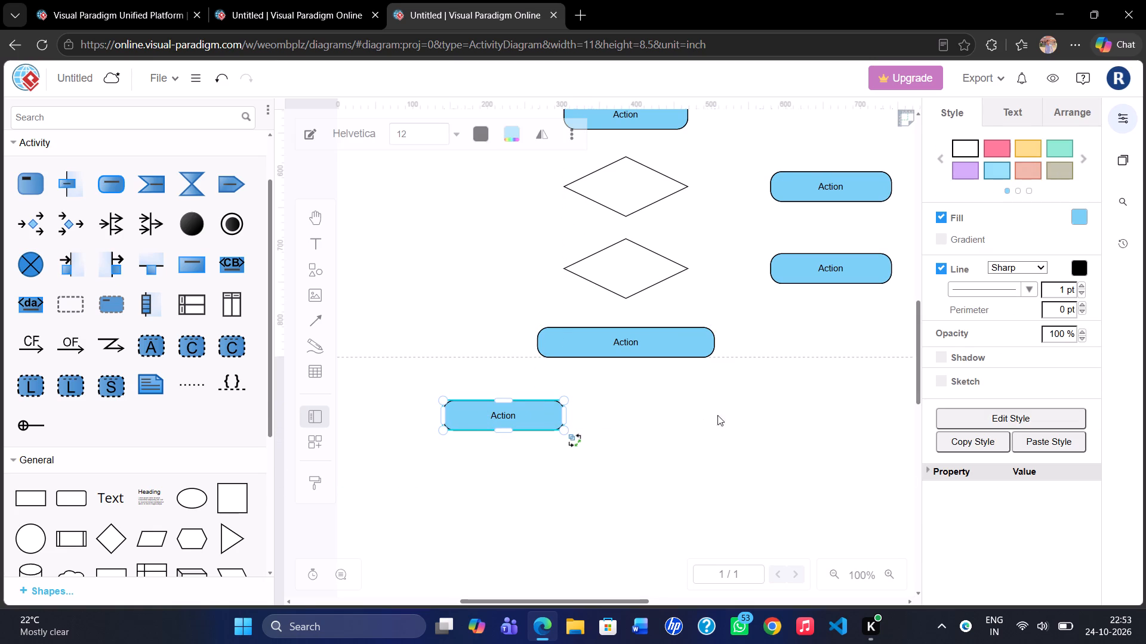
left_click(675, 476)
key("ctrl+v")
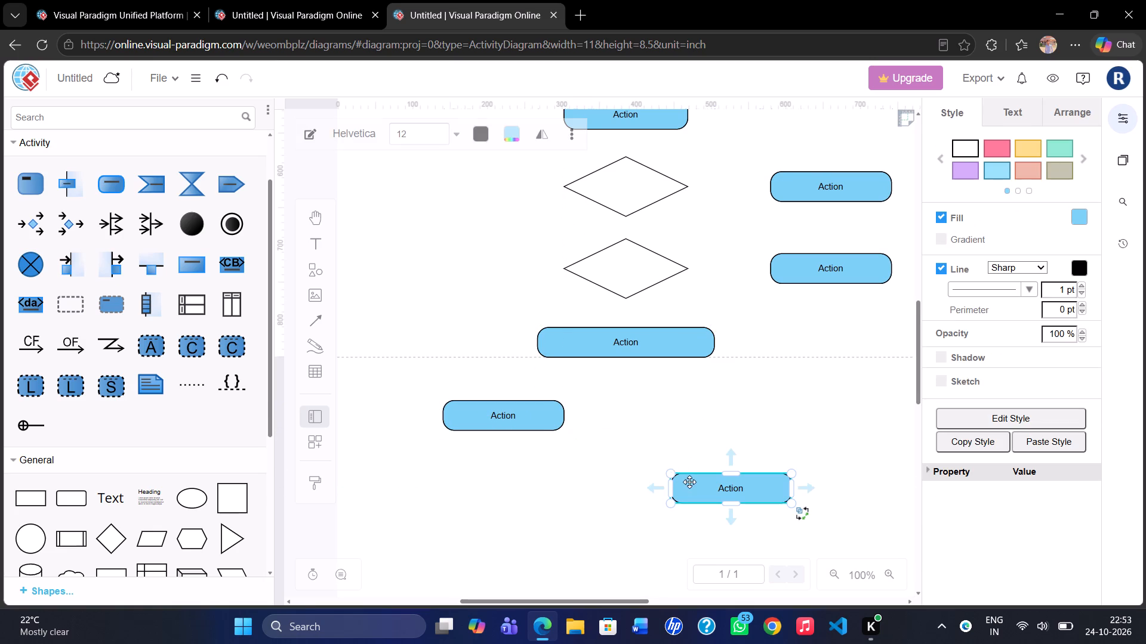
left_click_drag(689, 482, 674, 405)
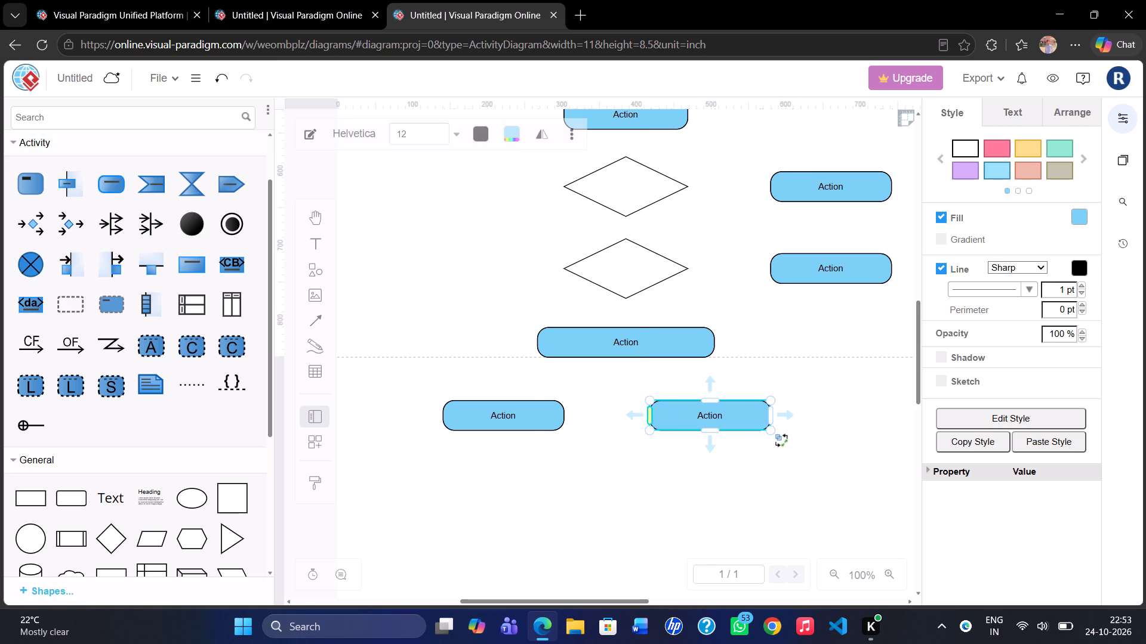
Adjust the spacing of the two level actions so they sit roughly evenly on either side of the main column.
left_click_drag(518, 414, 522, 408)
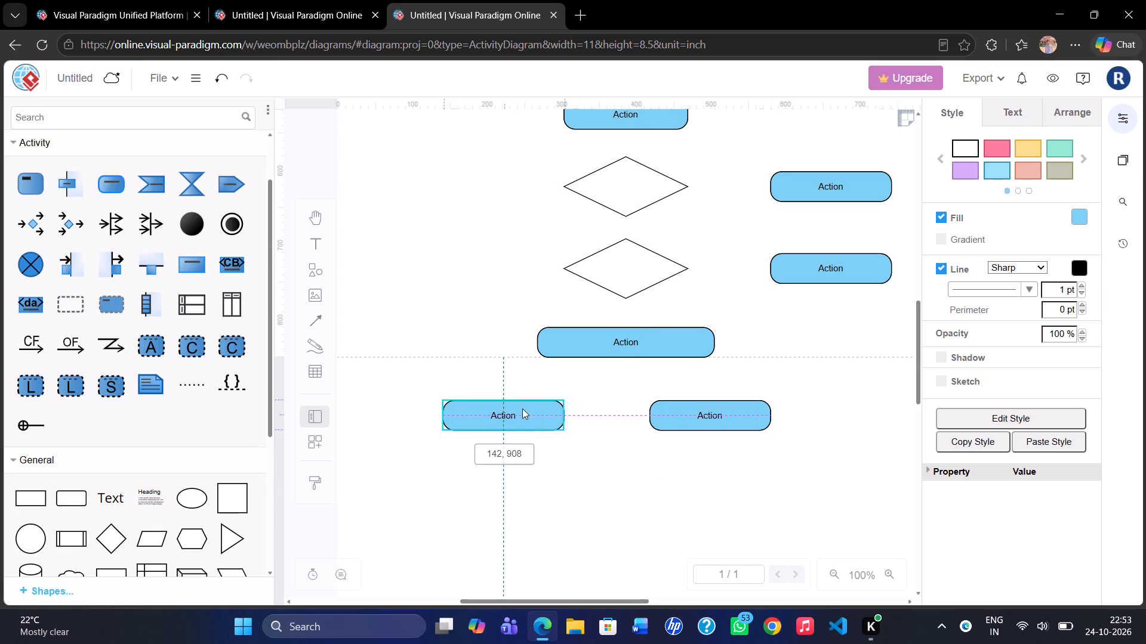
left_click_drag(522, 408, 520, 408)
left_click_drag(682, 410, 697, 407)
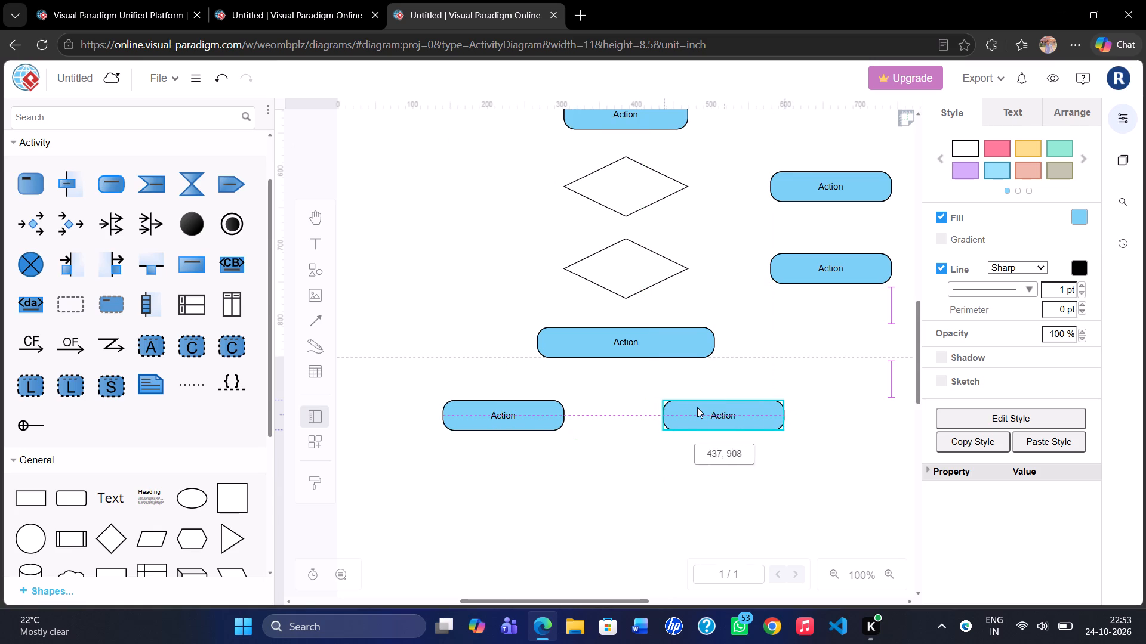
left_click_drag(697, 407, 680, 406)
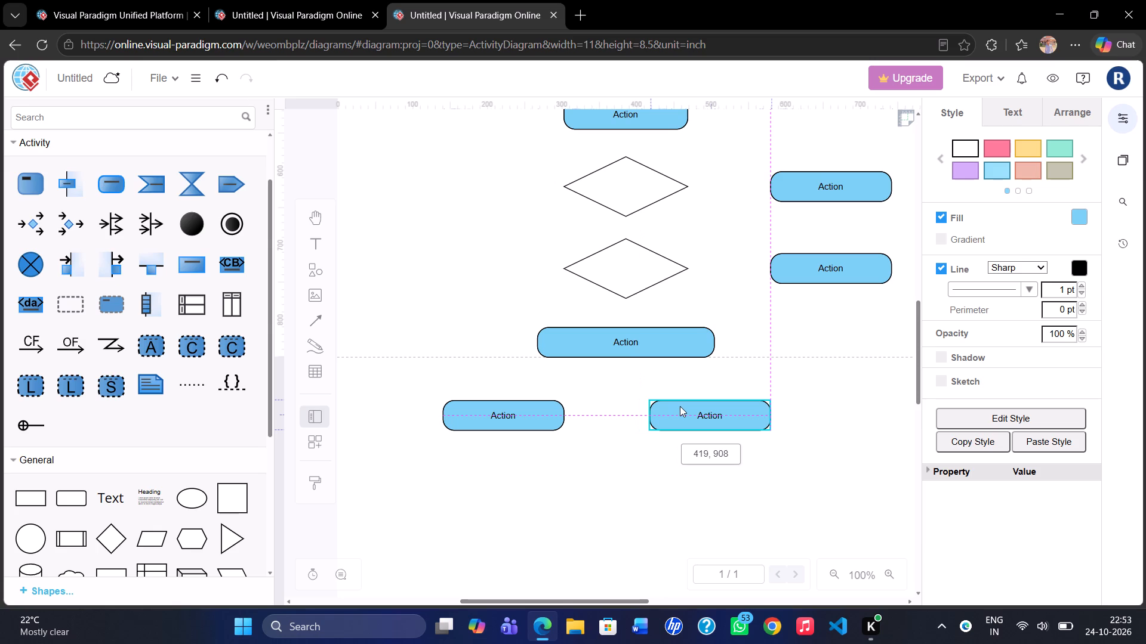
left_click_drag(680, 406, 702, 404)
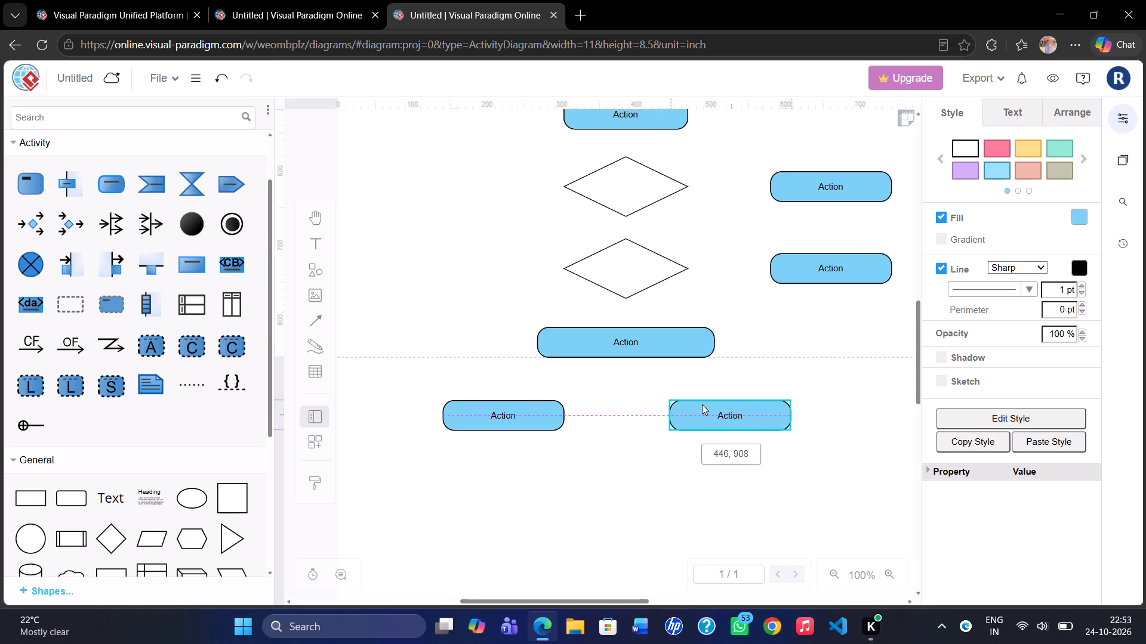
left_click_drag(702, 404, 693, 404)
left_click_drag(523, 417, 537, 413)
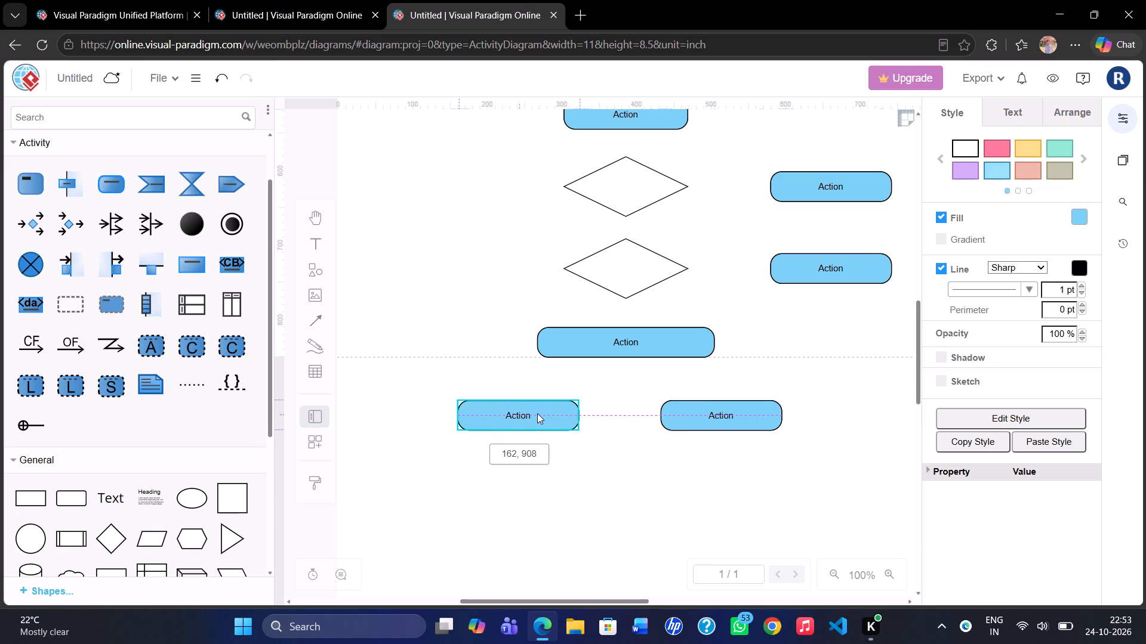
left_click_drag(537, 413, 543, 411)
Place another copy of the action below the side-by-side pair, centred under the wide action.
scroll(553, 493, "down", 1)
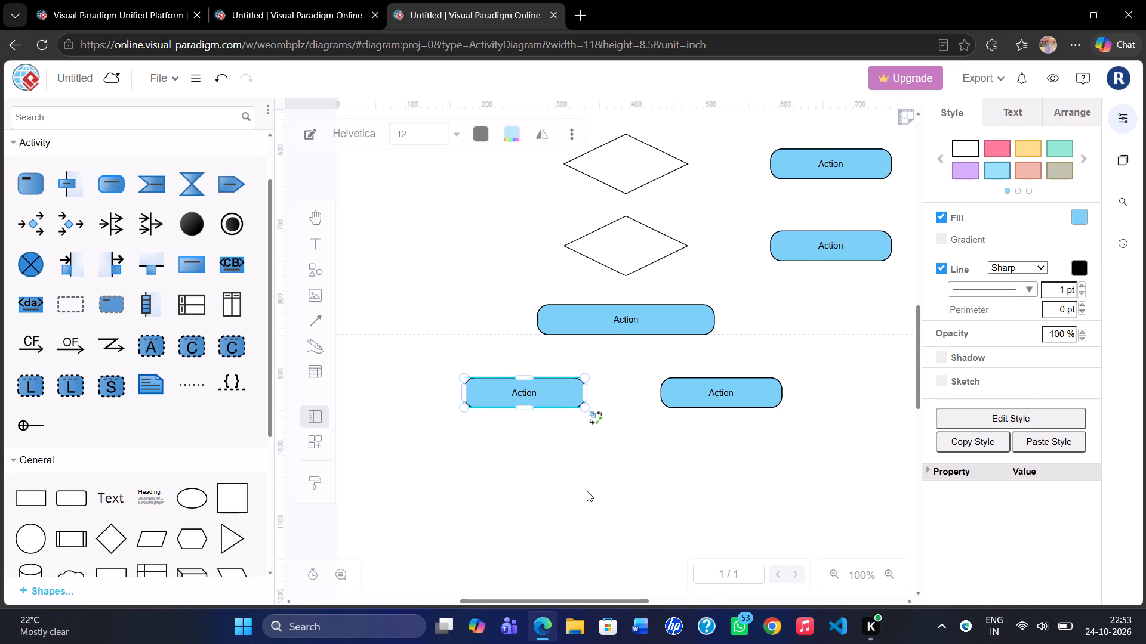
left_click(587, 491)
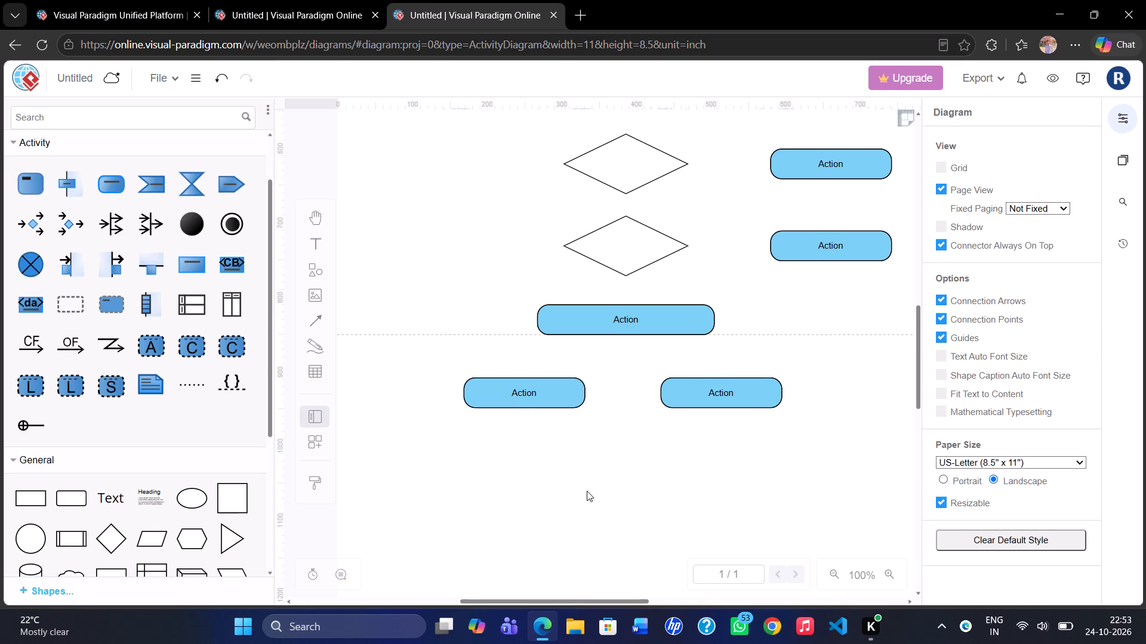
key("ctrl+v")
left_click_drag(639, 503, 633, 493)
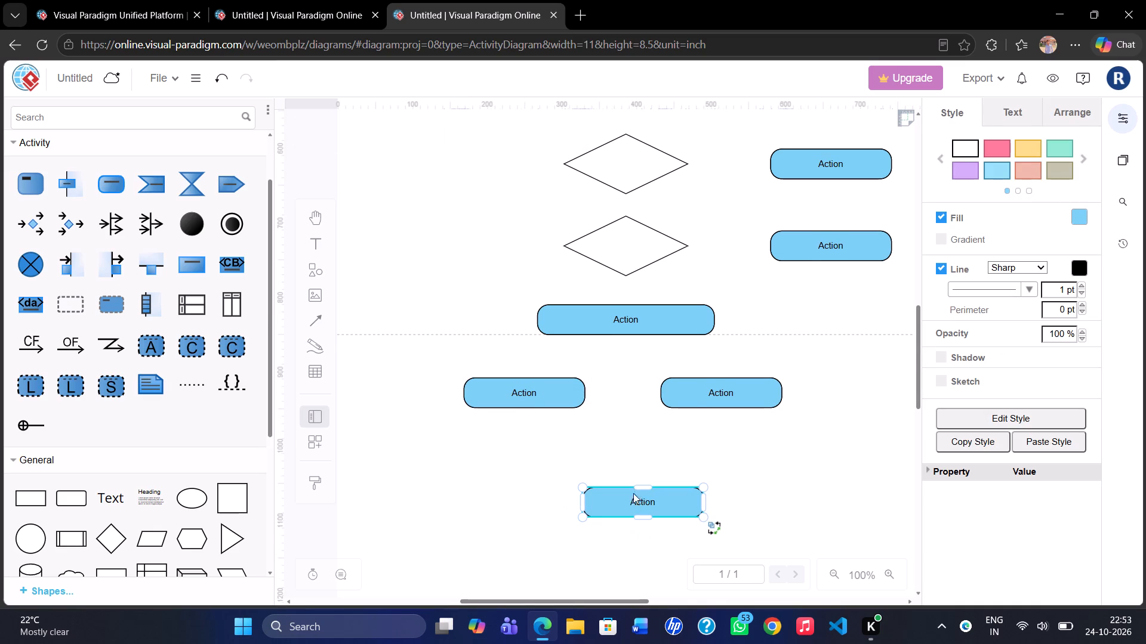
left_click_drag(633, 493, 622, 473)
Place one more action copy directly beneath the centred one, at about 304, 1095.
left_click(570, 521)
key("ctrl+v")
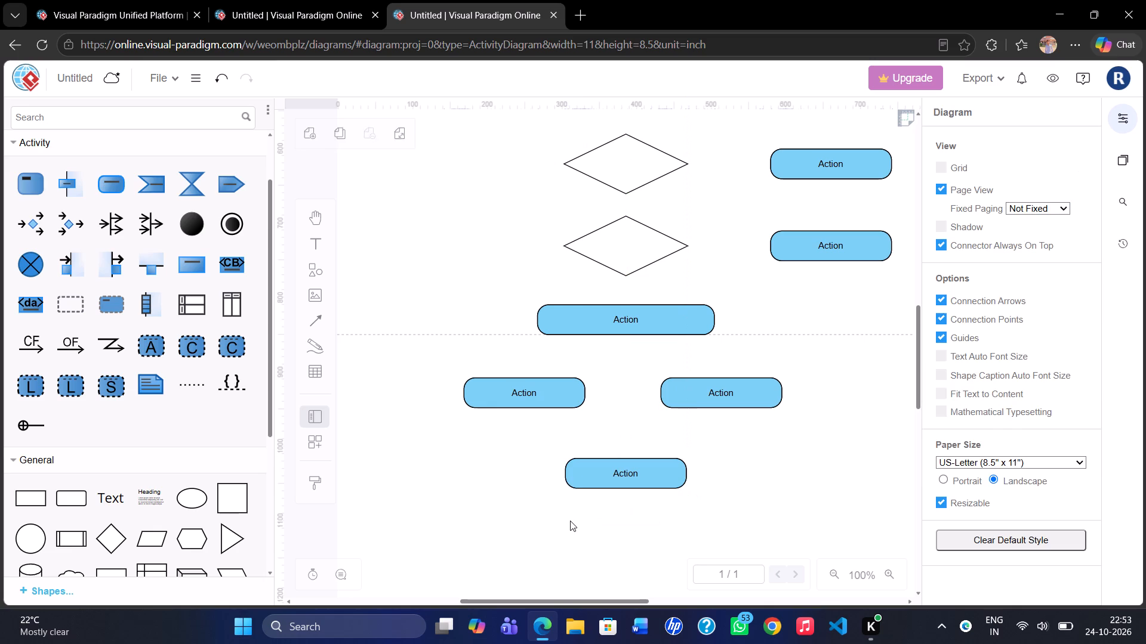
left_click(596, 542)
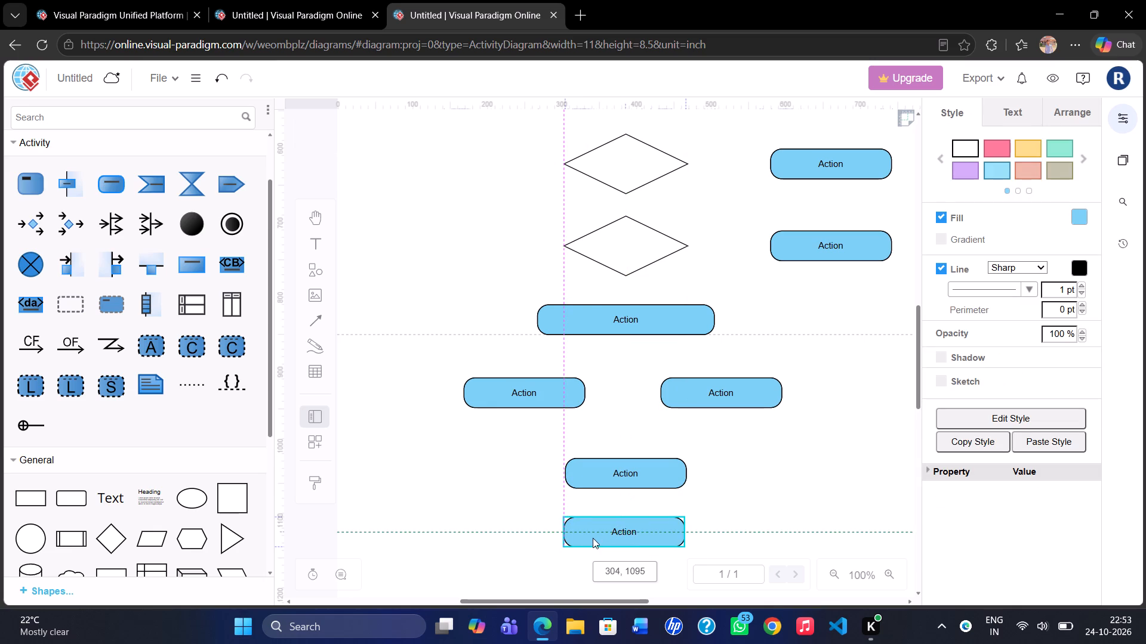
Copy the third decision diamond and place the duplicate beneath the lowest action, at about 300, 1175.
scroll(718, 509, "down", 1)
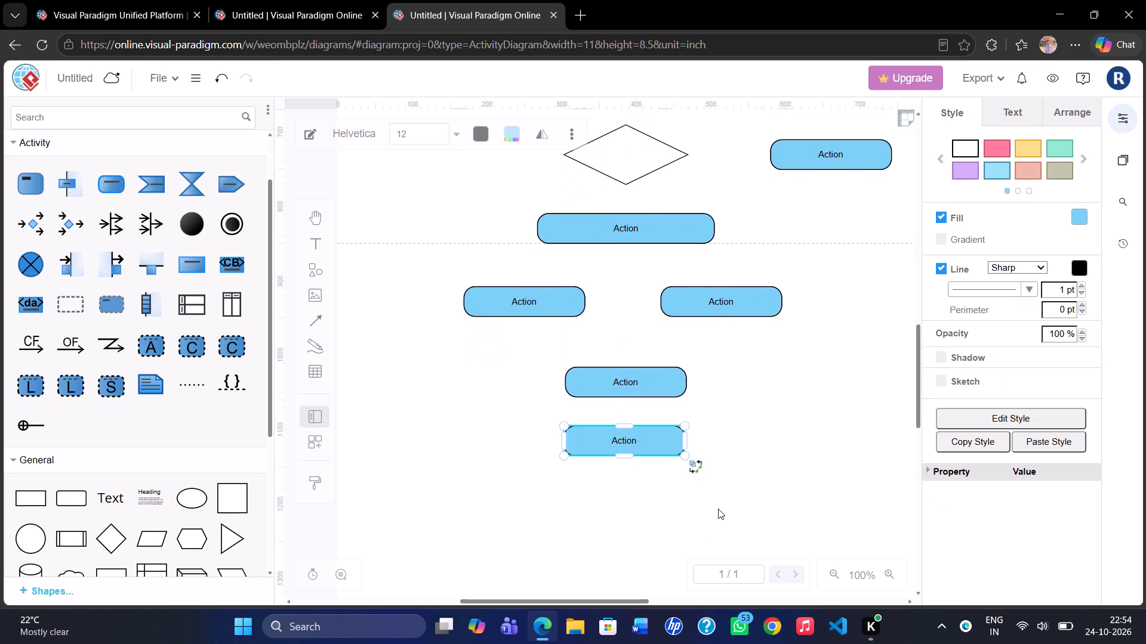
scroll(718, 509, "down", 1)
left_click(595, 516)
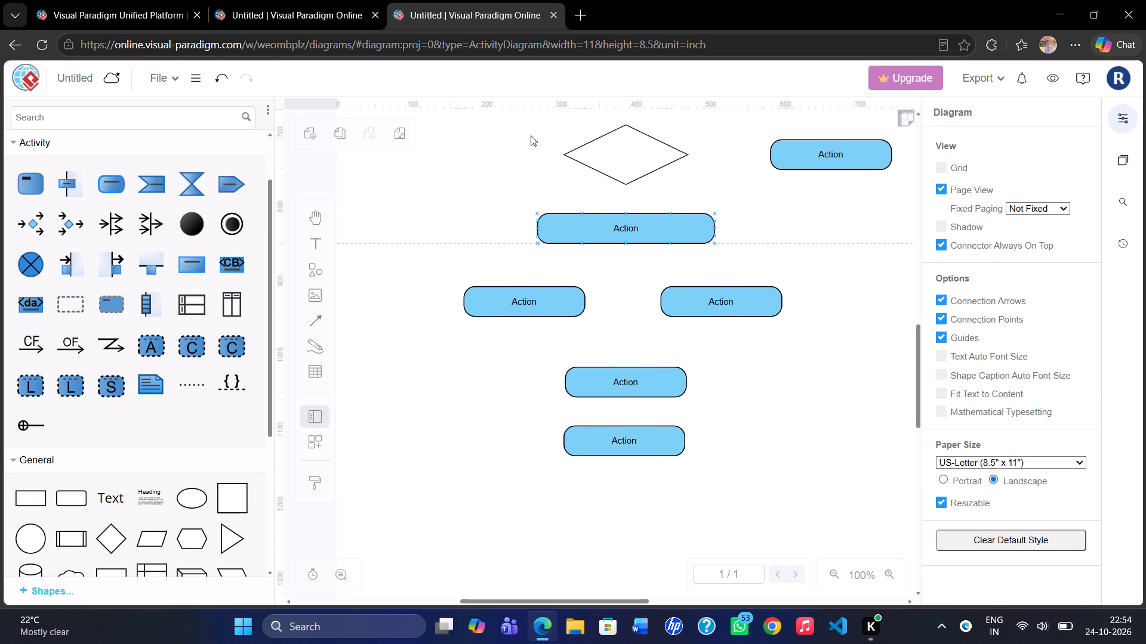
left_click_drag(530, 135, 701, 178)
scroll(519, 144, "up", 1)
left_click(525, 166)
left_click_drag(509, 177, 686, 228)
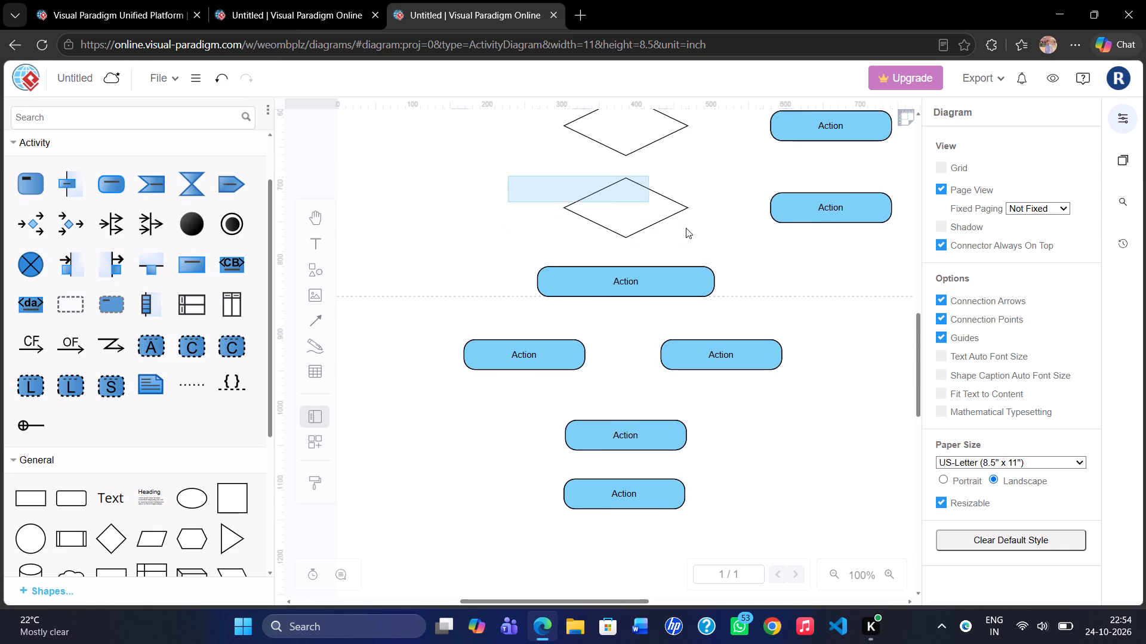
left_click_drag(686, 228, 711, 241)
key("ctrl+c")
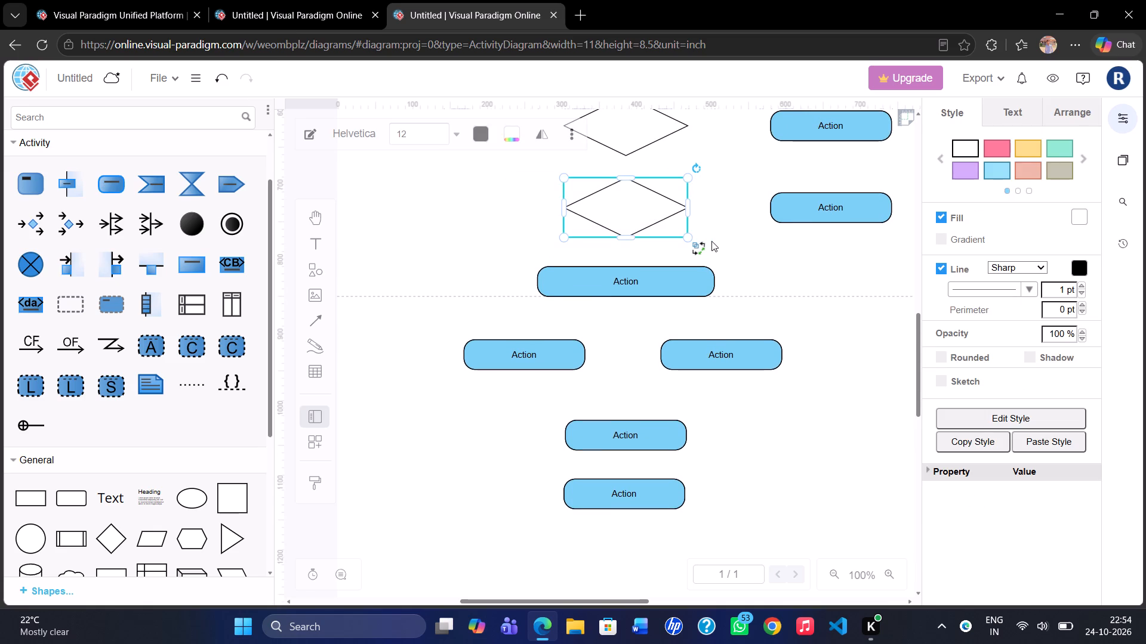
scroll(711, 241, "down", 2)
left_click(615, 388)
key("ctrl+v")
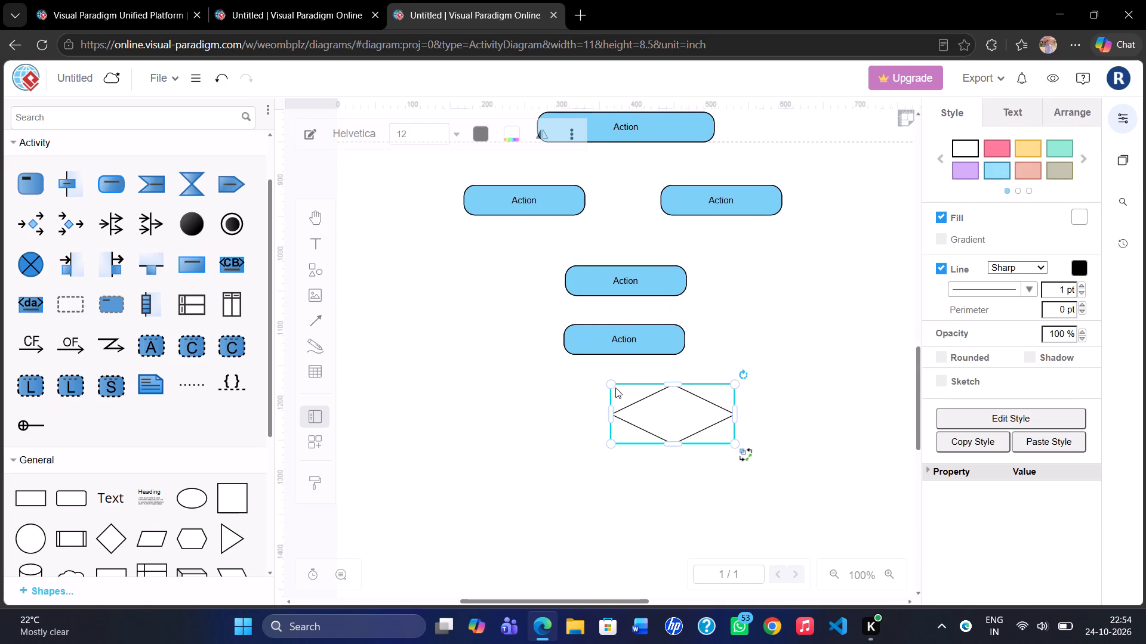
left_click_drag(673, 422, 621, 416)
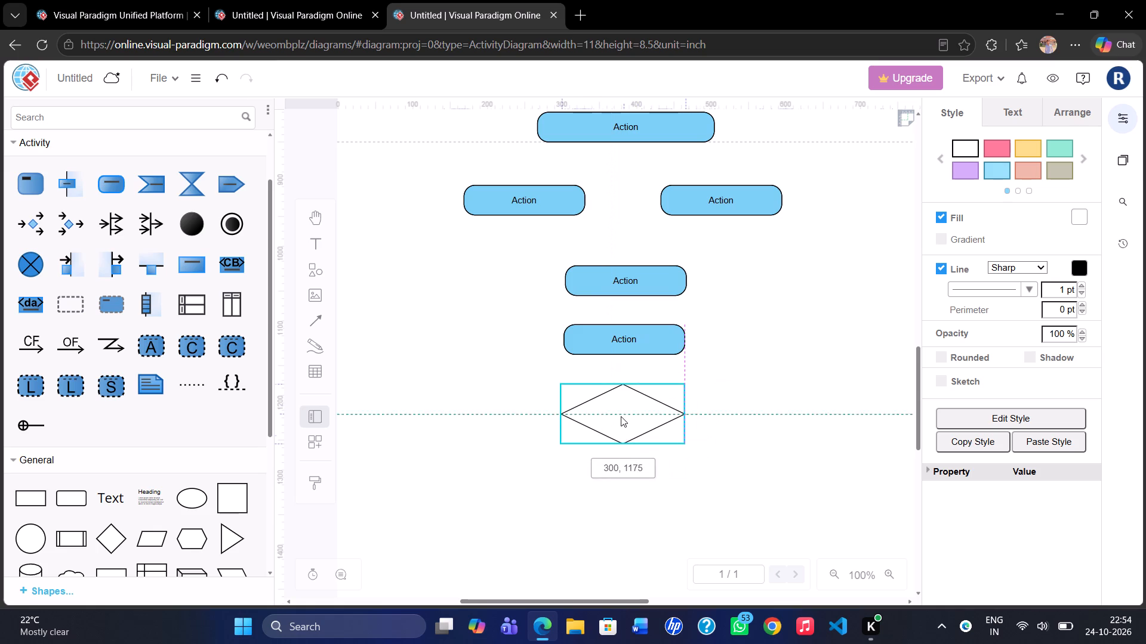
left_click_drag(621, 416, 623, 418)
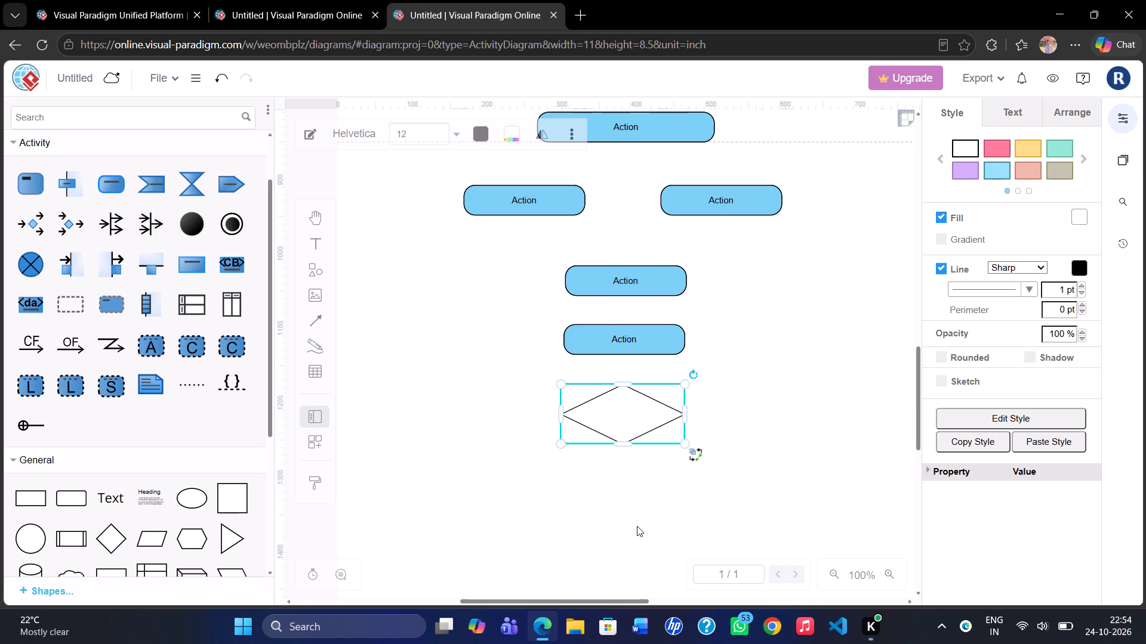
Copy the right-hand action of the side-by-side pair and place the duplicate below the new diamond, centred in the main column.
left_click(637, 526)
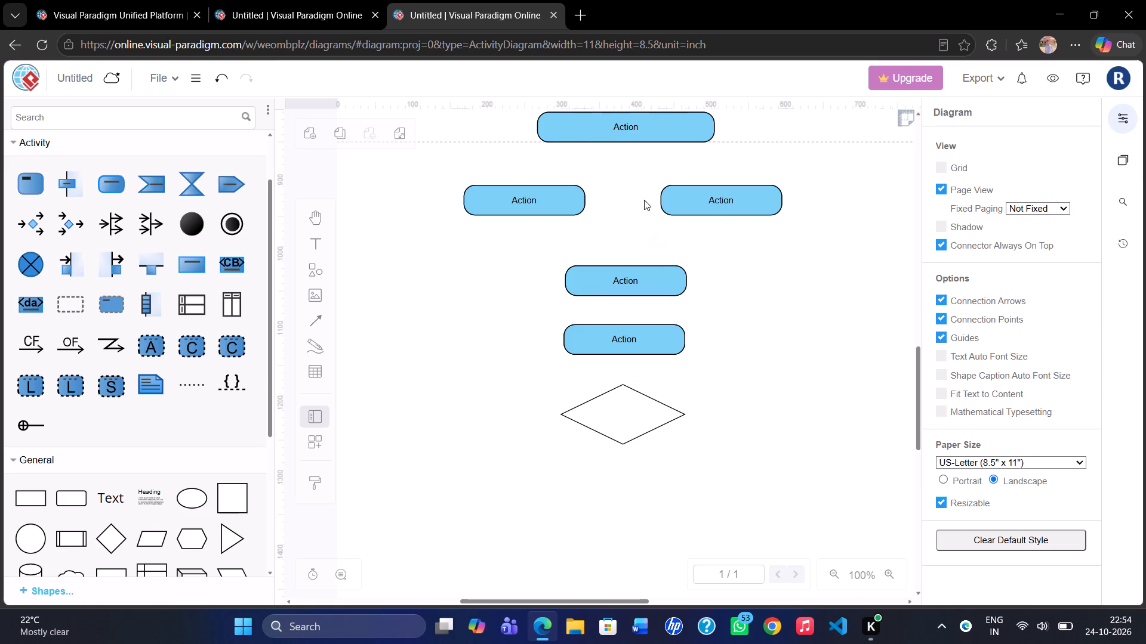
left_click_drag(637, 179, 807, 221)
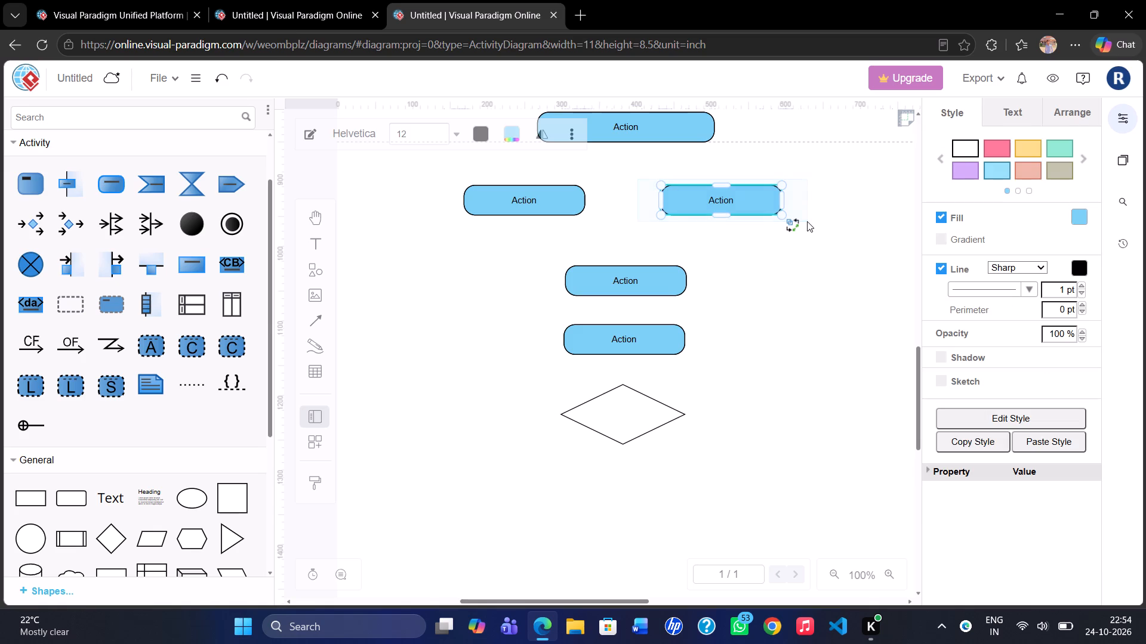
key("ctrl+c")
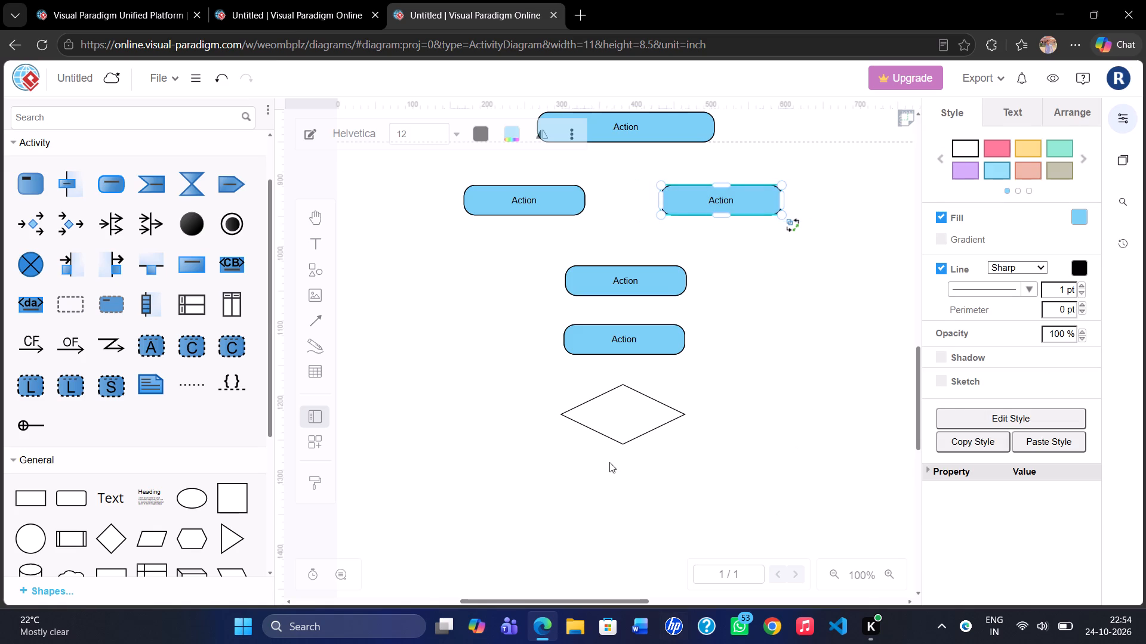
left_click(609, 462)
key("ctrl+v")
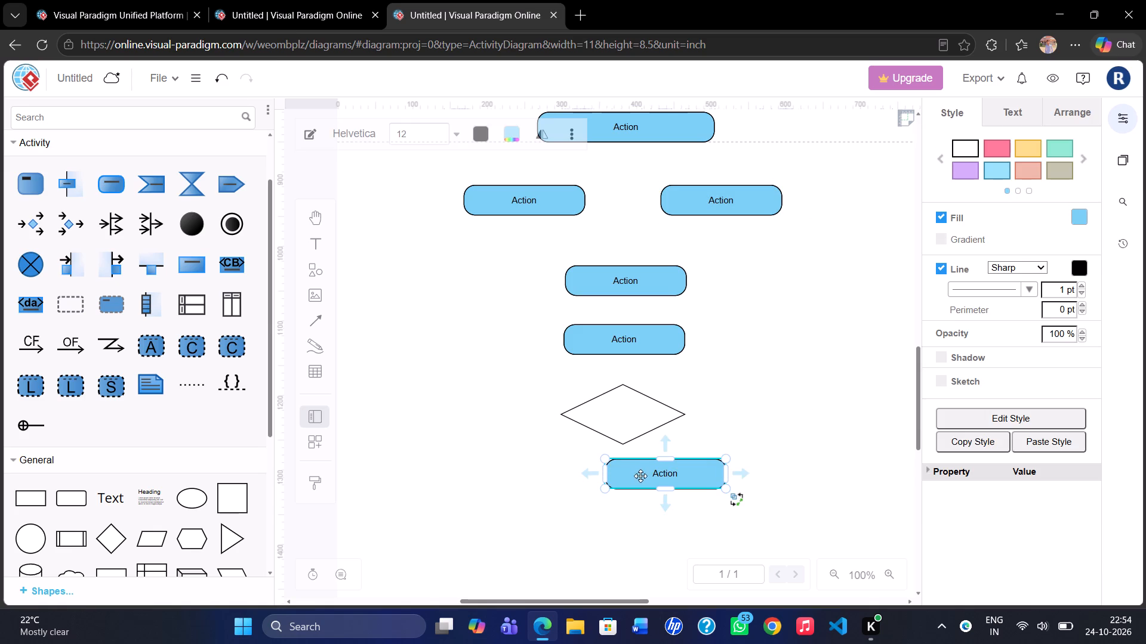
left_click_drag(642, 477, 600, 501)
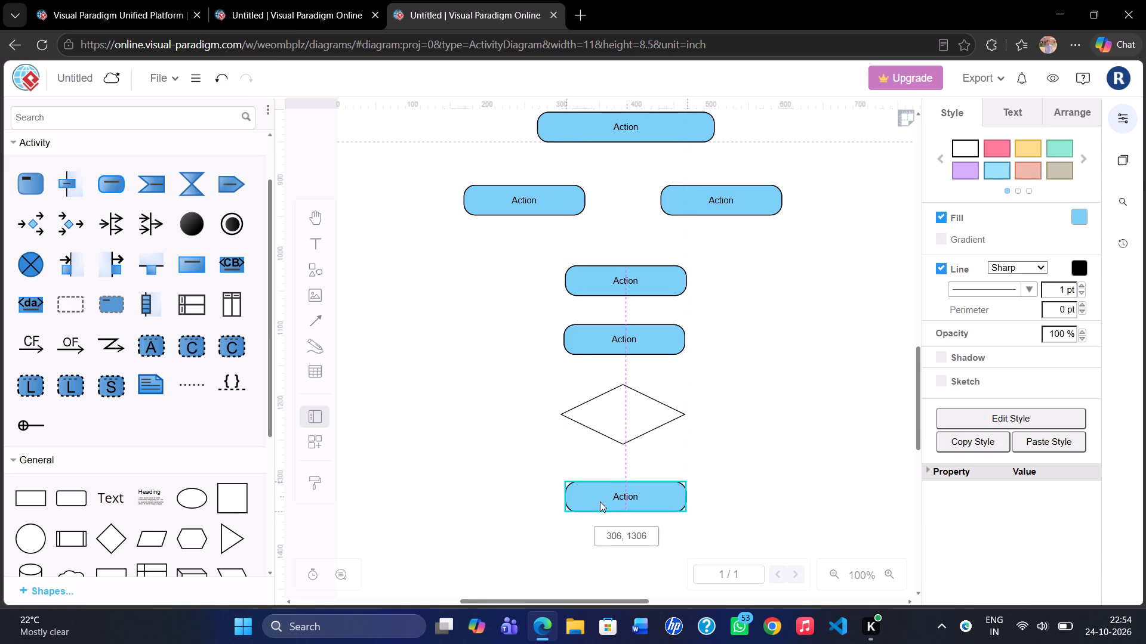
left_click_drag(600, 501, 601, 501)
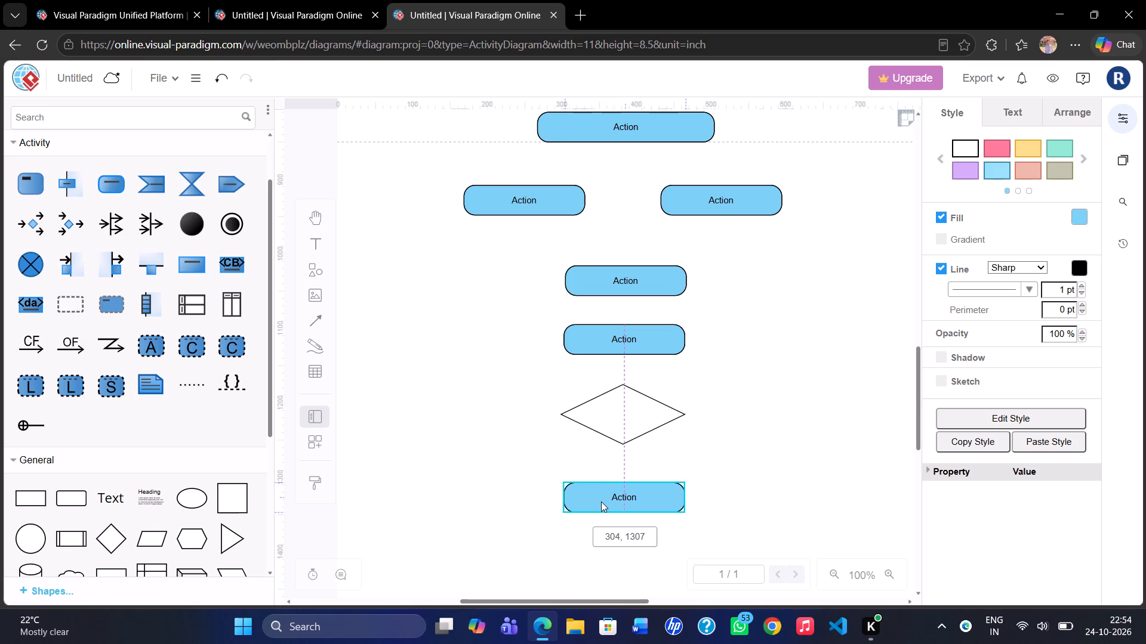
left_click_drag(601, 501, 600, 503)
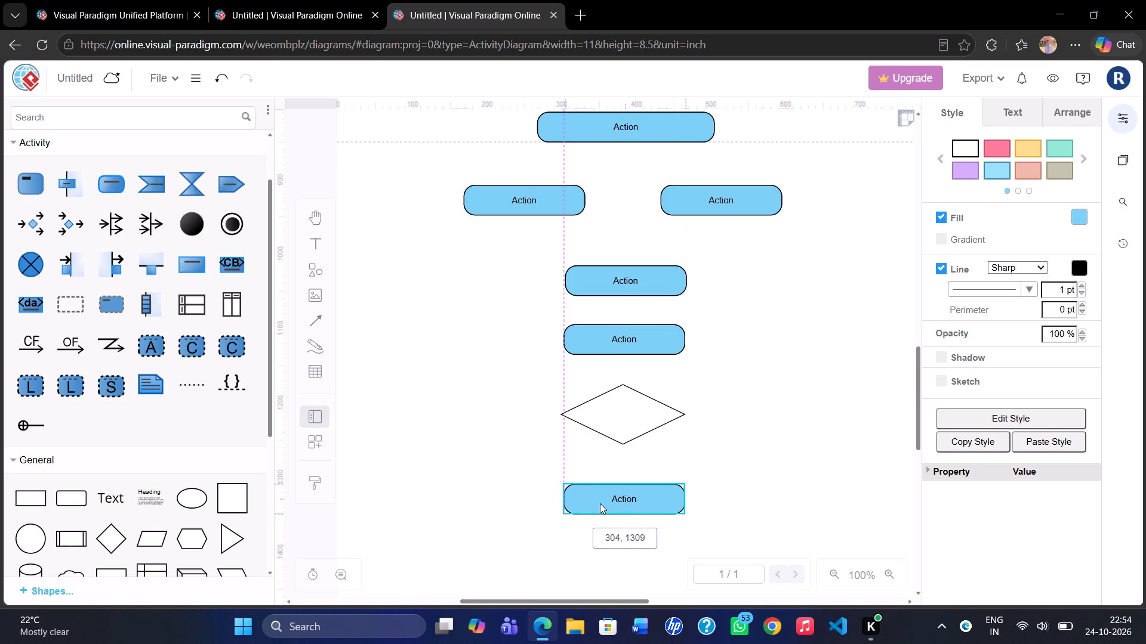
left_click_drag(600, 503, 602, 503)
Place another copy of the action to the right of the fourth diamond.
left_click(766, 426)
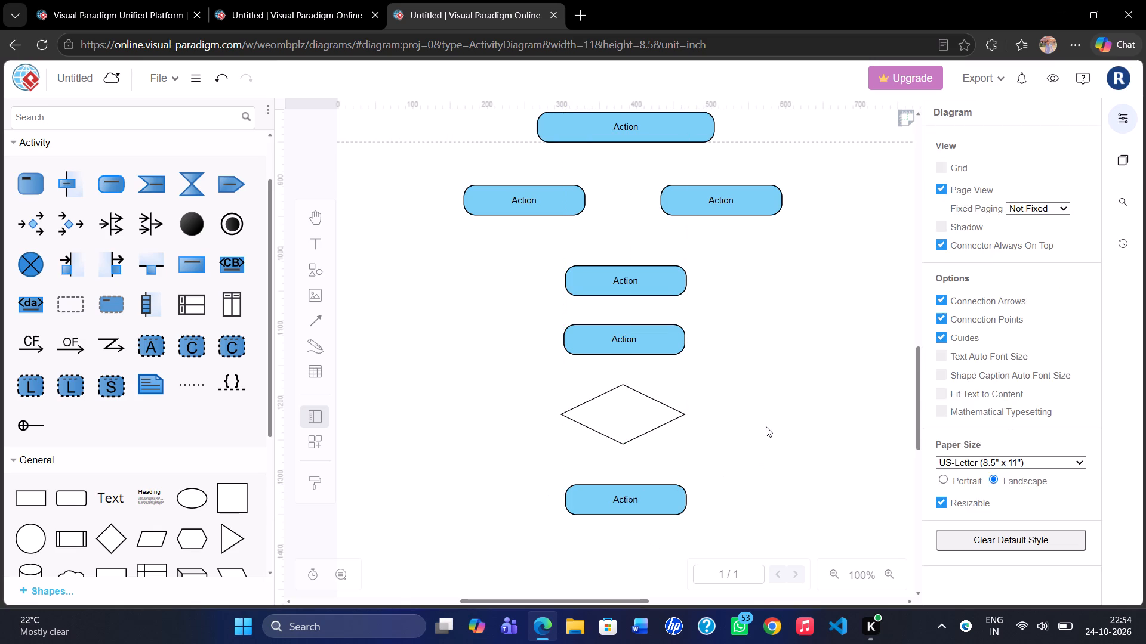
key("ctrl+v")
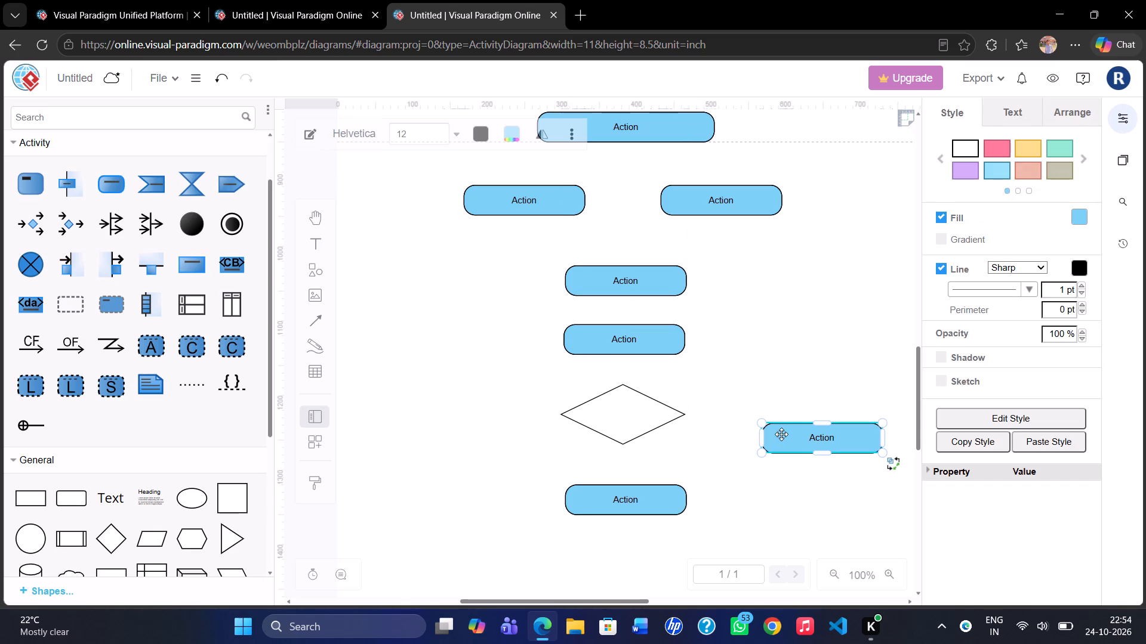
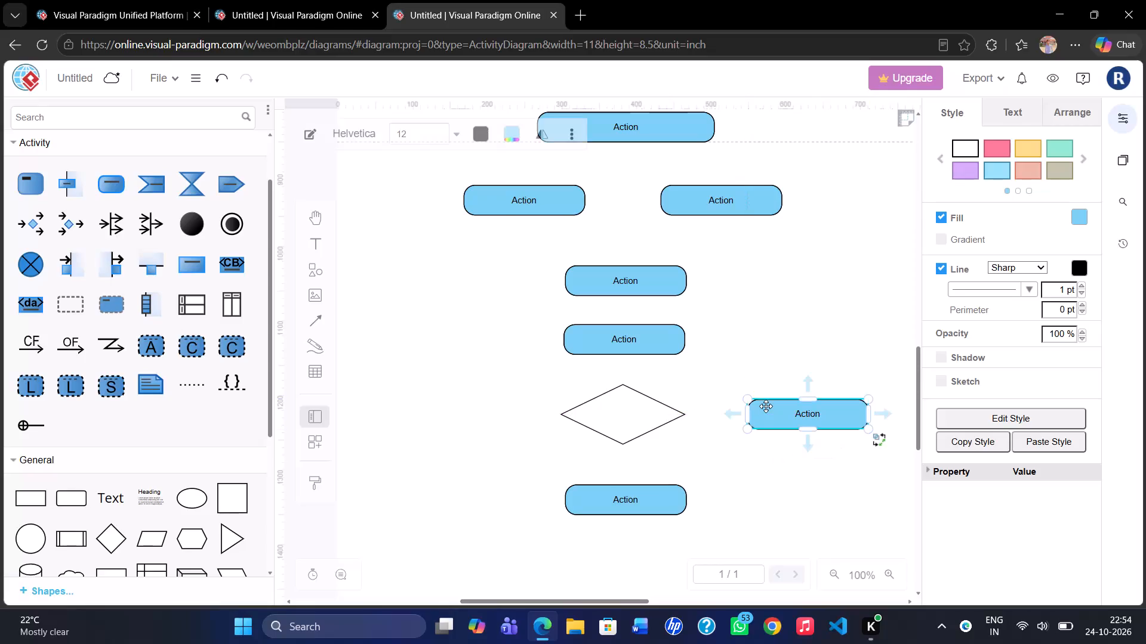
Reduce the height of the first decision diamond from its lower edge, keeping its width.
scroll(766, 406, "up", 1)
scroll(766, 406, "left", 1)
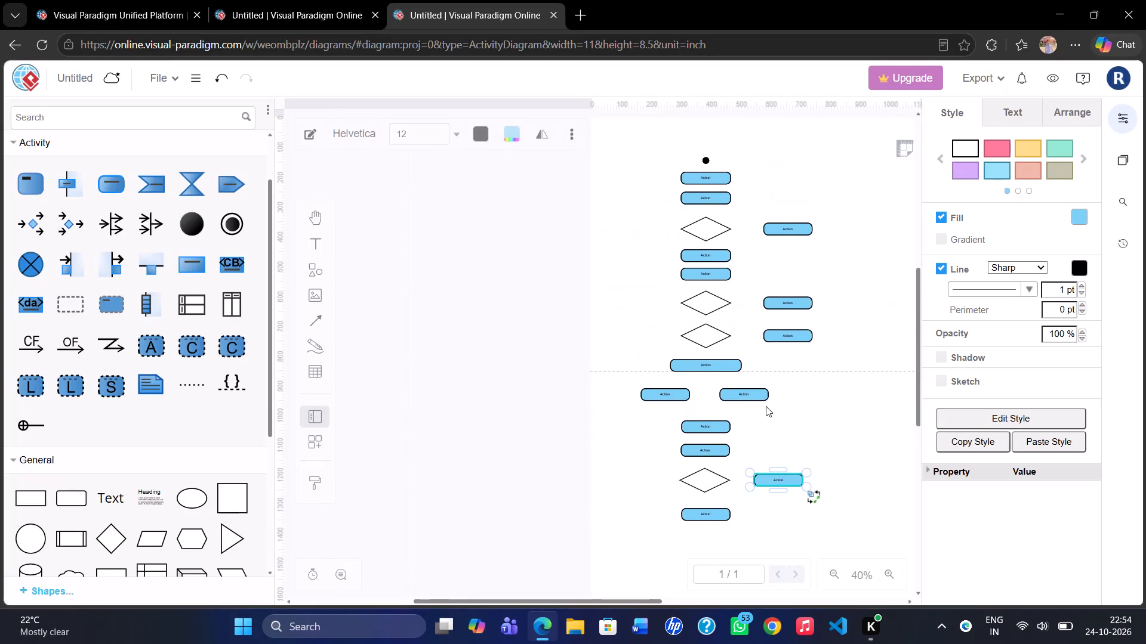
scroll(766, 406, "left", 1)
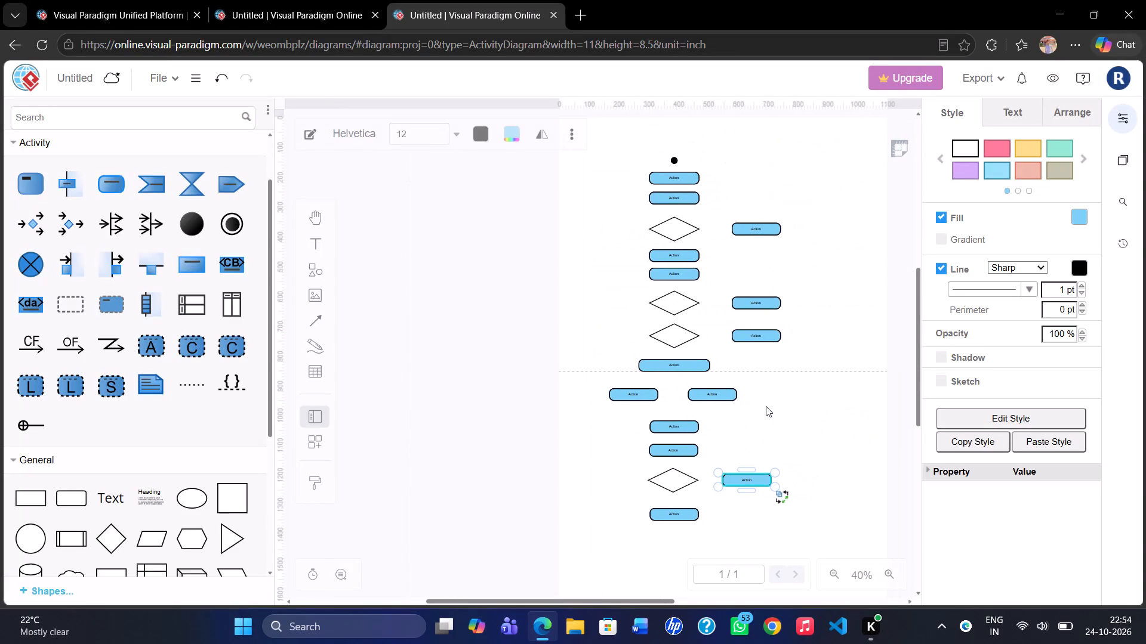
left_click(668, 231)
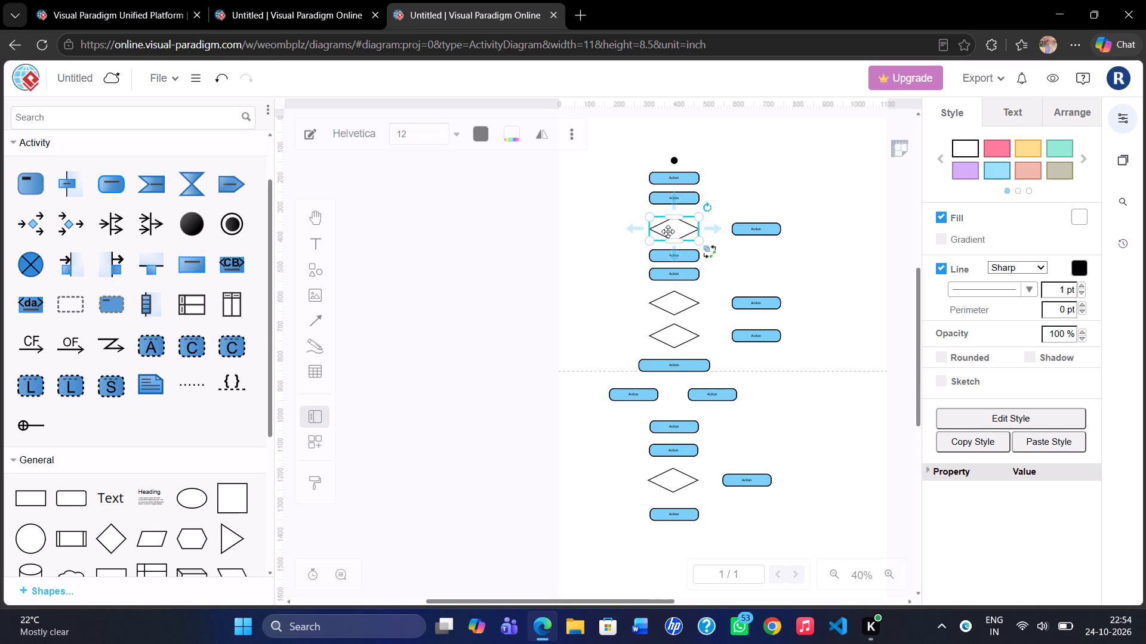
left_click_drag(673, 240, 673, 233)
left_click(763, 258)
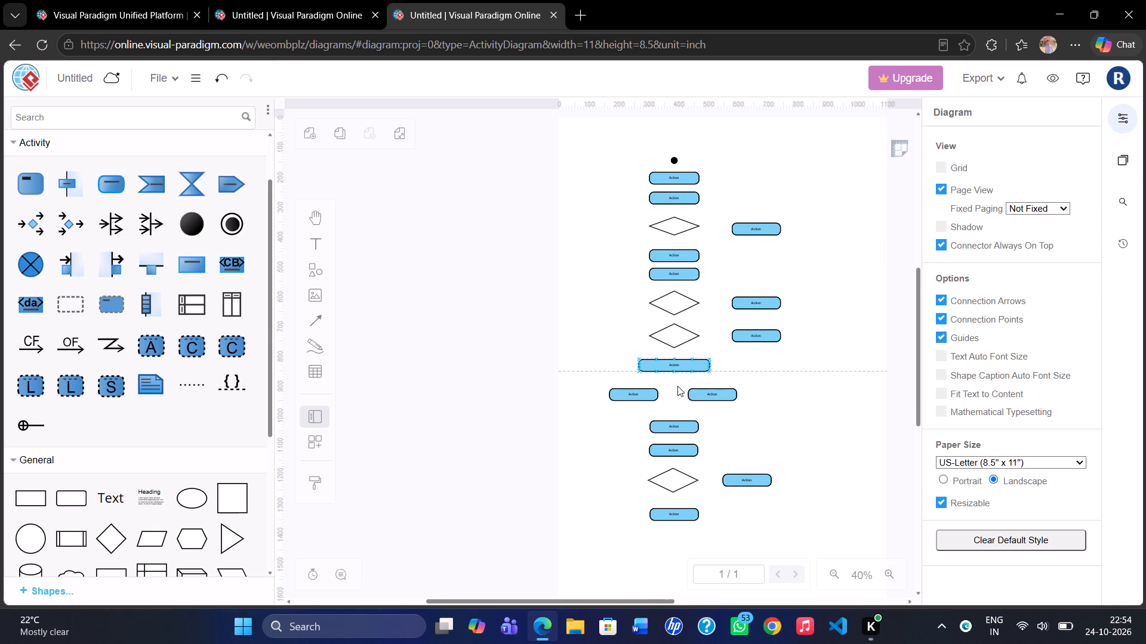
Flatten the second decision diamond to about 166 x 60.
left_click(674, 306)
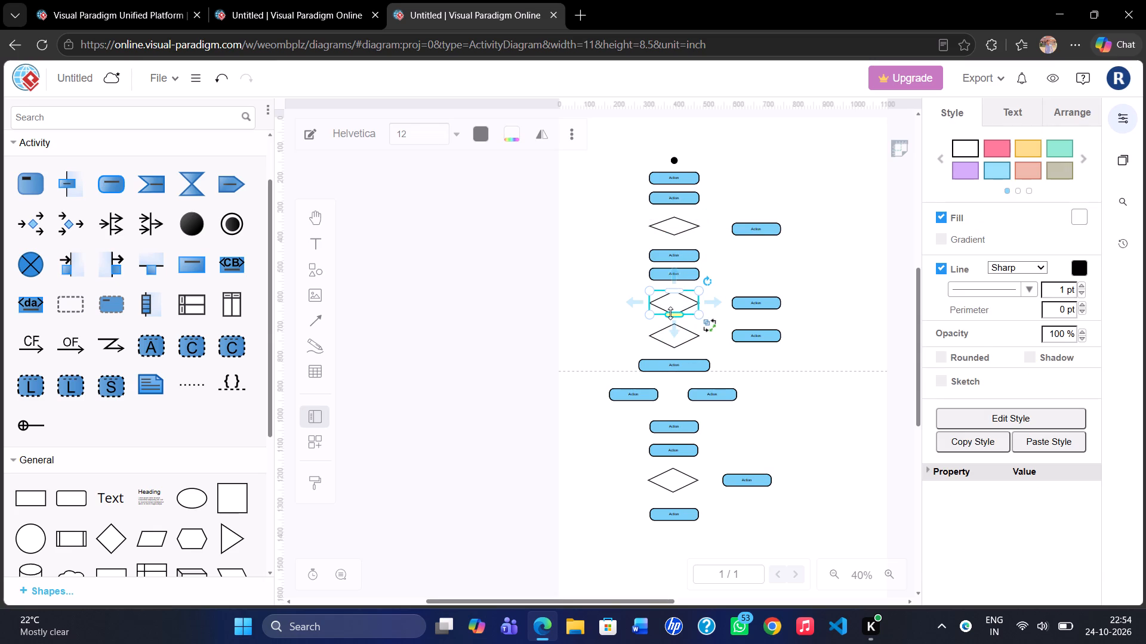
left_click_drag(670, 313, 670, 309)
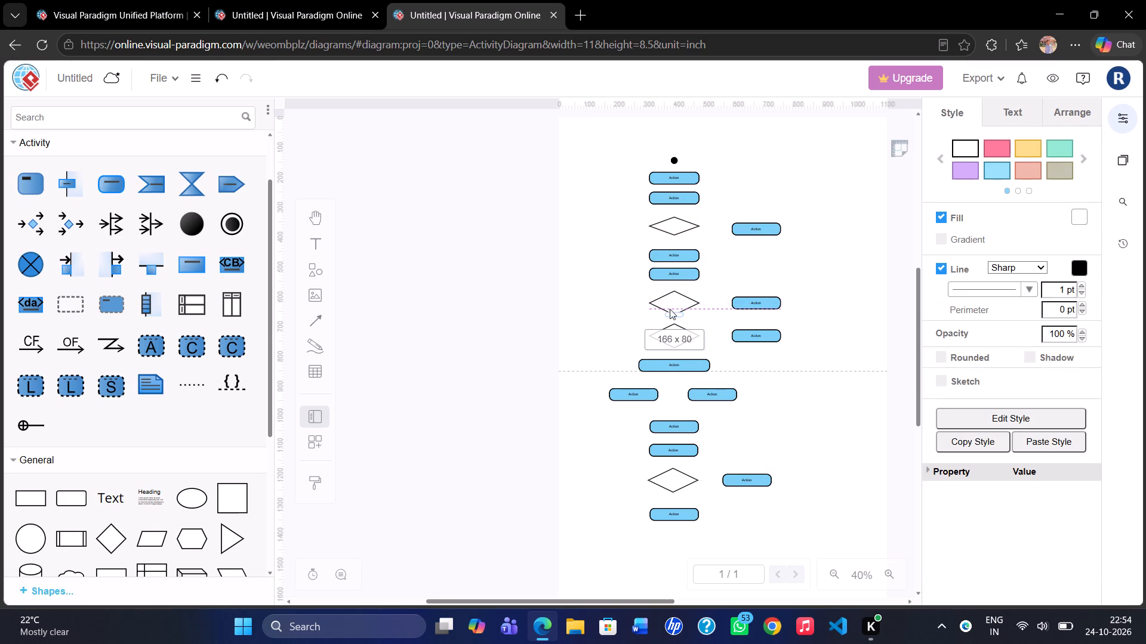
left_click_drag(670, 309, 670, 306)
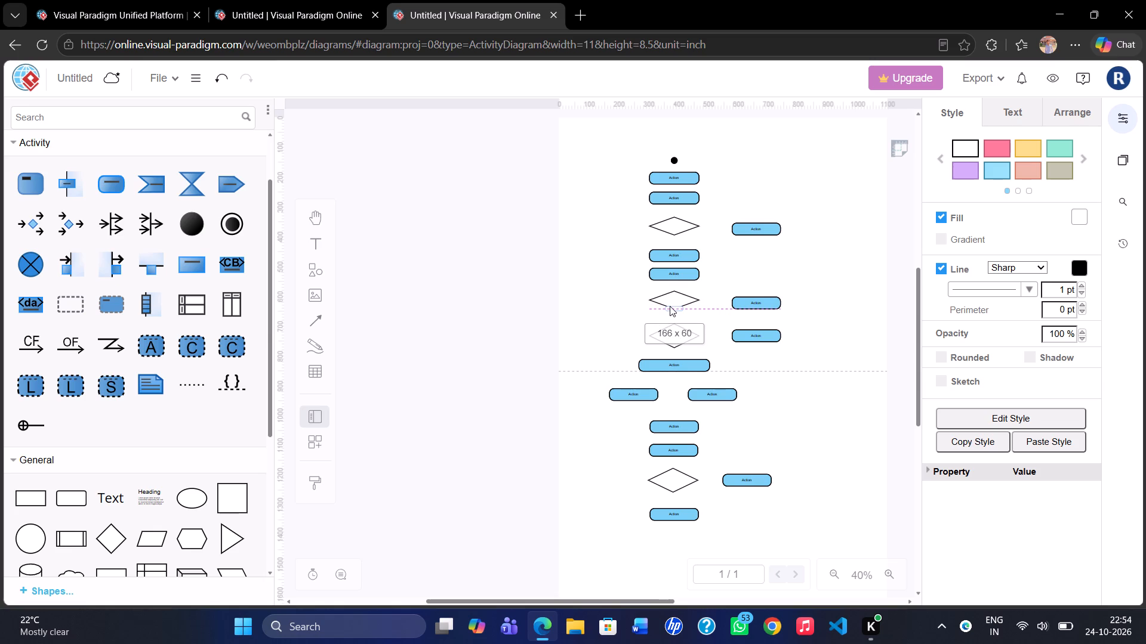
left_click_drag(670, 306, 669, 306)
left_click(674, 300)
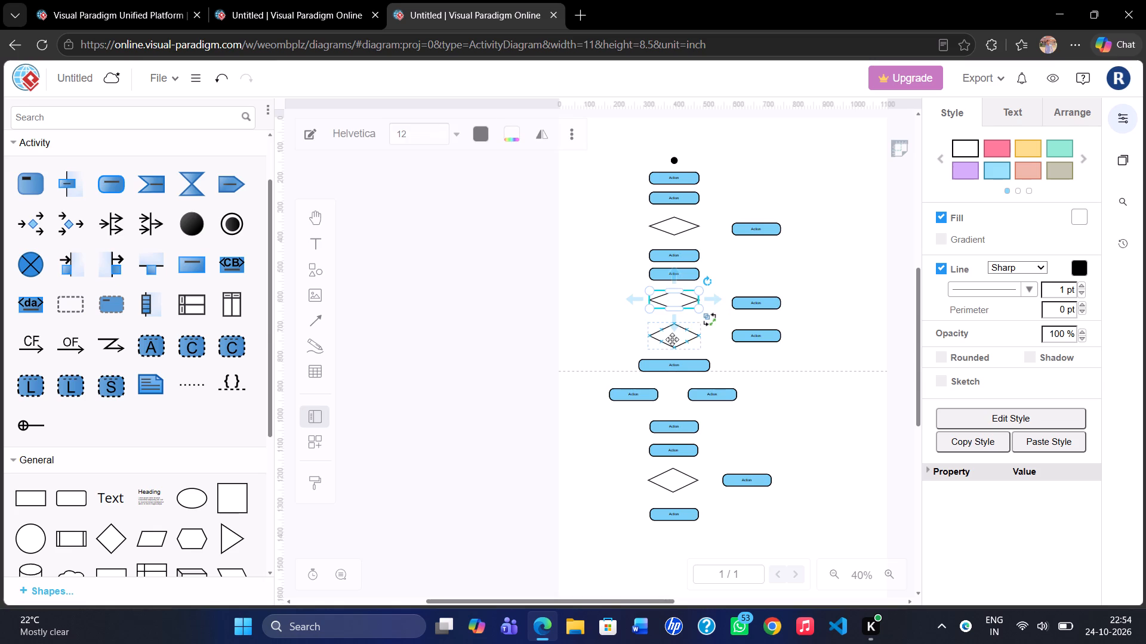
Flatten the third decision diamond from its lower edge to match the second one's reduced height.
left_click(672, 339)
left_click_drag(673, 345, 673, 340)
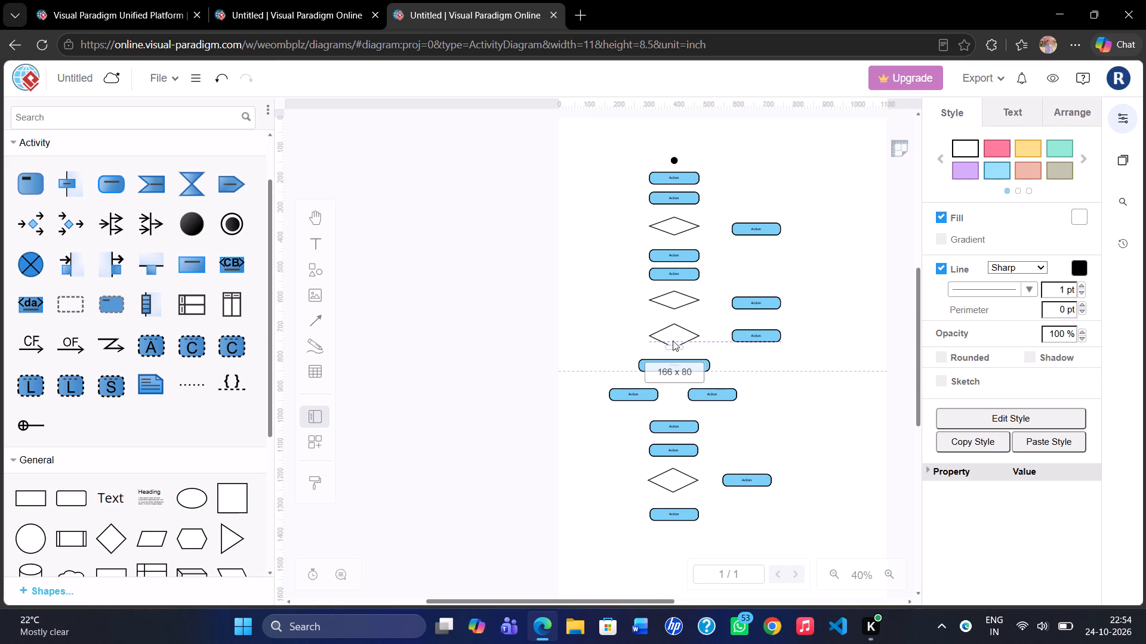
left_click_drag(673, 340, 673, 336)
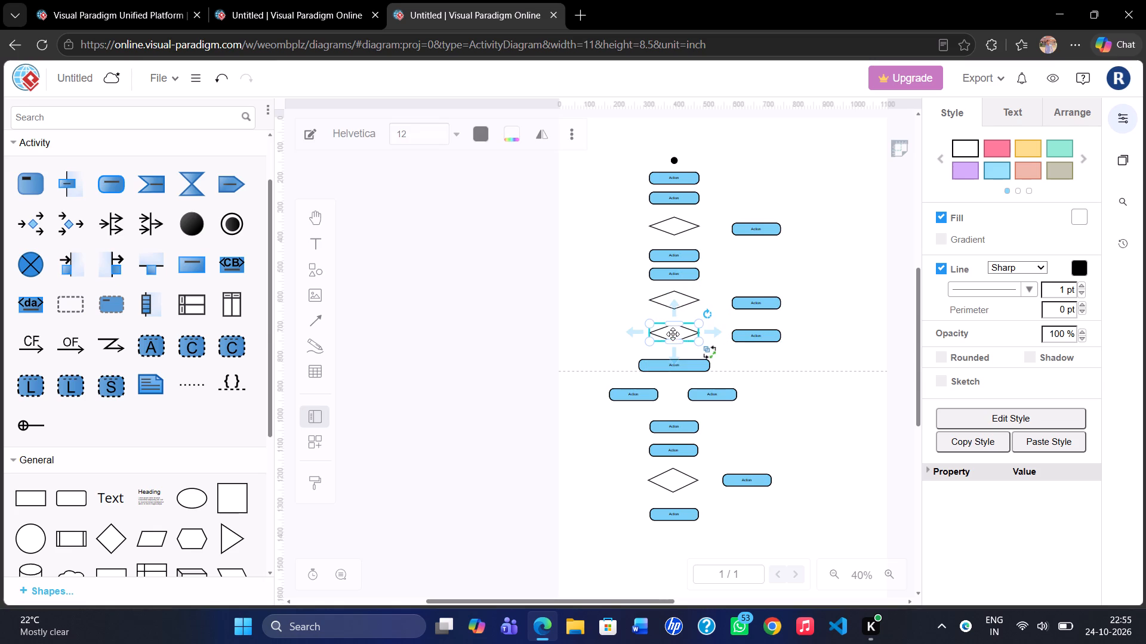
left_click(673, 331)
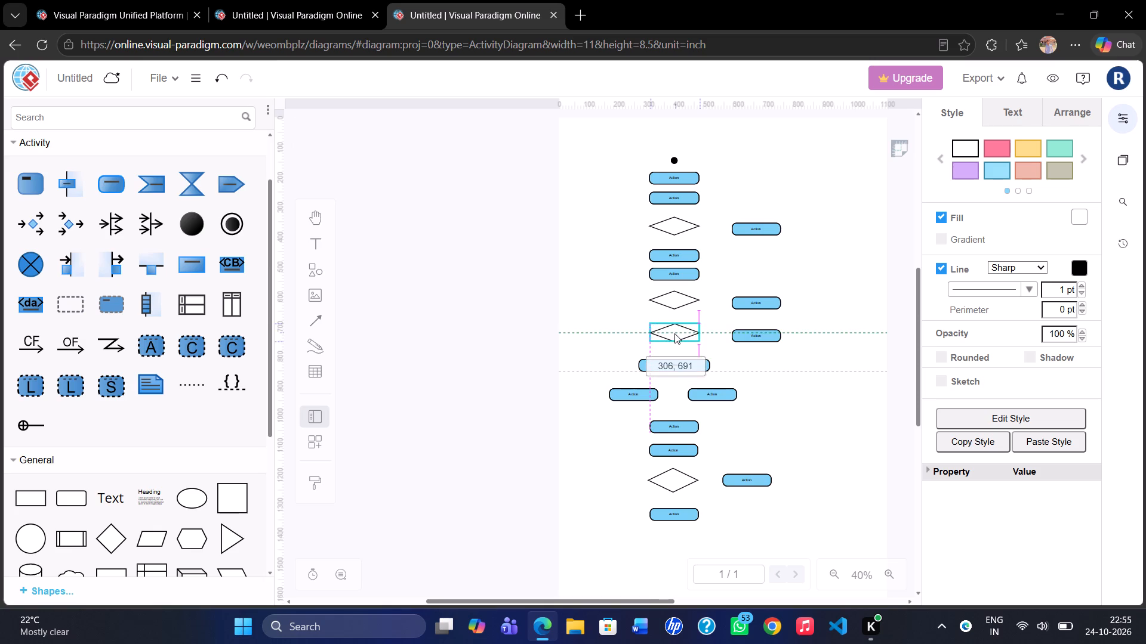
Move the second decision diamond slightly down so it sits level with its side action.
left_click(664, 298)
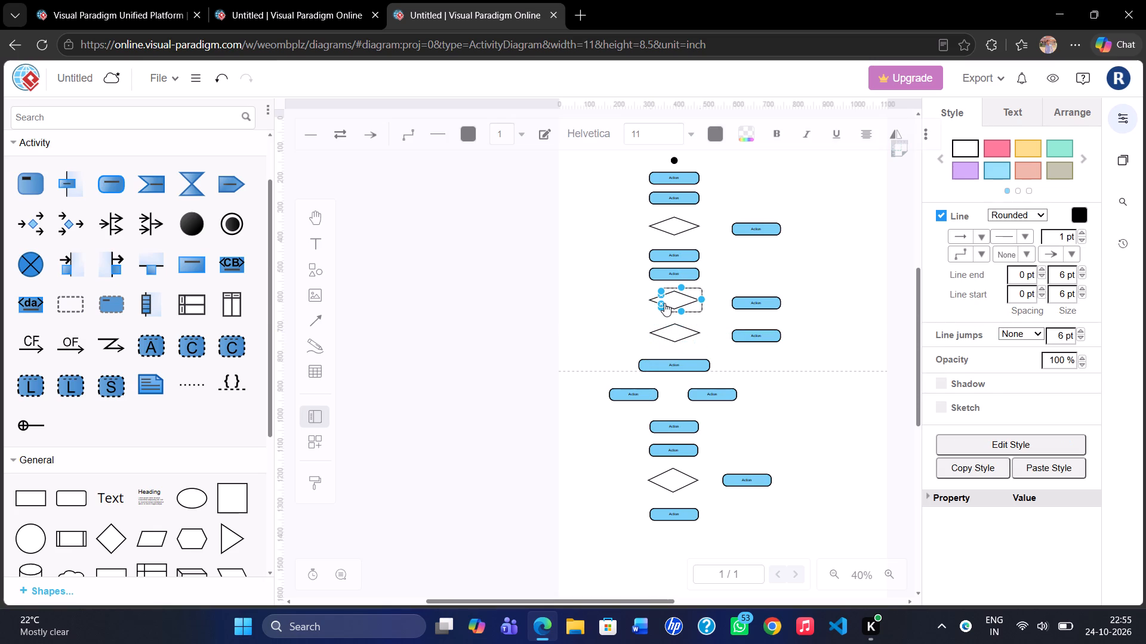
key("ctrl+z")
left_click(680, 301)
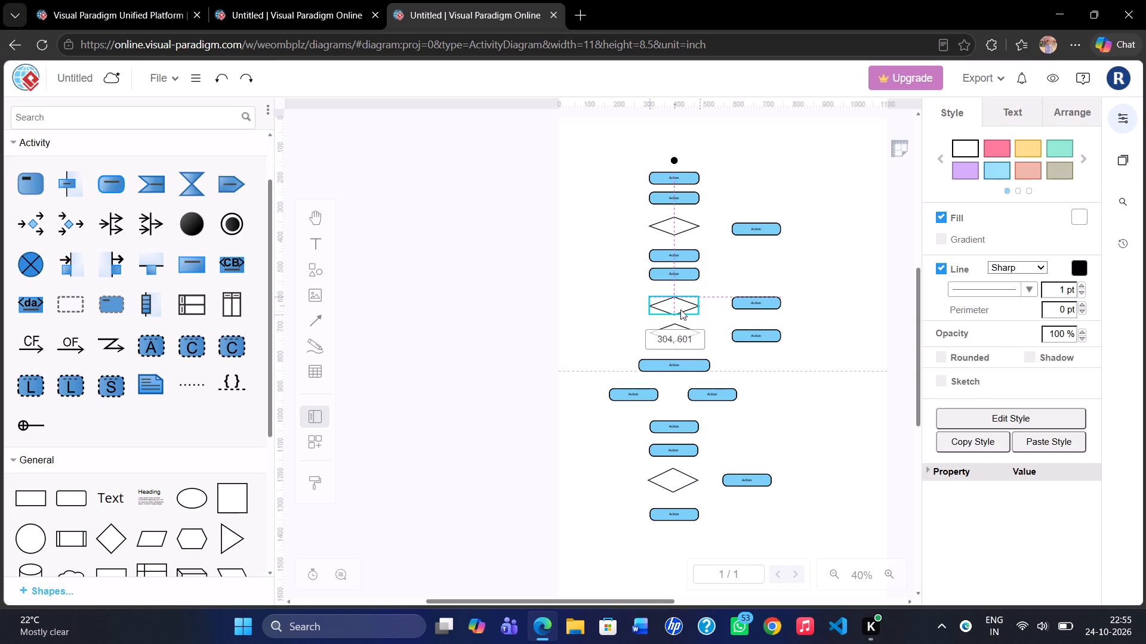
left_click(824, 444)
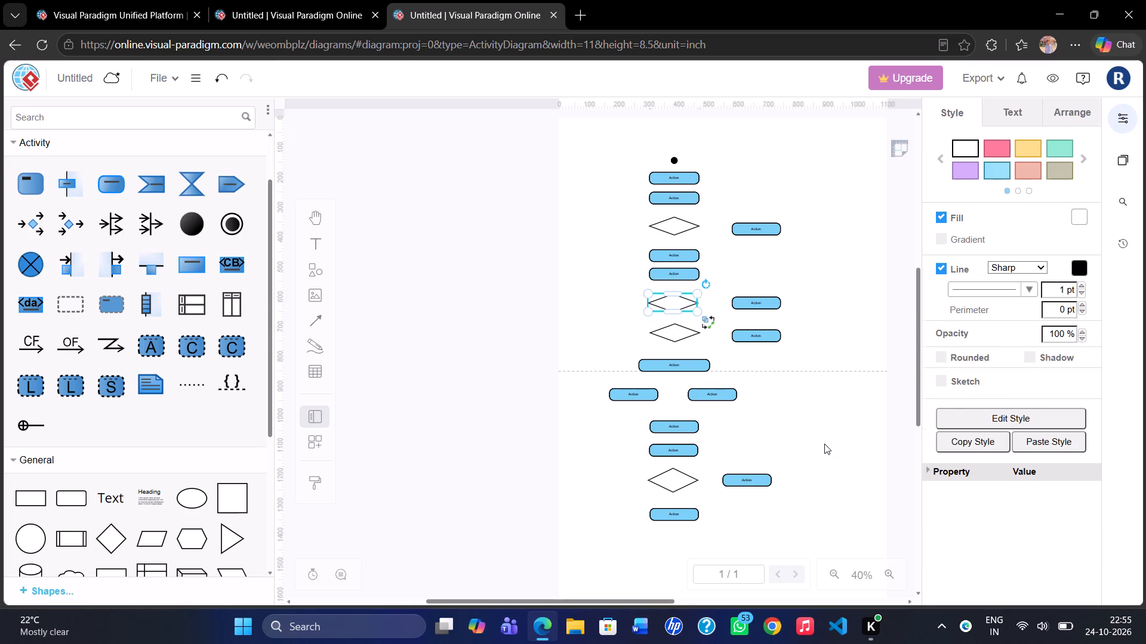
Flatten the fourth decision diamond to about 166 x 60 and shift it slightly down in the main column.
double_click(667, 482)
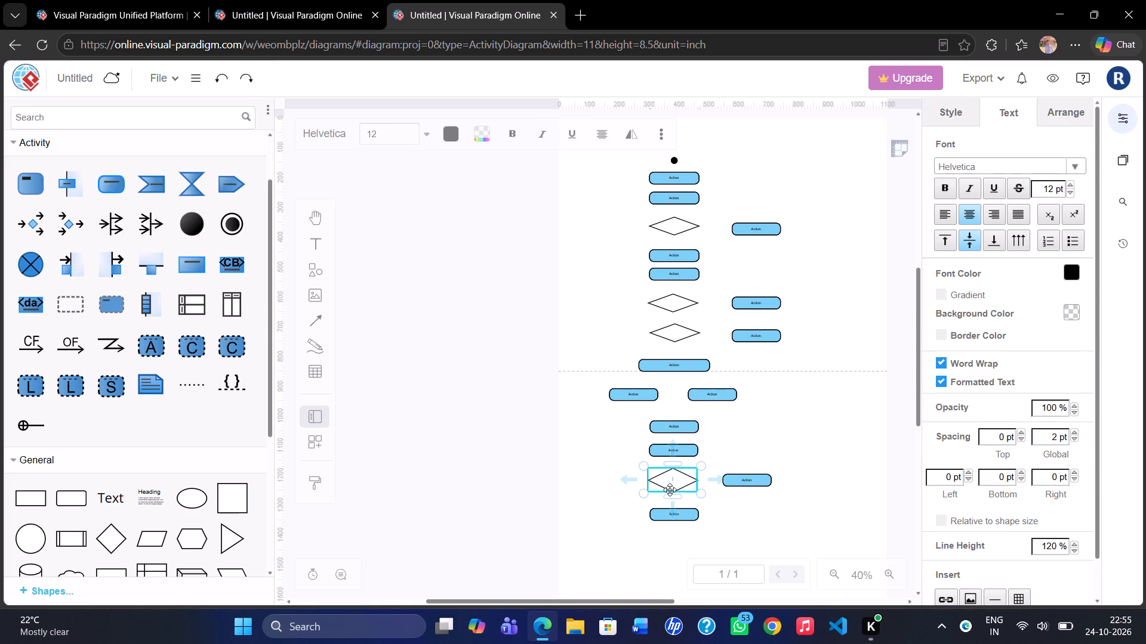
left_click_drag(672, 496, 672, 490)
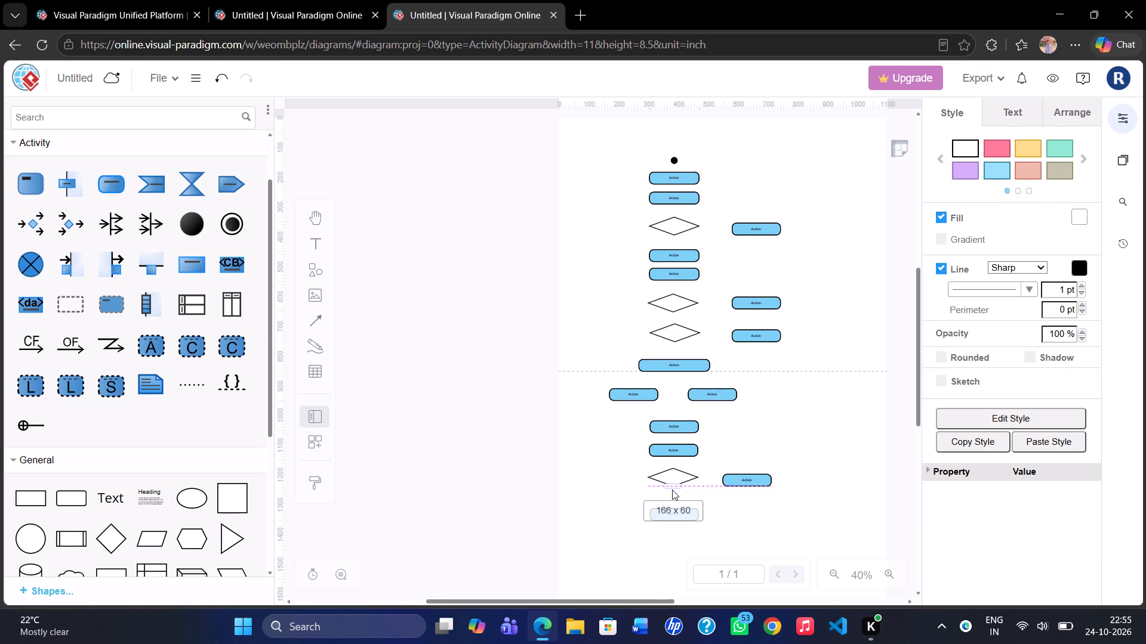
left_click_drag(672, 490, 671, 490)
left_click(671, 484)
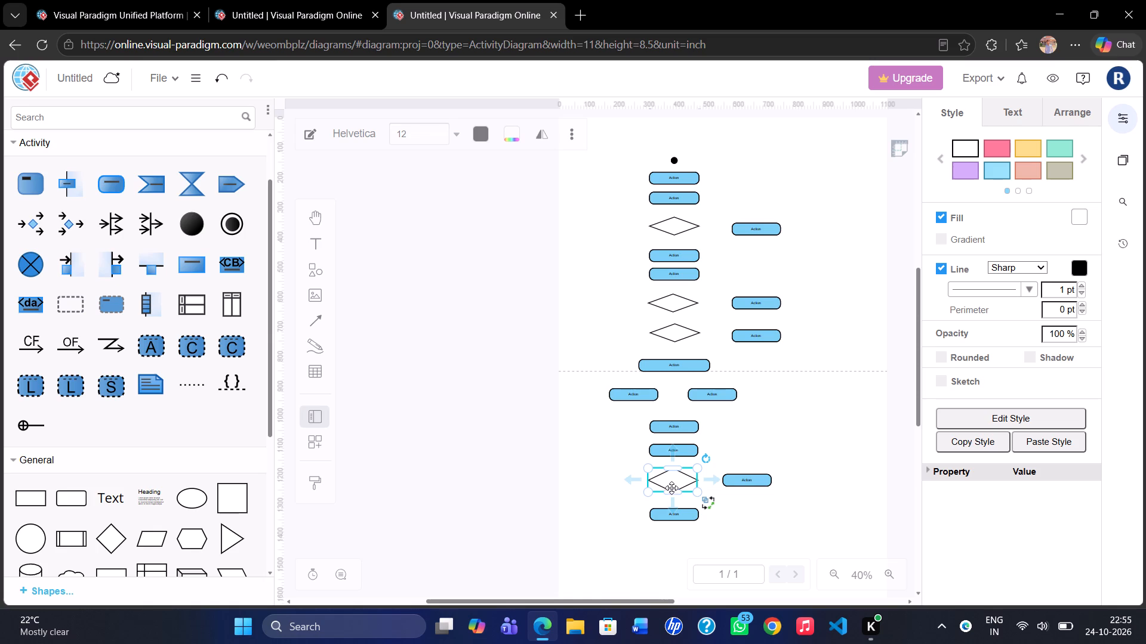
left_click_drag(672, 493, 672, 488)
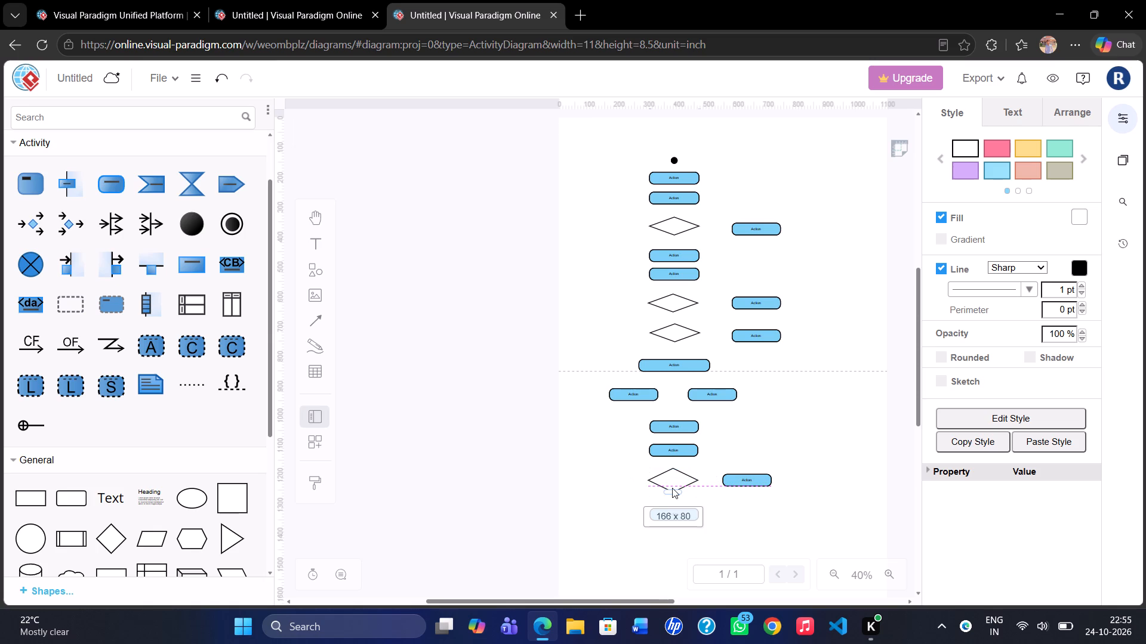
left_click_drag(672, 488, 669, 486)
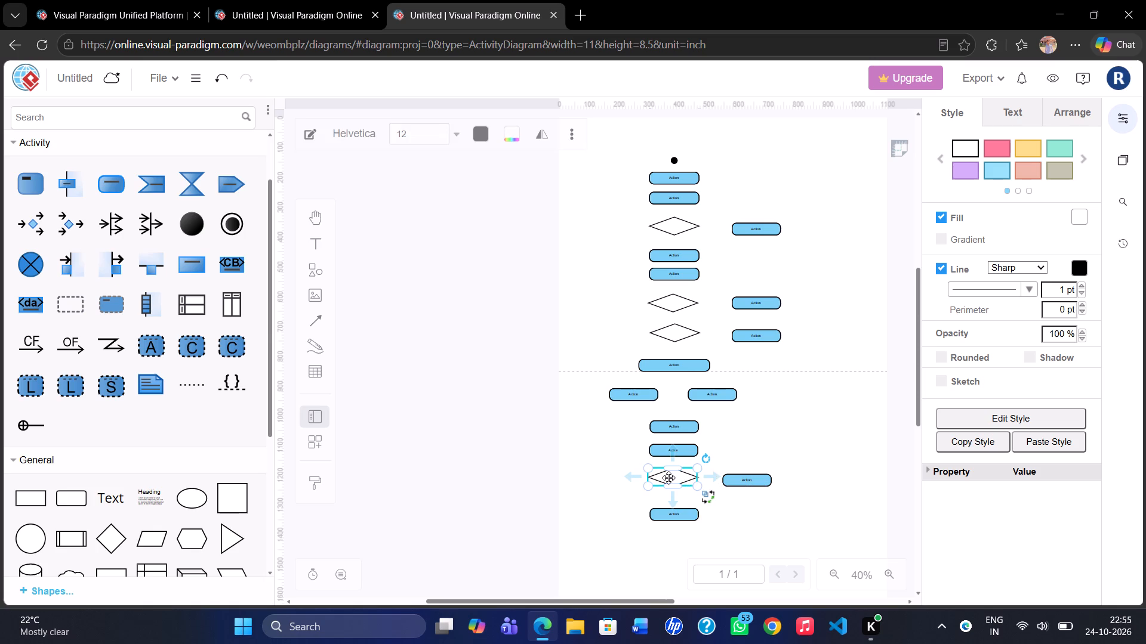
left_click(668, 478)
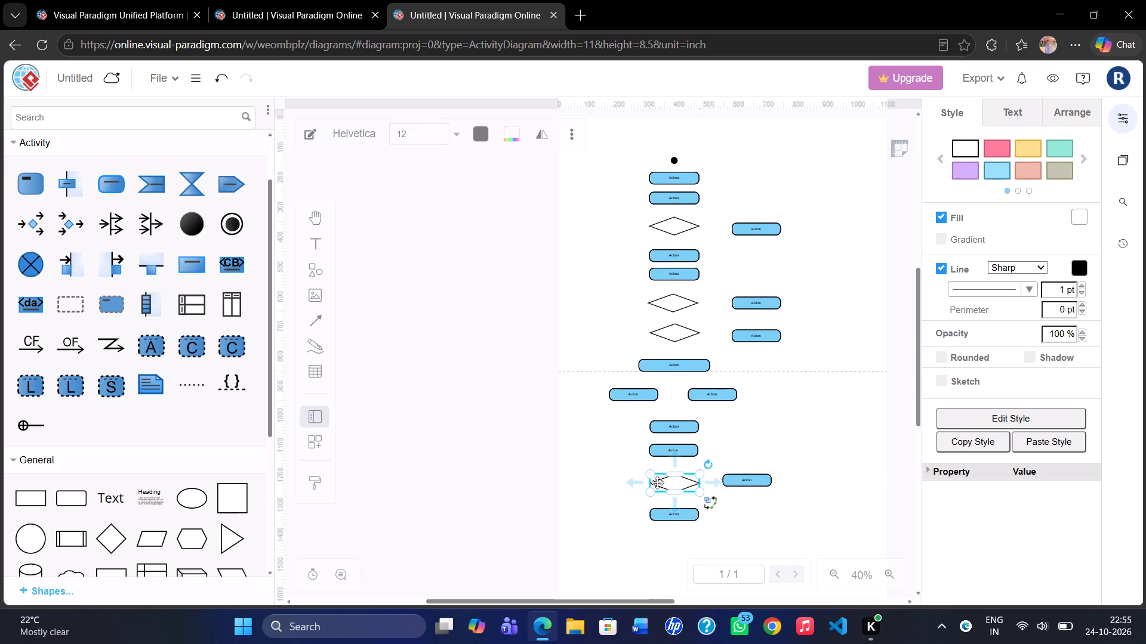
left_click(571, 487)
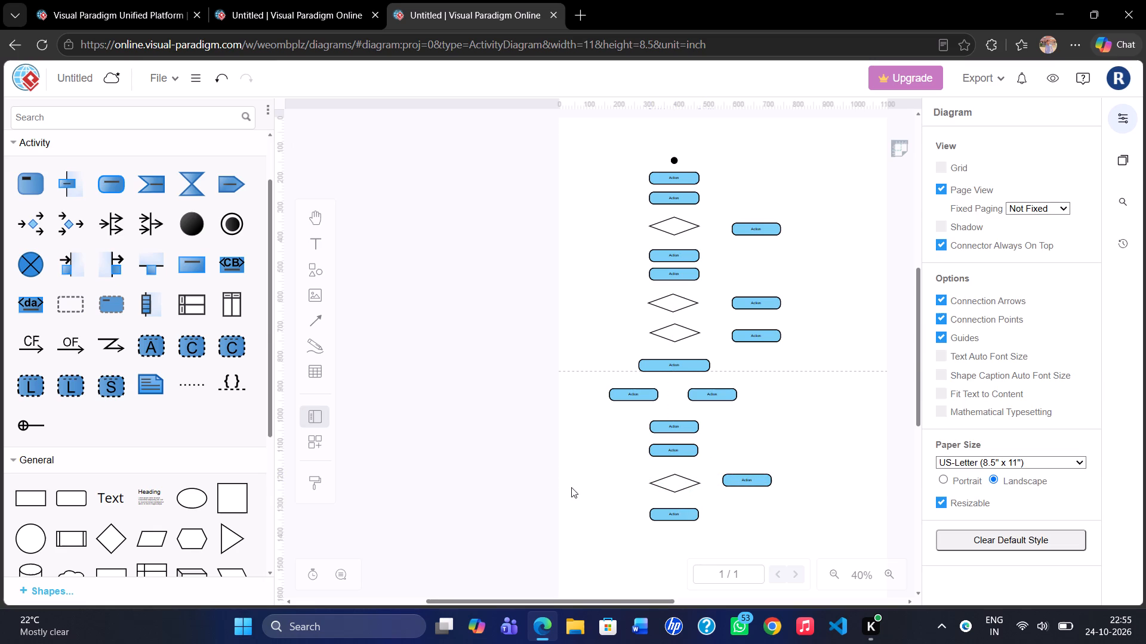
Enlarge the initial node to about 80 x 35 and centre it above the first action at about 349, 122.
left_click_drag(677, 159, 677, 151)
left_click(679, 155)
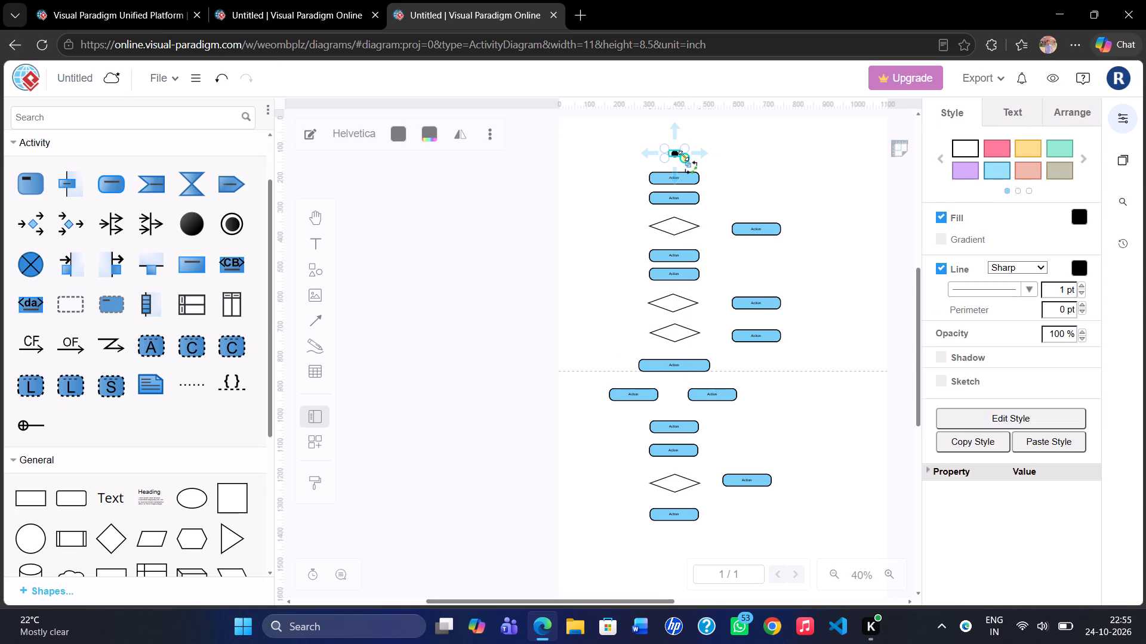
left_click_drag(683, 156, 696, 160)
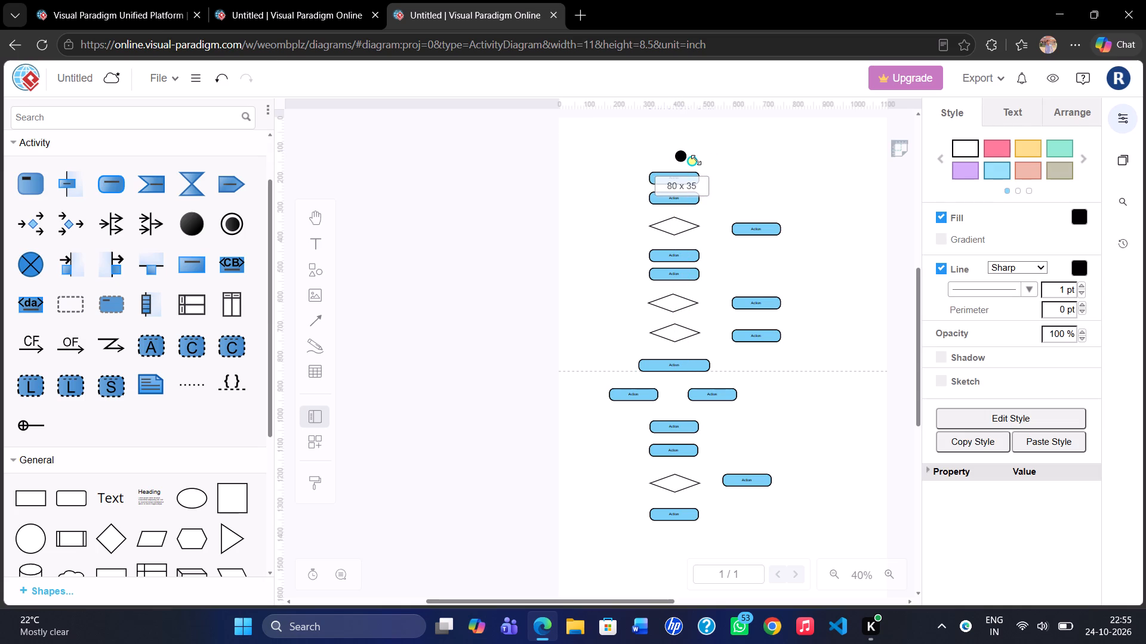
left_click_drag(696, 160, 696, 159)
left_click_drag(682, 155, 676, 155)
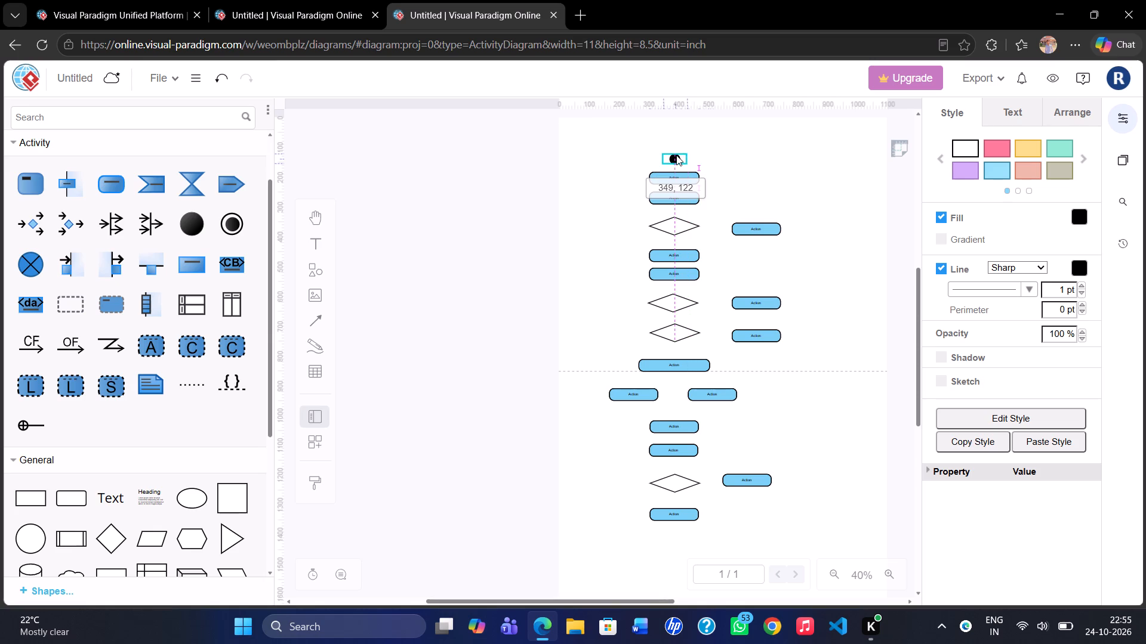
left_click_drag(676, 155, 676, 155)
left_click(777, 188)
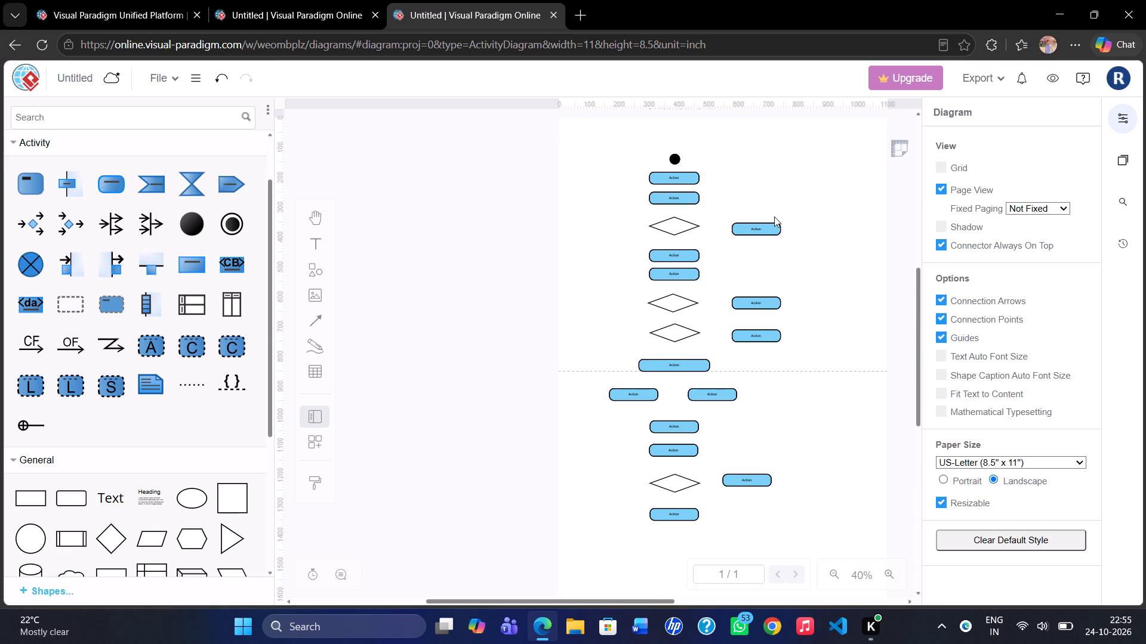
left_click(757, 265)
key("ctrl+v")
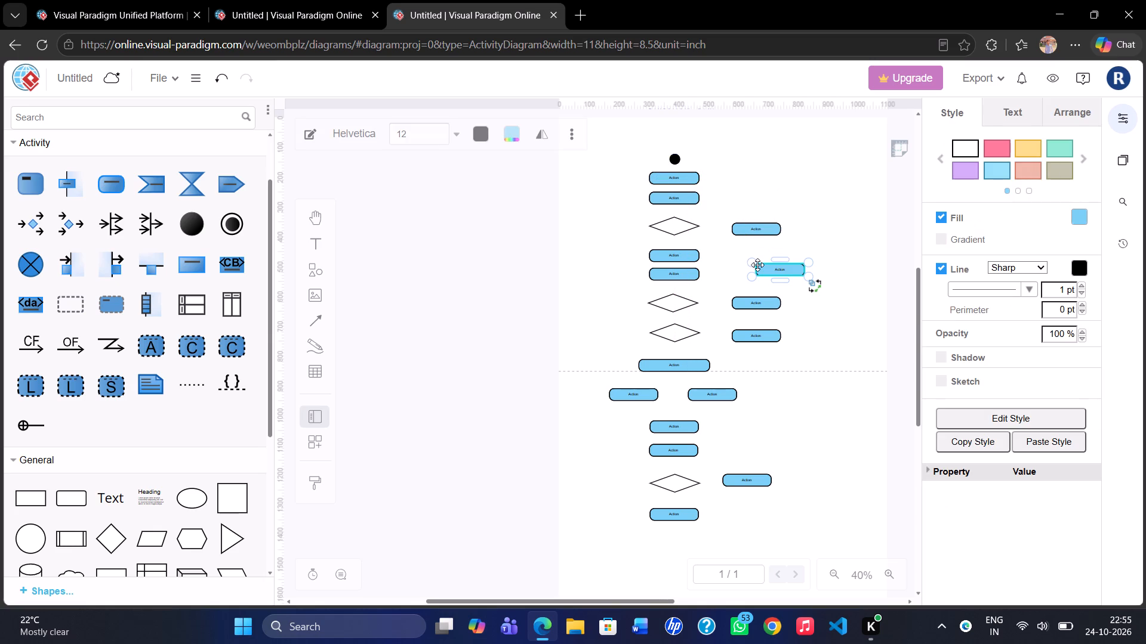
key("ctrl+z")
Copy the initial node and place the duplicate beneath the first diamond's side action, at about 632, 452.
left_click_drag(658, 149, 691, 162)
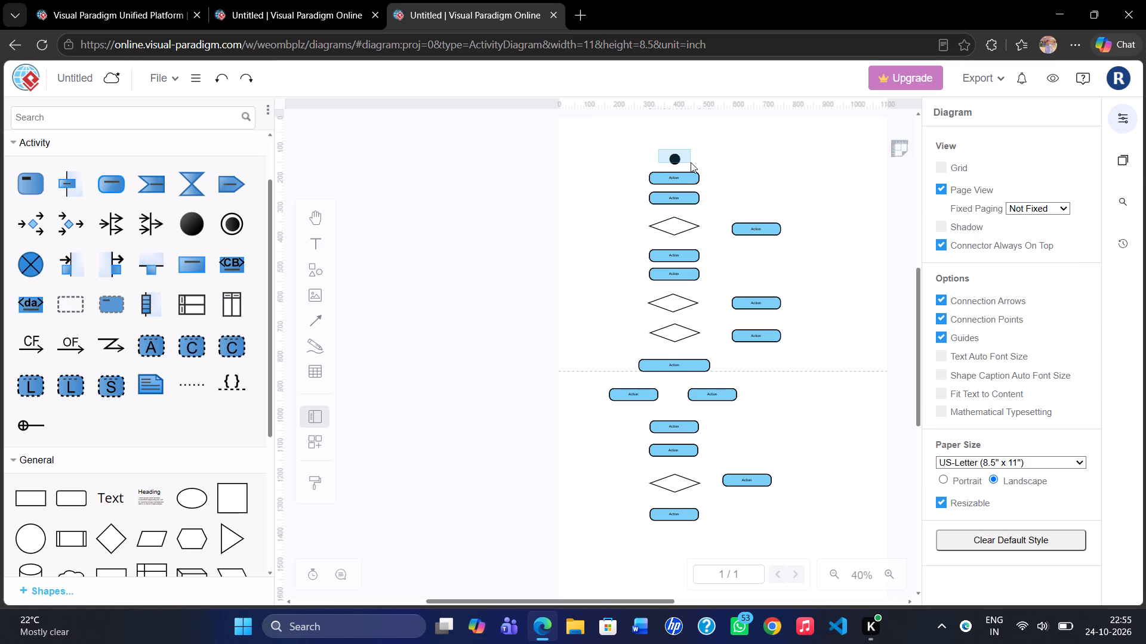
left_click_drag(691, 162, 691, 163)
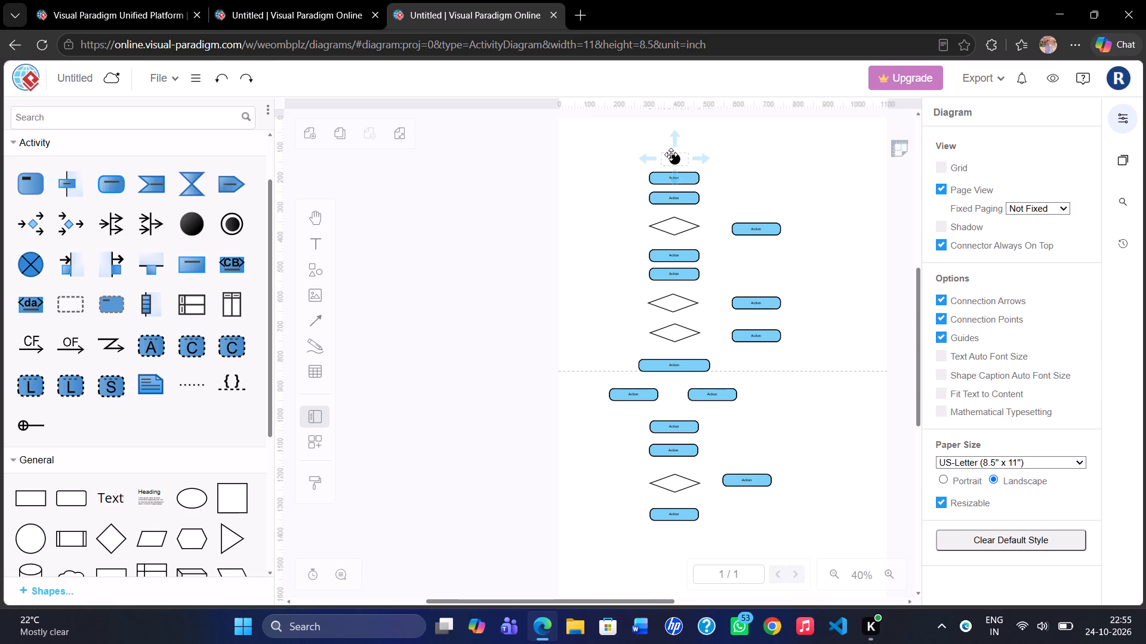
left_click(671, 154)
key("ctrl+c")
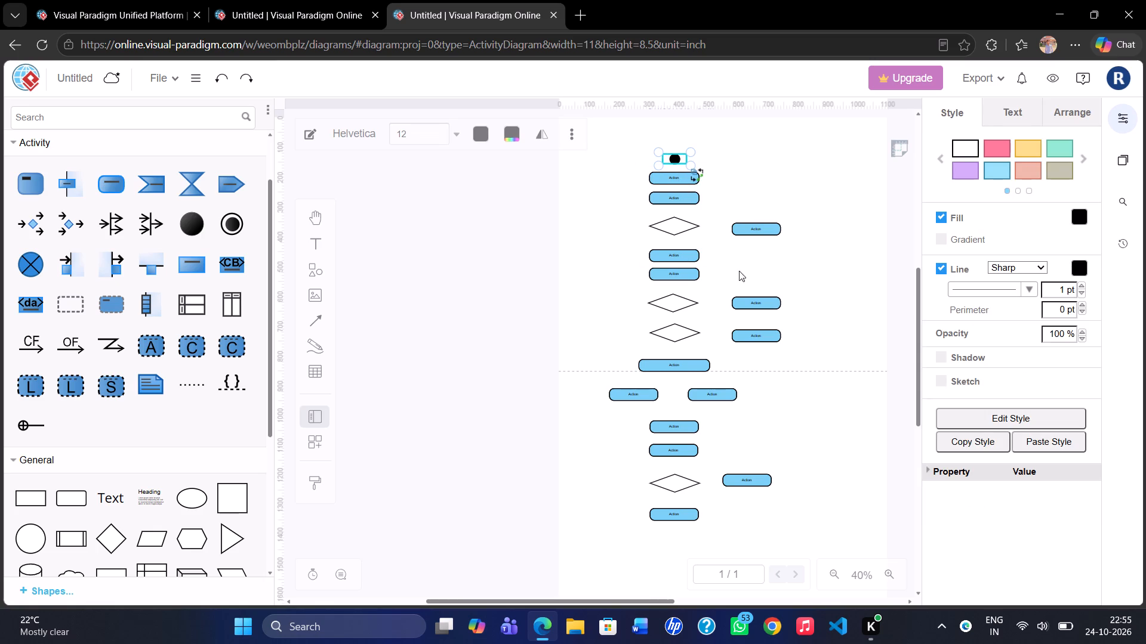
left_click(765, 253)
key("ctrl+v")
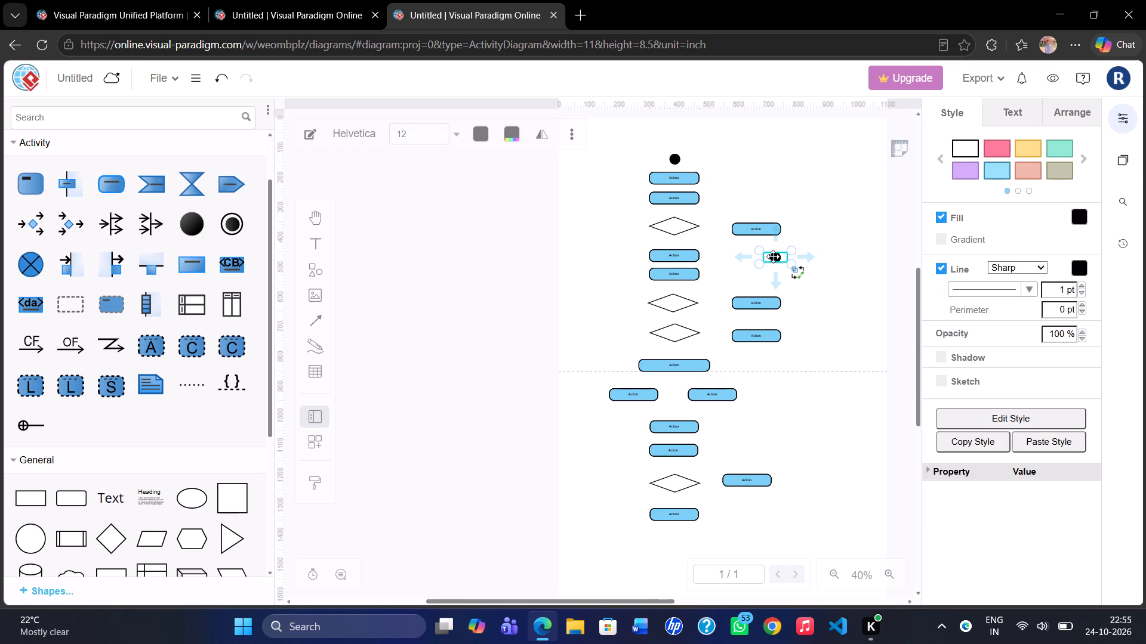
left_click_drag(773, 258, 757, 259)
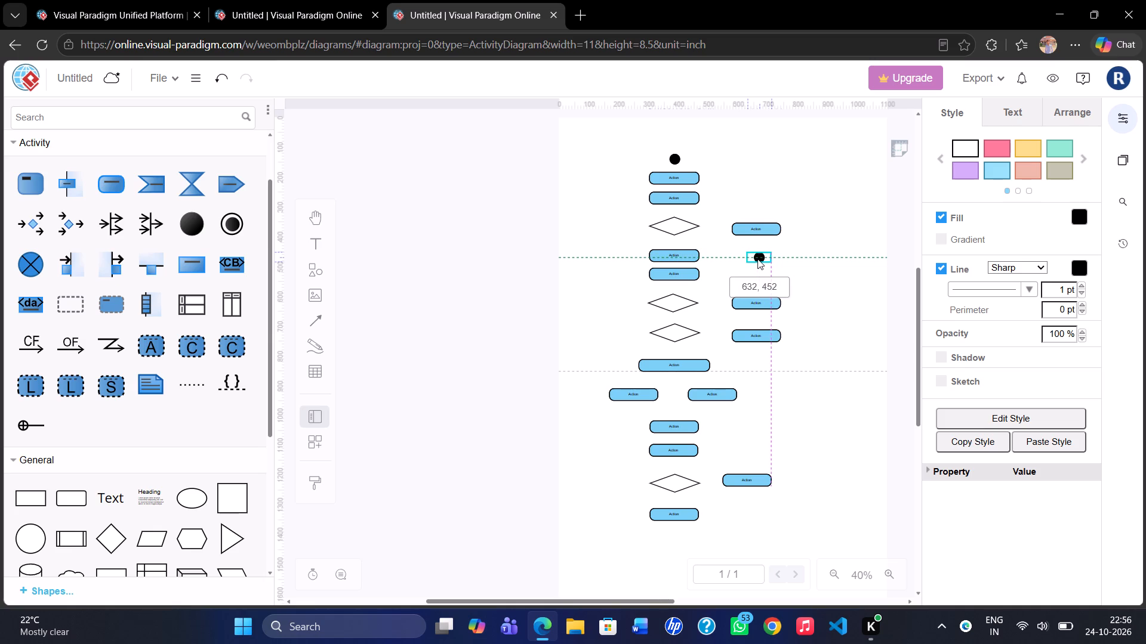
left_click_drag(757, 259, 756, 259)
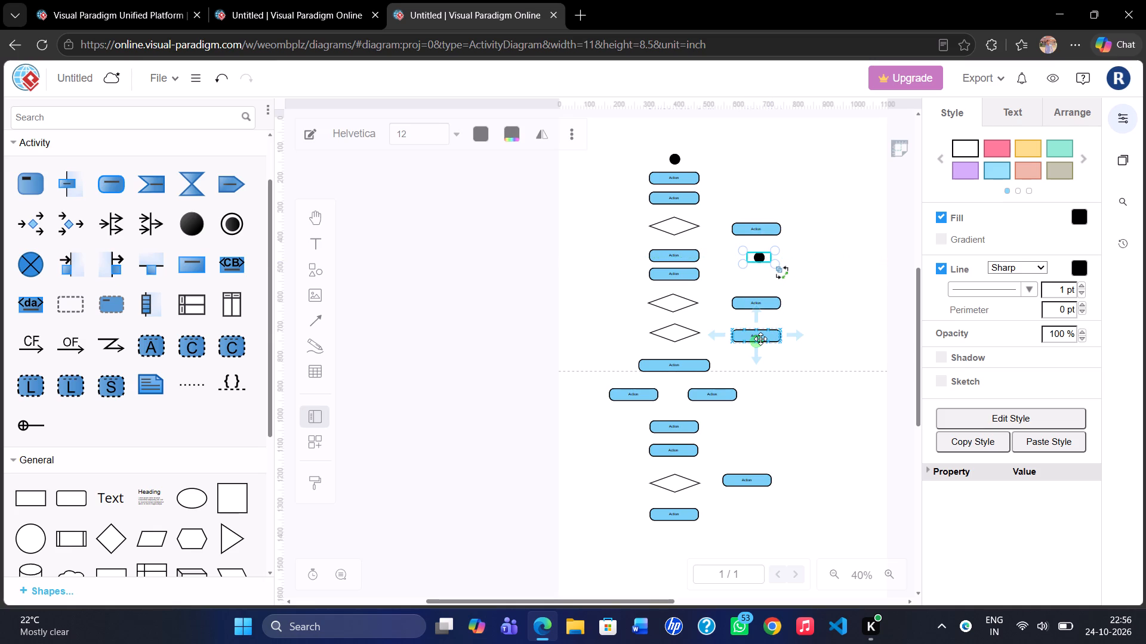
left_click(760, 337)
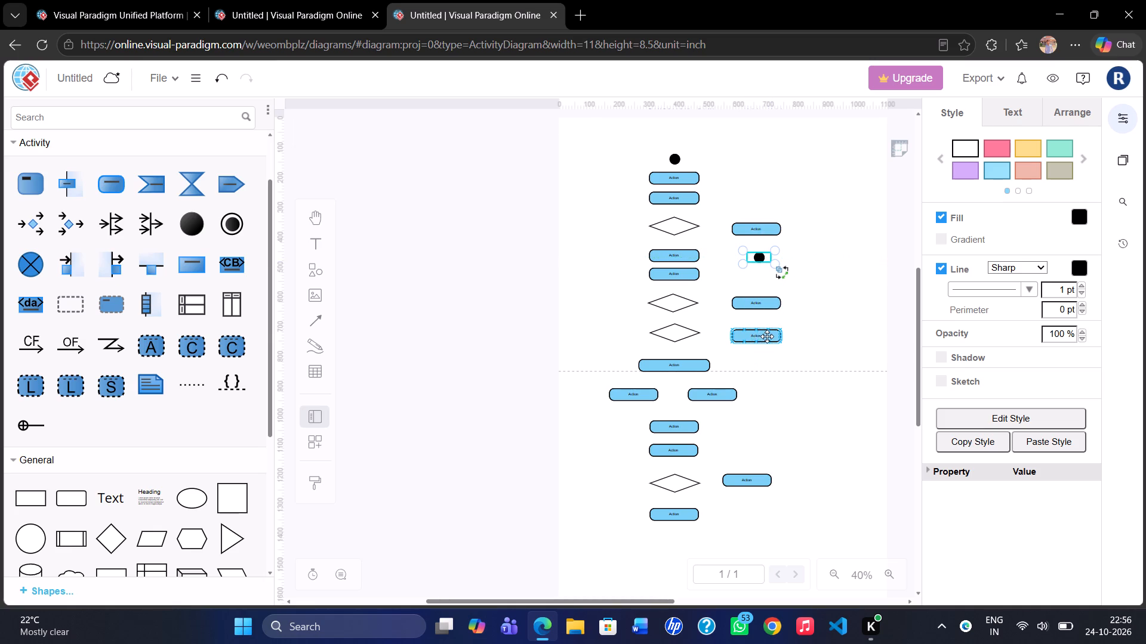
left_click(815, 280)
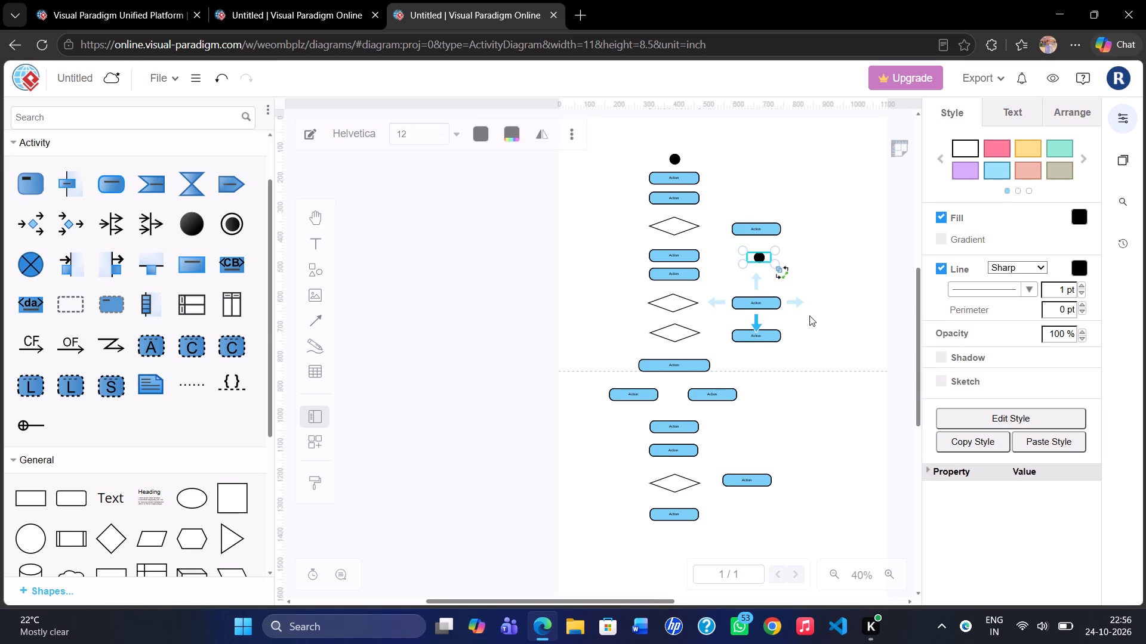
Paste copies of the black node beneath the second and third side actions, the lower one at about 632, 802.
left_click(809, 315)
key("ctrl+v")
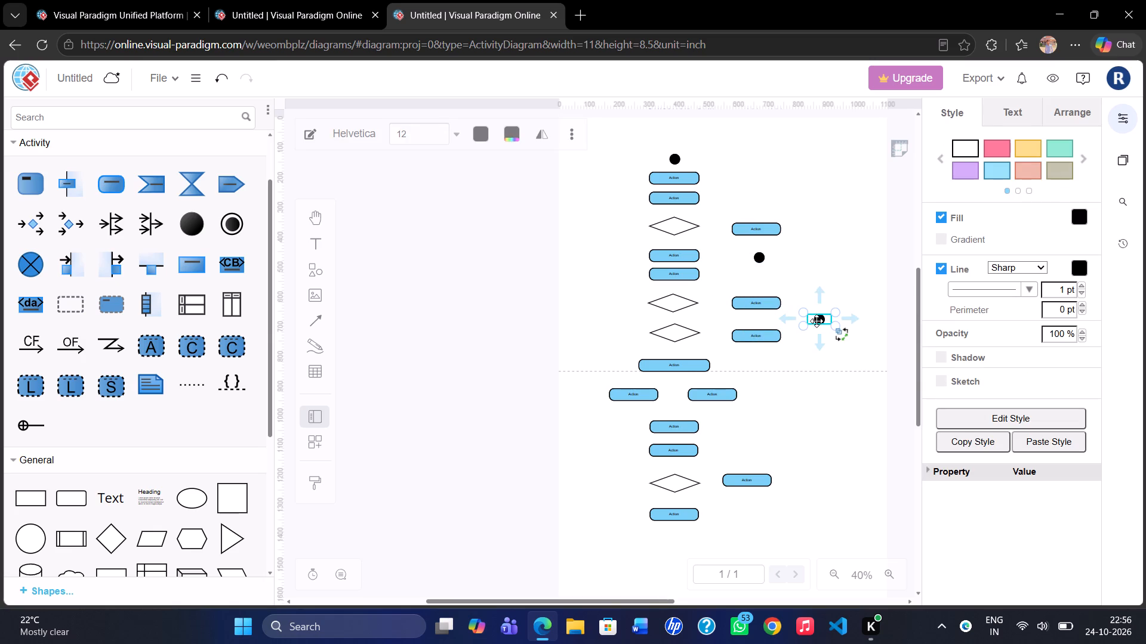
left_click_drag(817, 321, 756, 318)
left_click(761, 358)
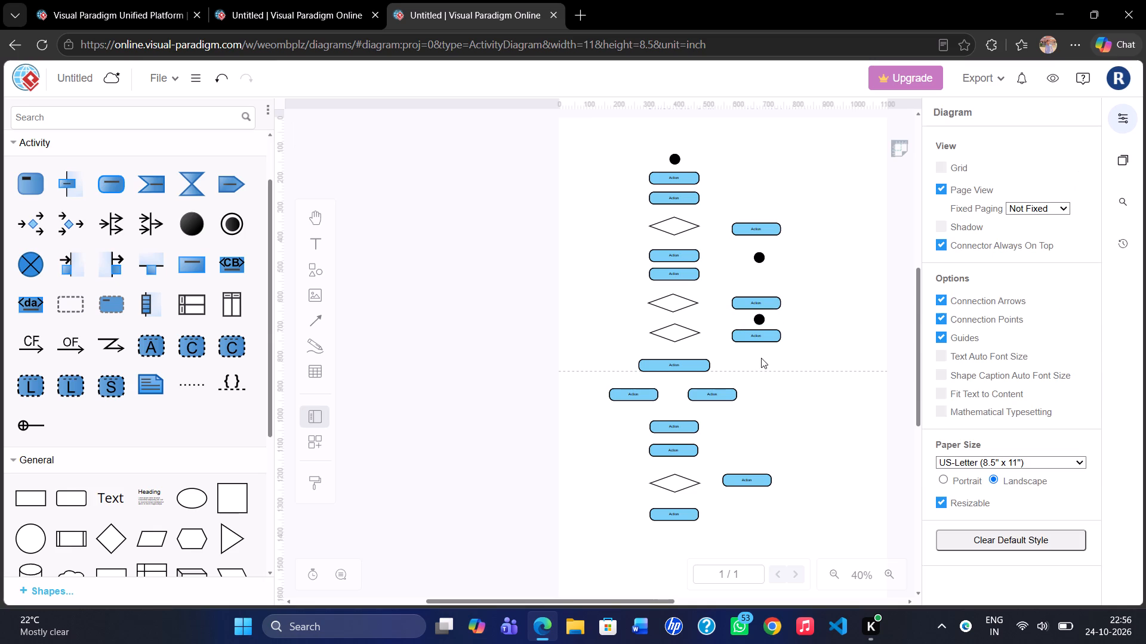
key("ctrl+v")
left_click_drag(766, 363, 760, 363)
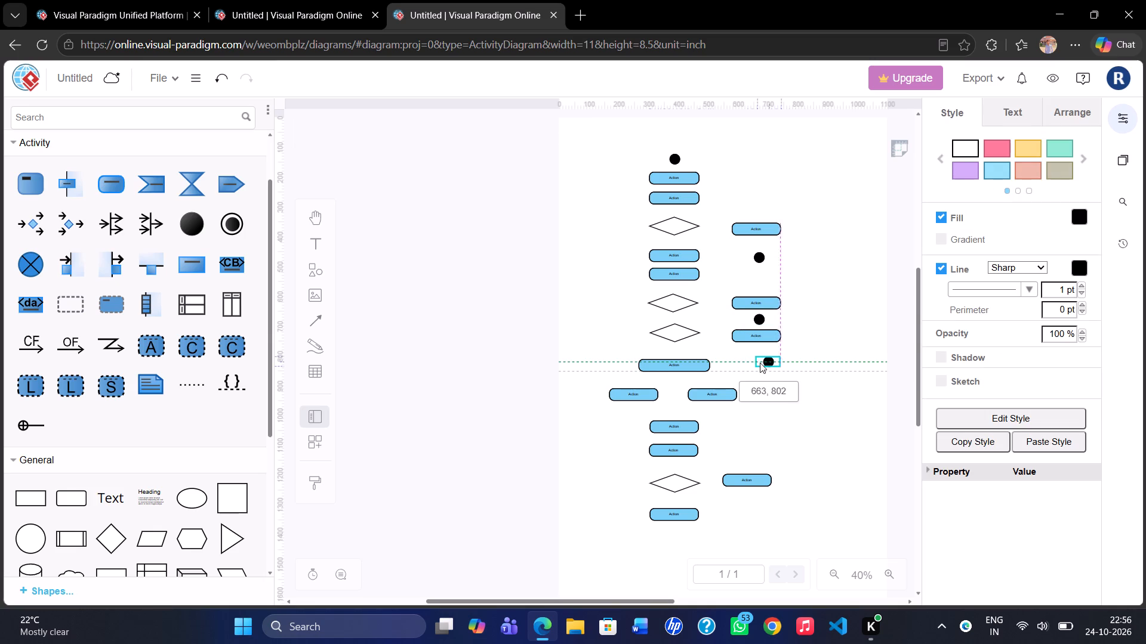
left_click_drag(760, 363, 755, 362)
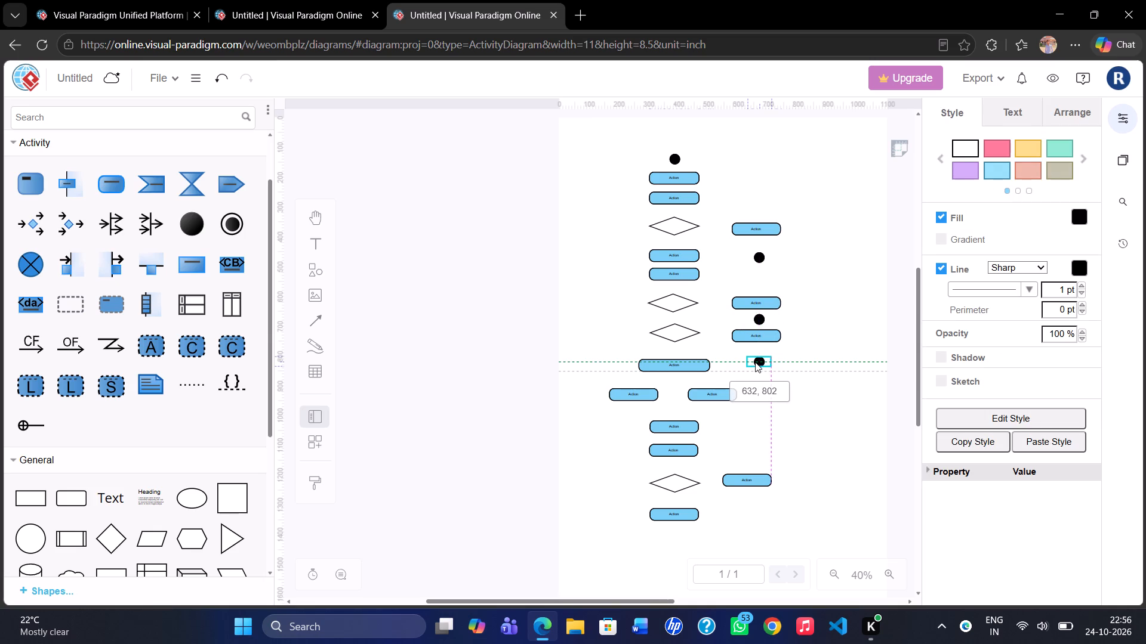
left_click_drag(755, 362, 754, 362)
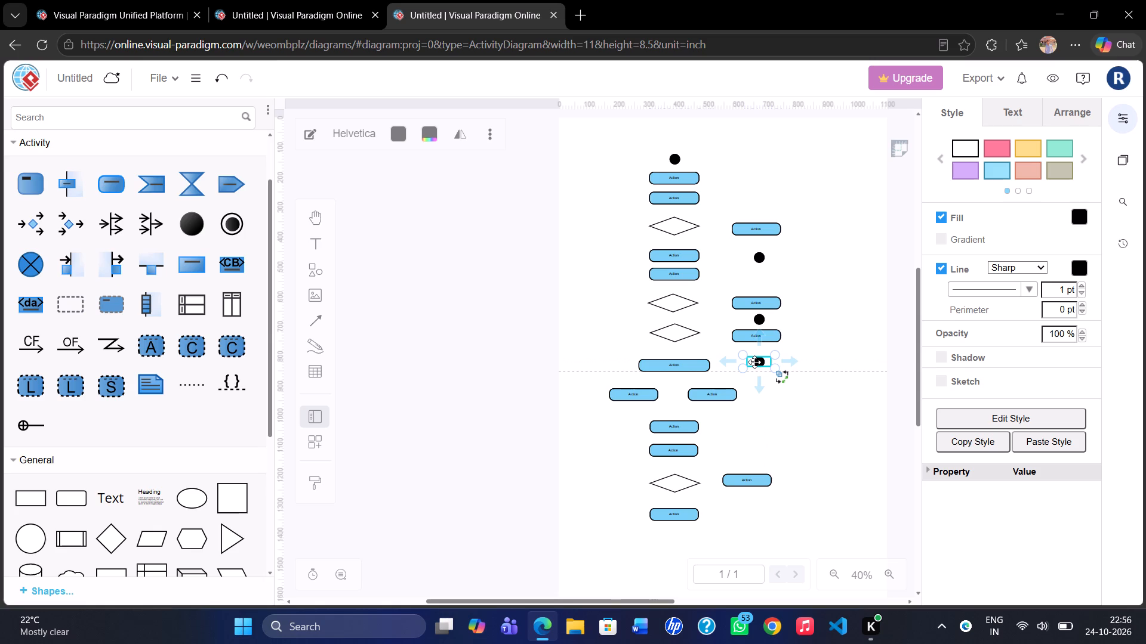
Paste another copy of the black node and centre it beneath the last action of the main column.
left_click(679, 537)
key("ctrl+v")
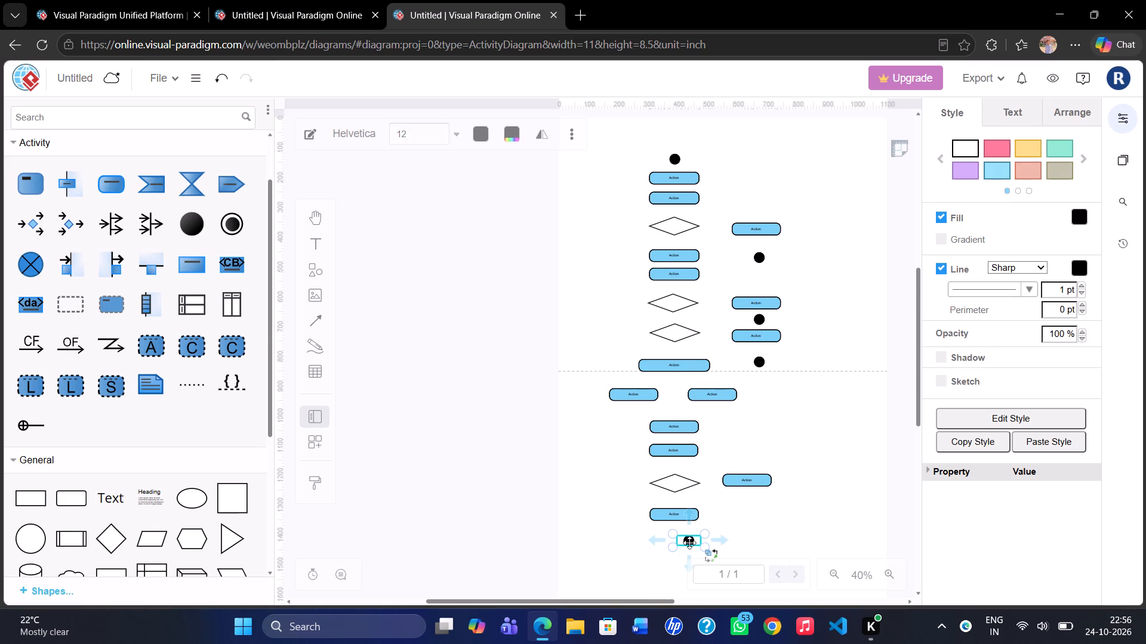
left_click_drag(688, 543, 676, 543)
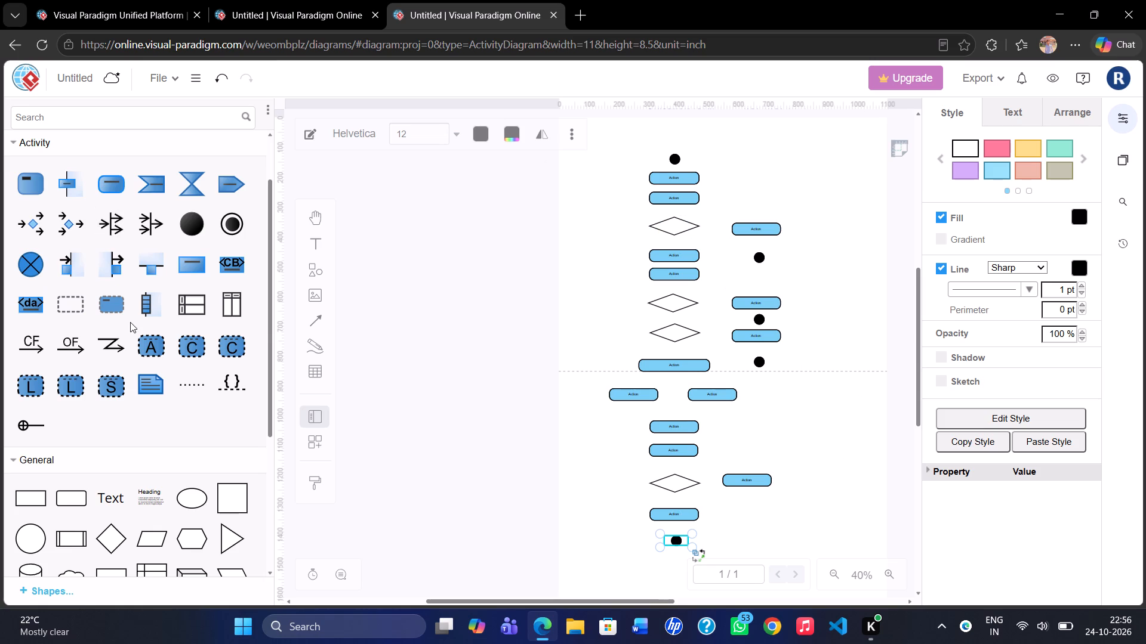
Add a directional arrow from the initial node's bottom to the first action's top centre, nudging the node so the arrow is vertical.
scroll(130, 322, "down", 3)
left_click_drag(147, 527, 643, 170)
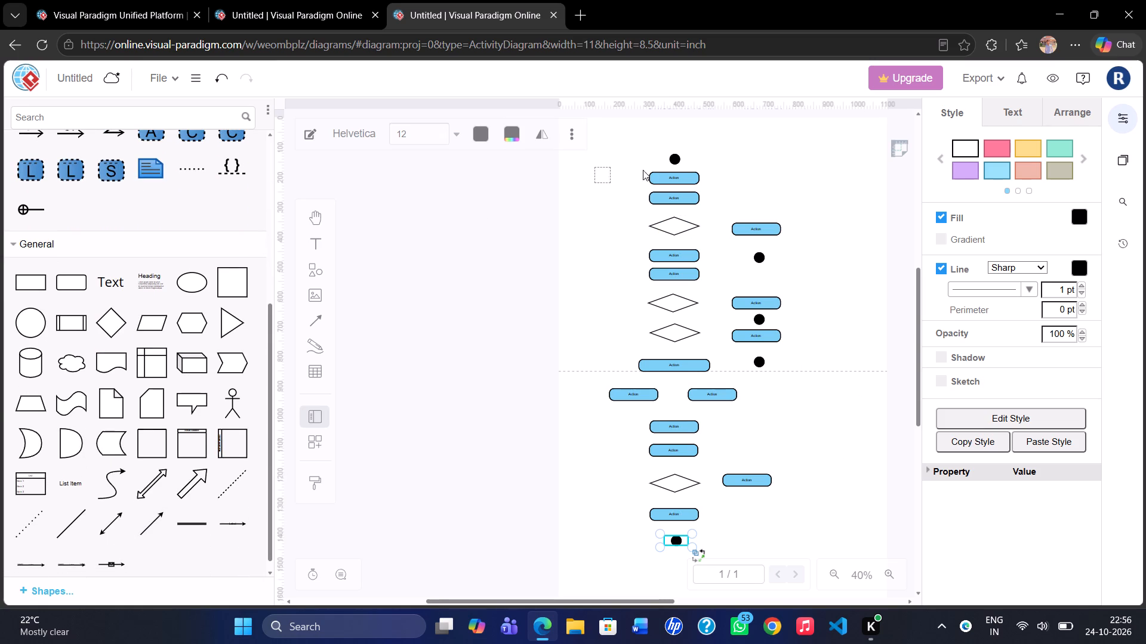
left_click_drag(643, 170, 704, 157)
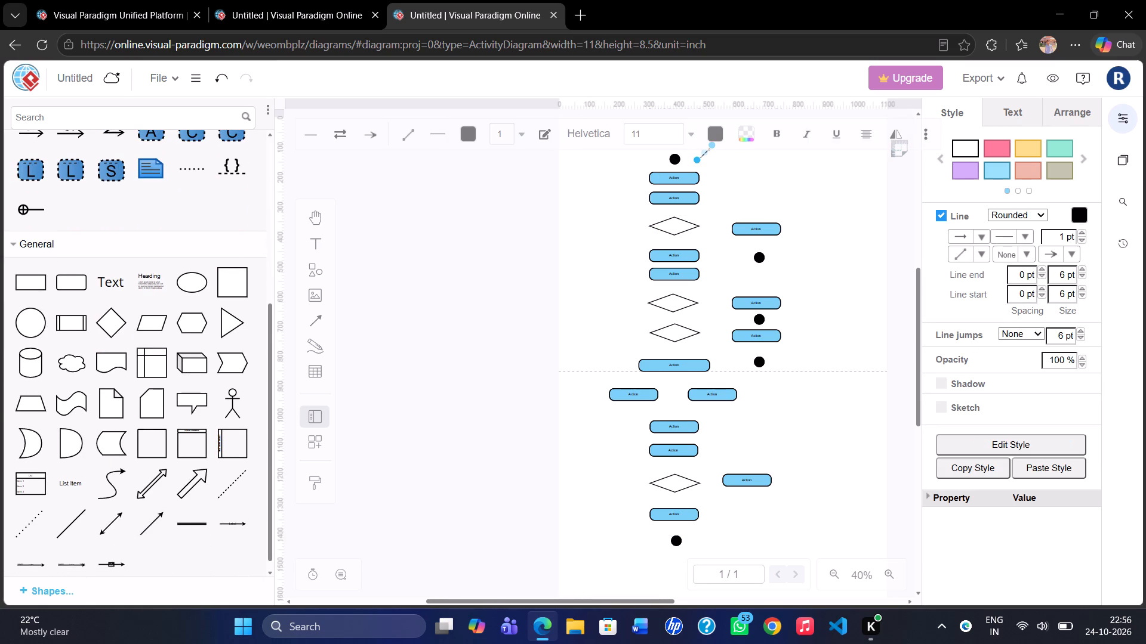
left_click_drag(628, 192, 467, 226)
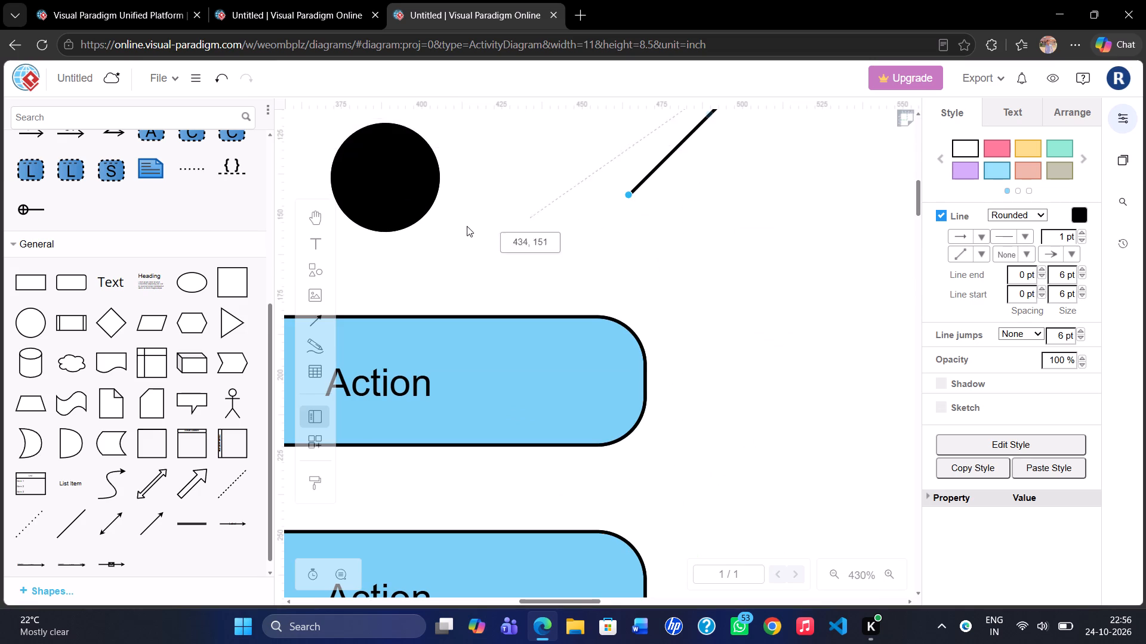
left_click_drag(467, 226, 384, 230)
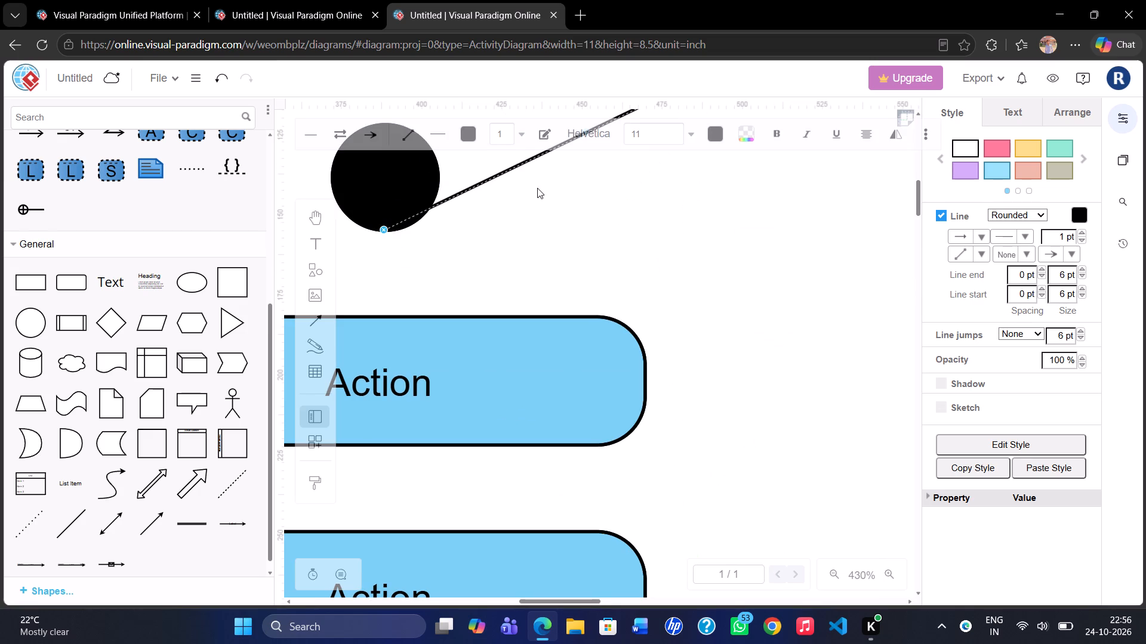
scroll(537, 188, "up", 2)
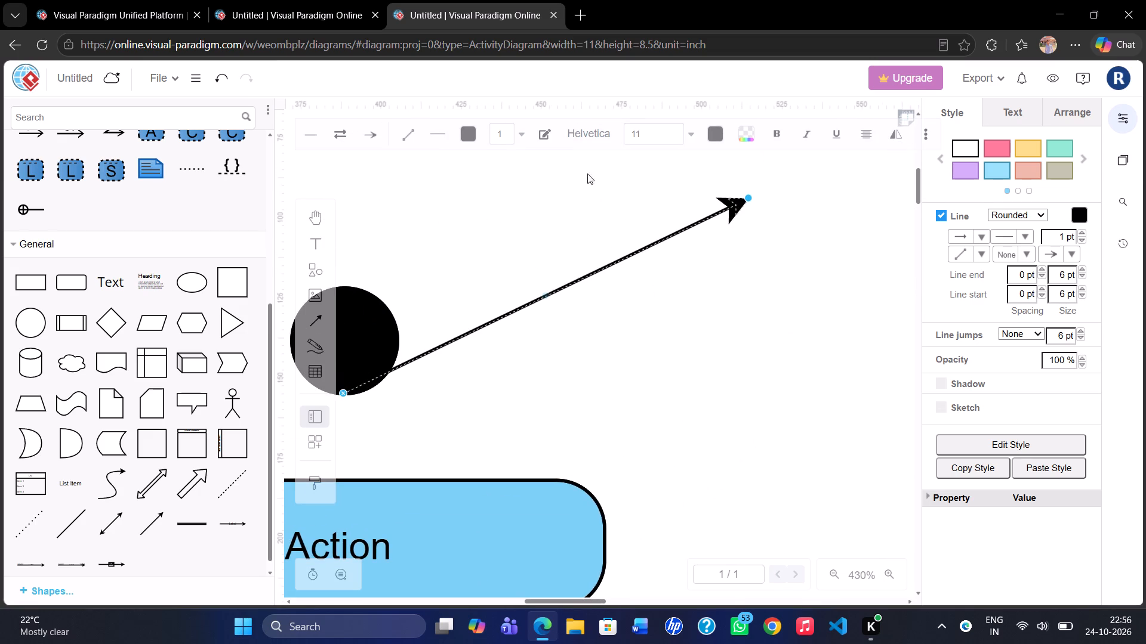
left_click_drag(748, 197, 390, 412)
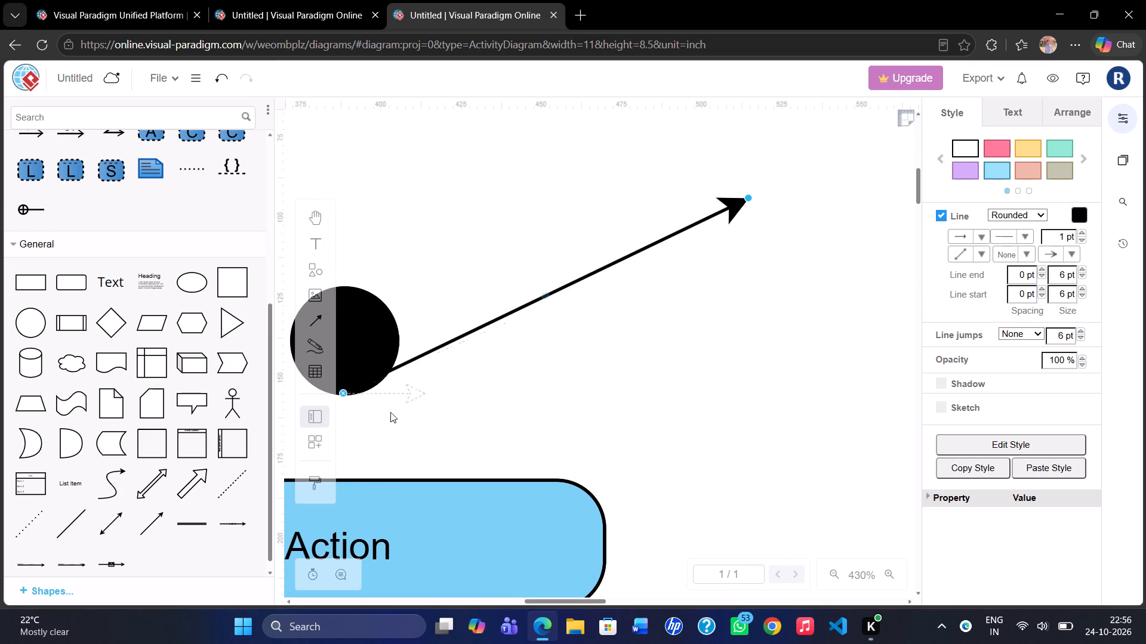
left_click_drag(390, 412, 338, 476)
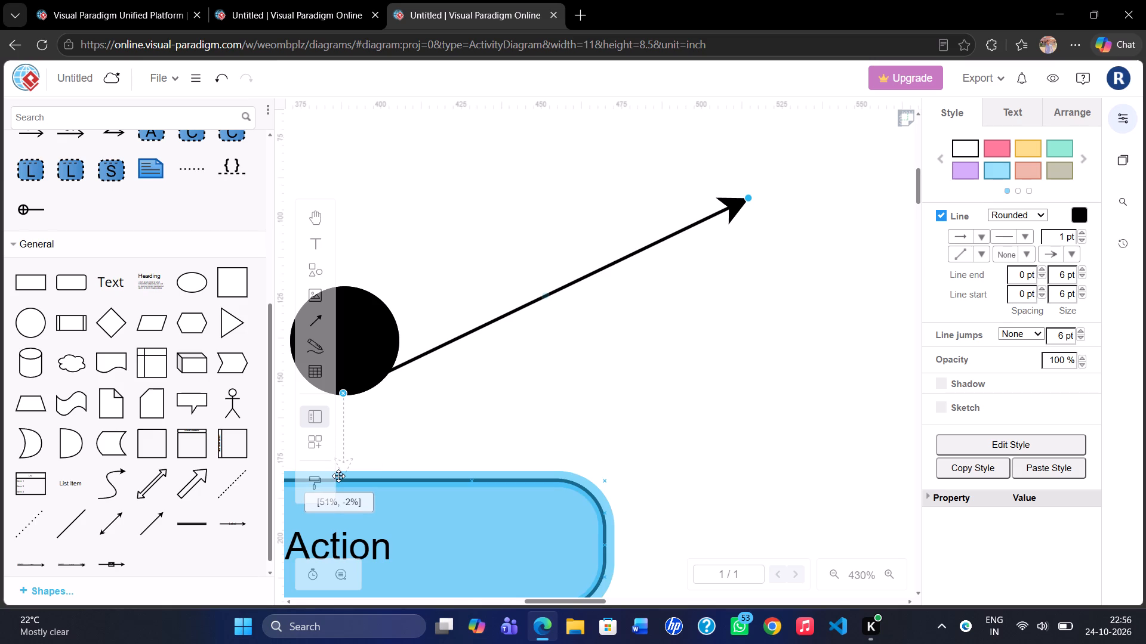
left_click_drag(338, 476, 342, 479)
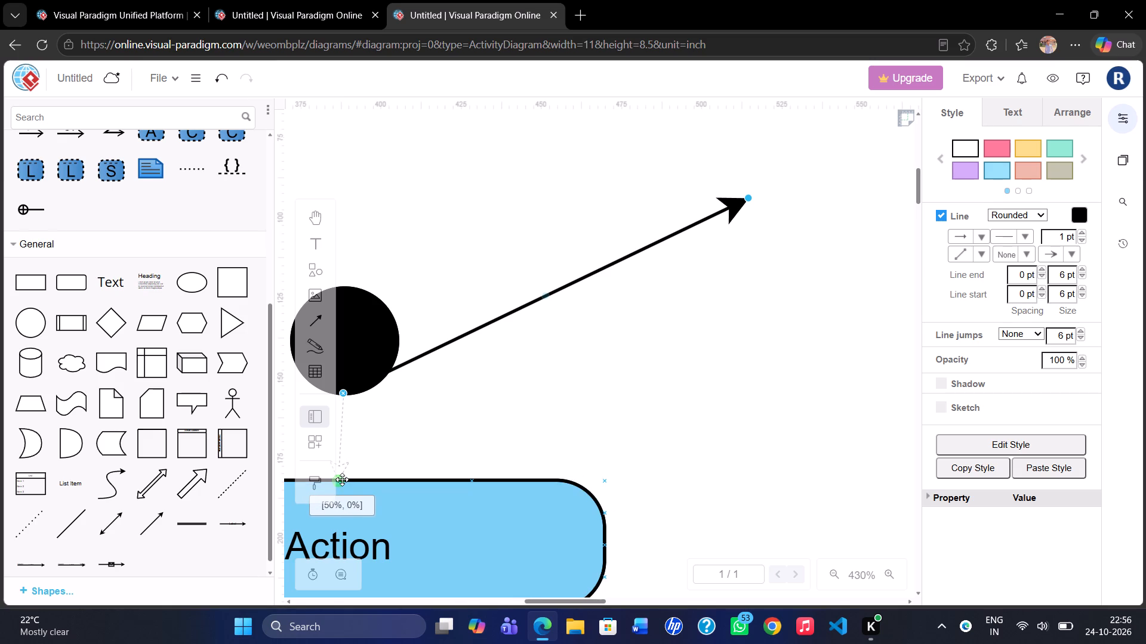
left_click_drag(342, 479, 343, 481)
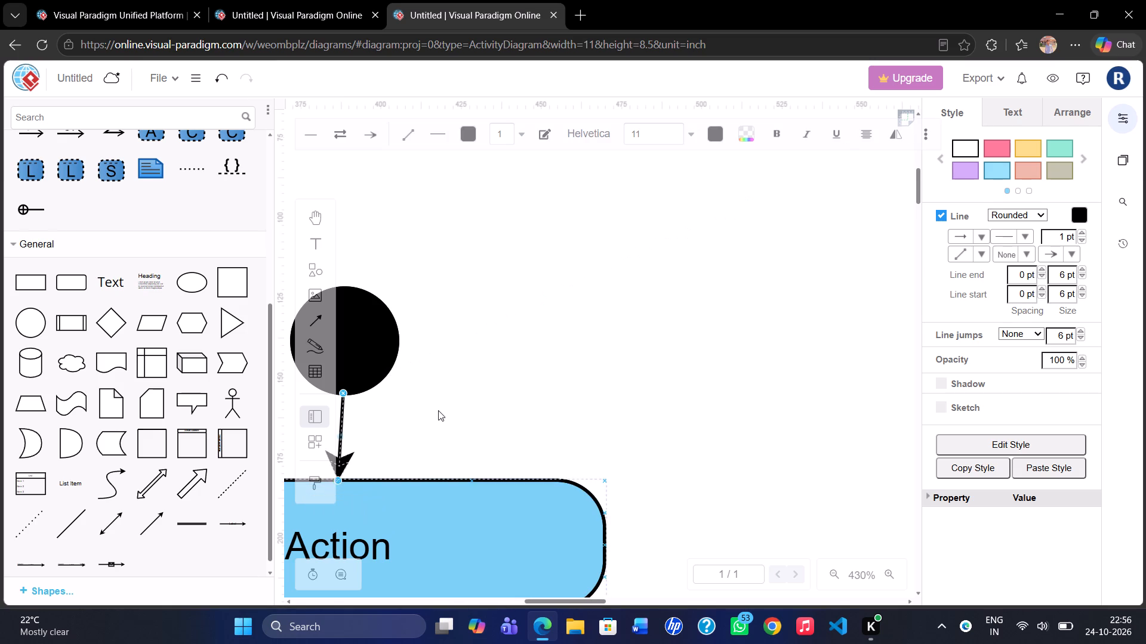
scroll(438, 410, "right", 1)
left_click_drag(459, 237, 455, 238)
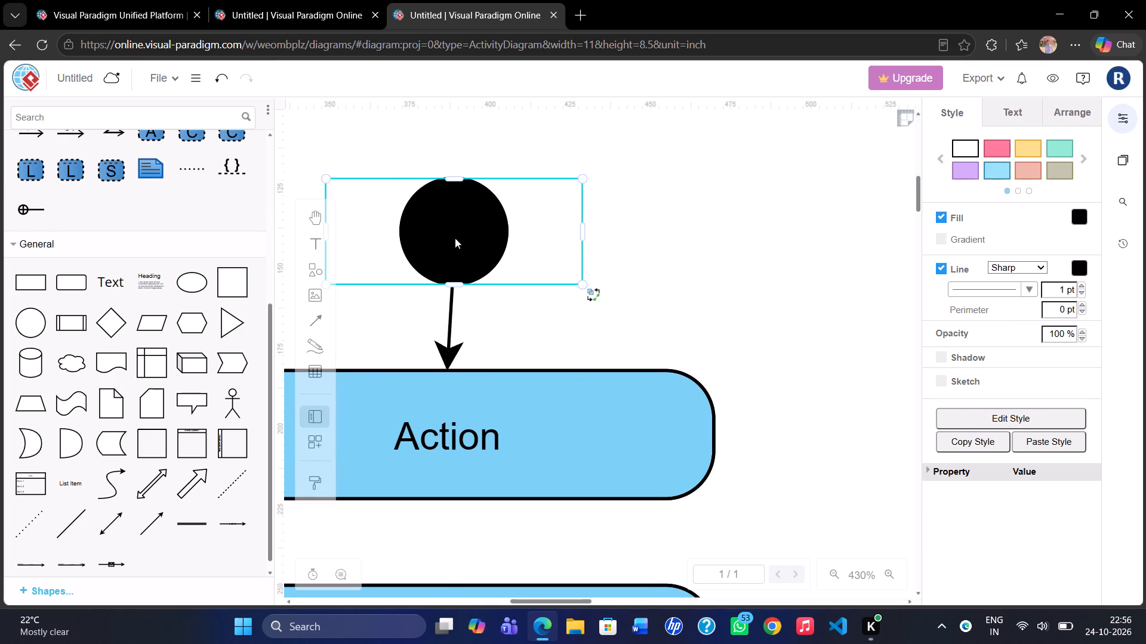
left_click_drag(455, 238, 454, 238)
left_click(454, 238)
Add a directional arrow from the first action's bottom centre to the second action's top centre.
scroll(454, 238, "down", 2)
scroll(454, 238, "right", 1)
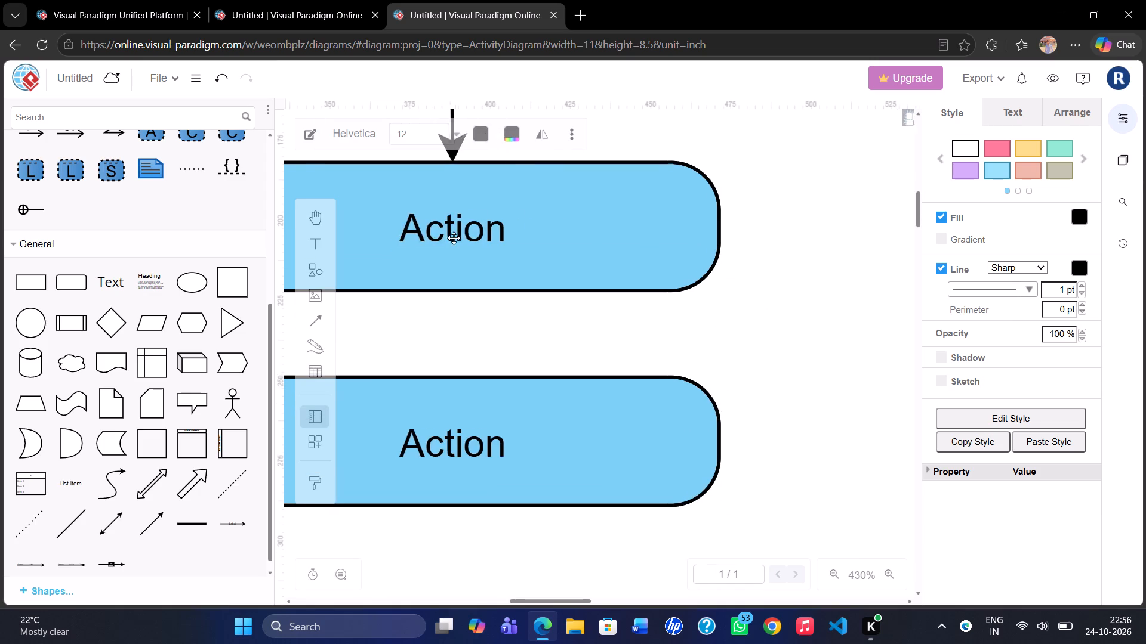
scroll(454, 238, "right", 1)
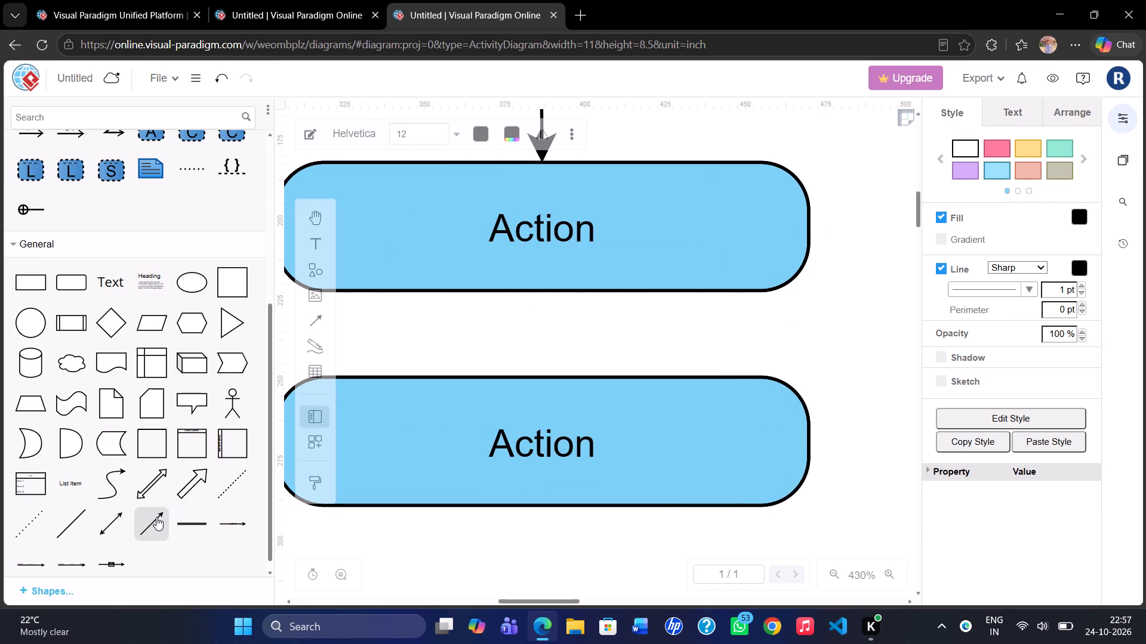
left_click_drag(156, 517, 559, 316)
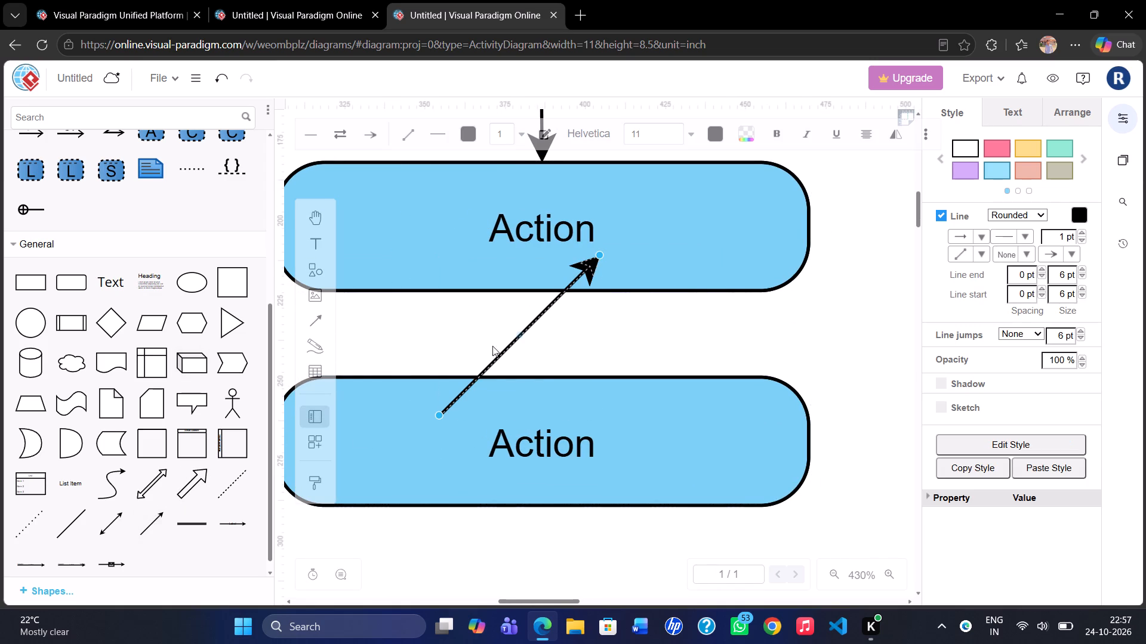
left_click_drag(438, 414, 537, 296)
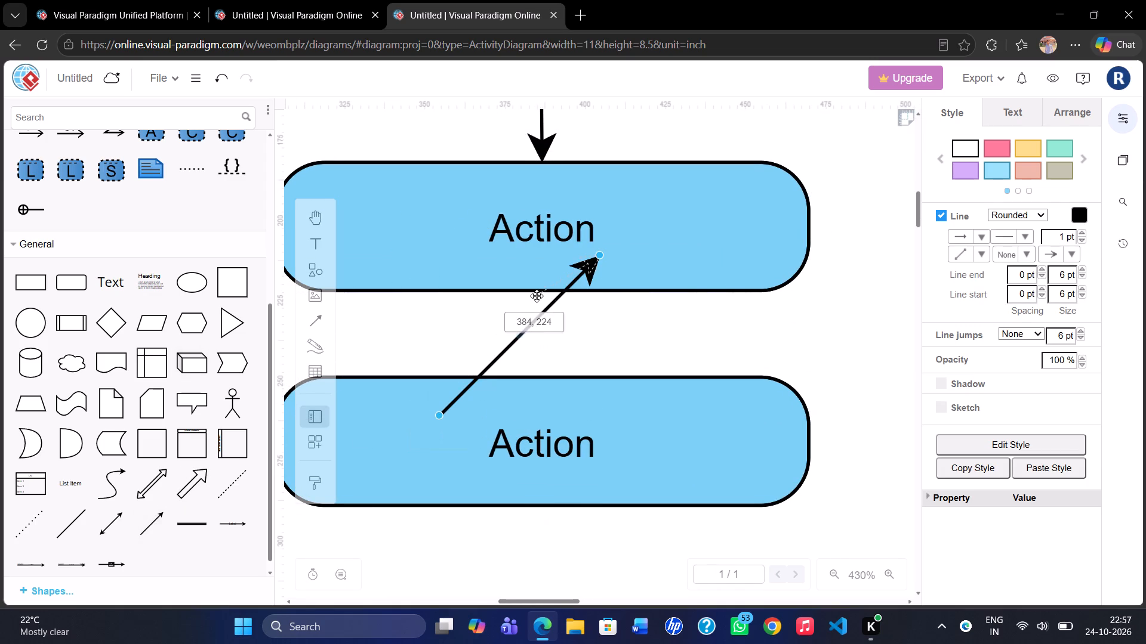
left_click_drag(537, 296, 531, 292)
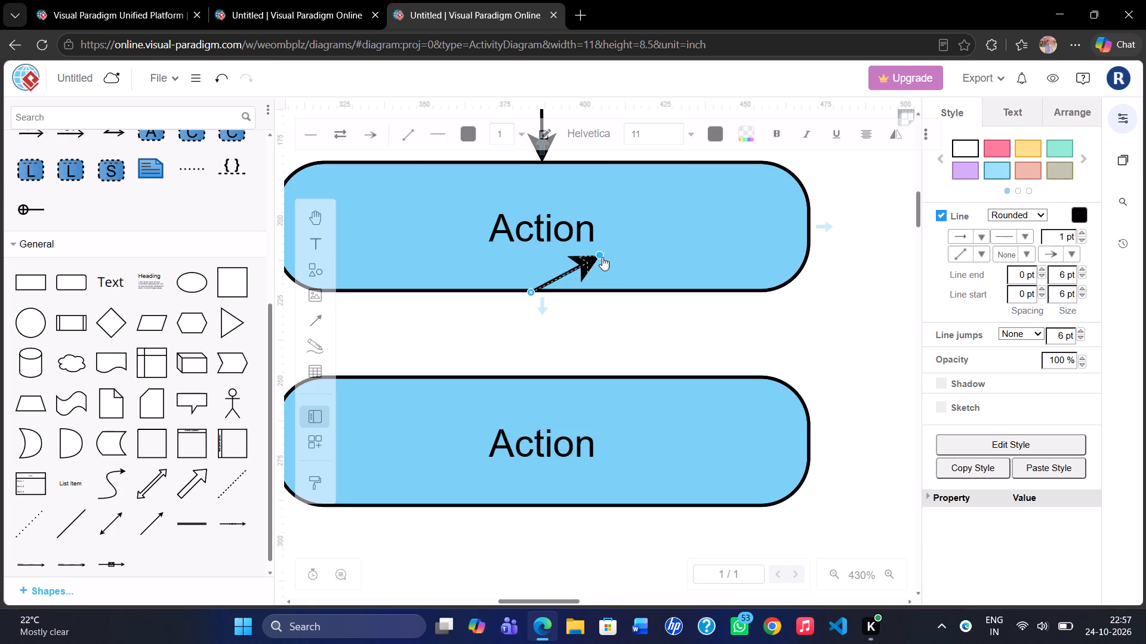
left_click_drag(600, 253, 531, 375)
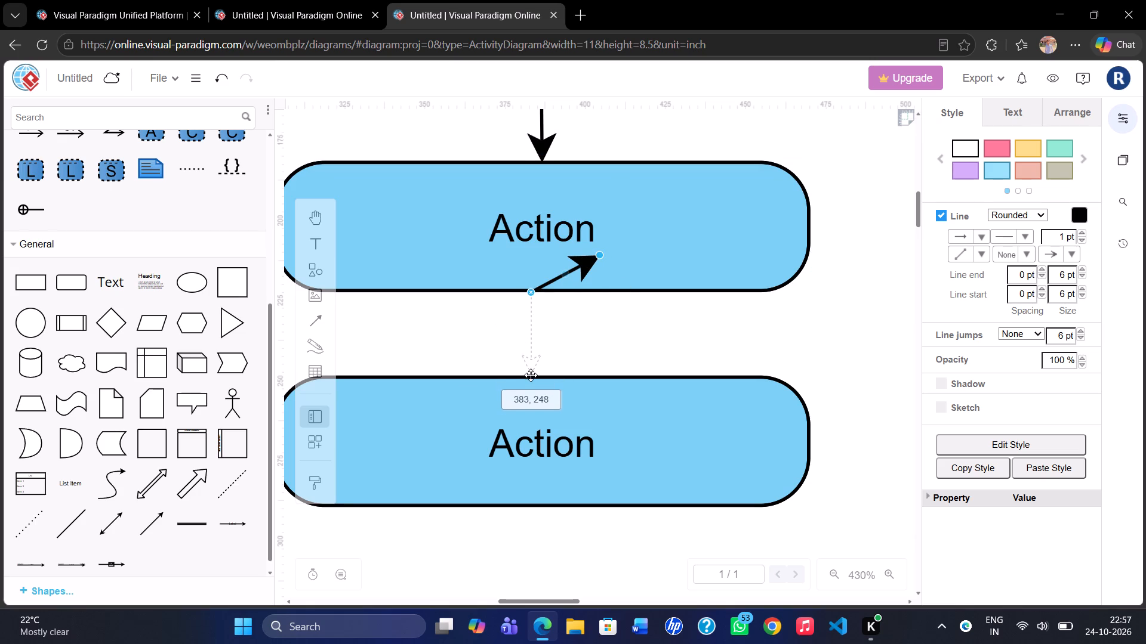
left_click_drag(531, 375, 543, 379)
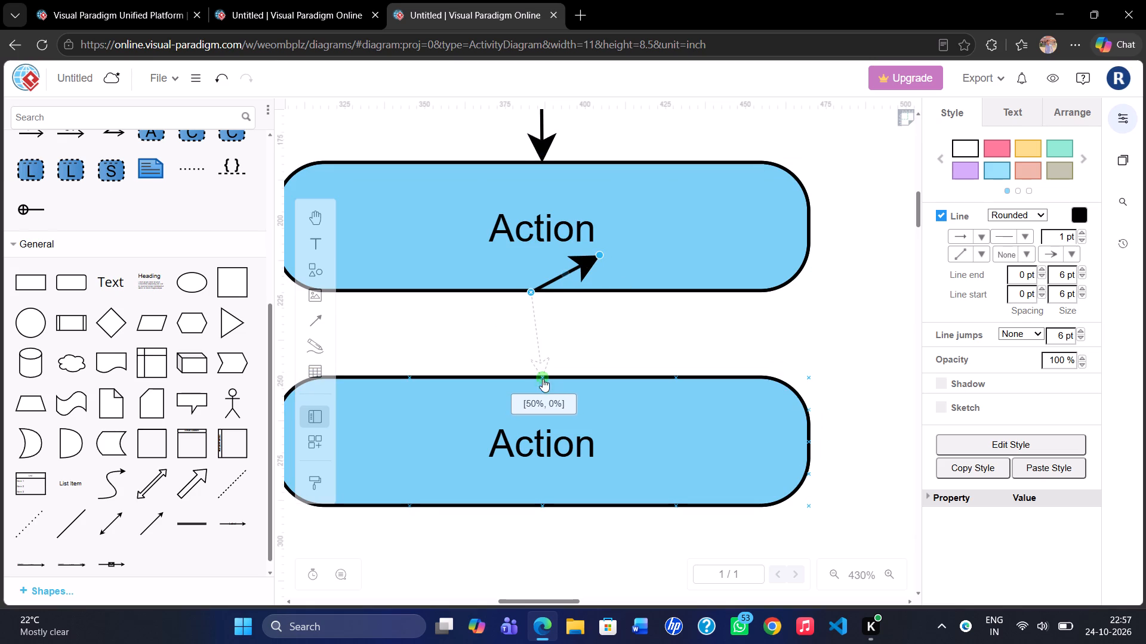
left_click_drag(531, 297, 546, 306)
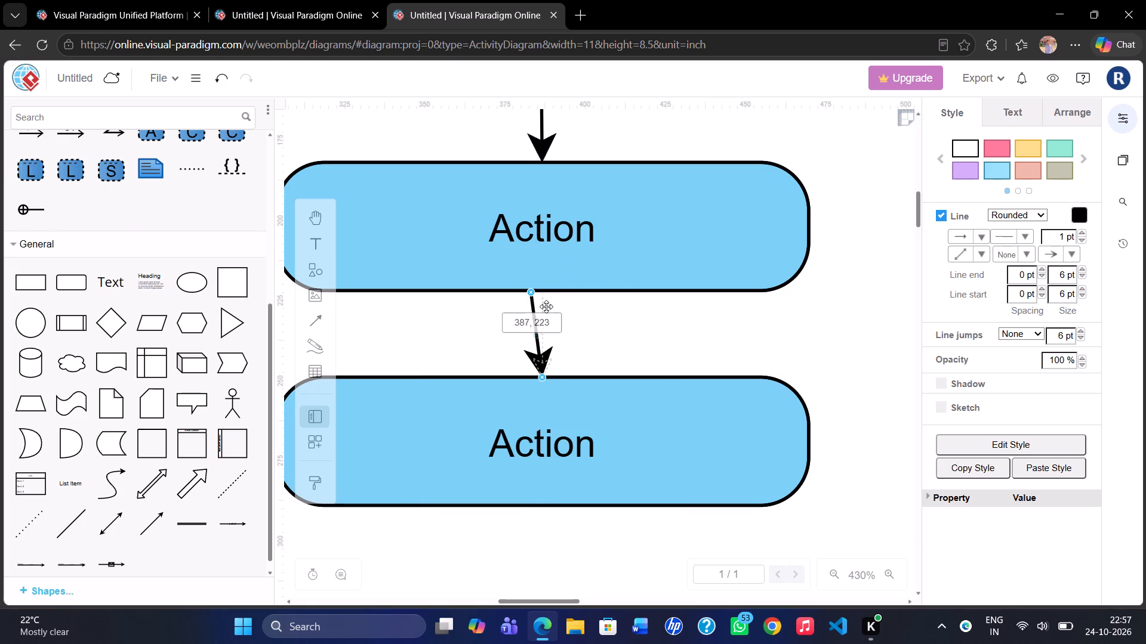
left_click_drag(546, 306, 545, 290)
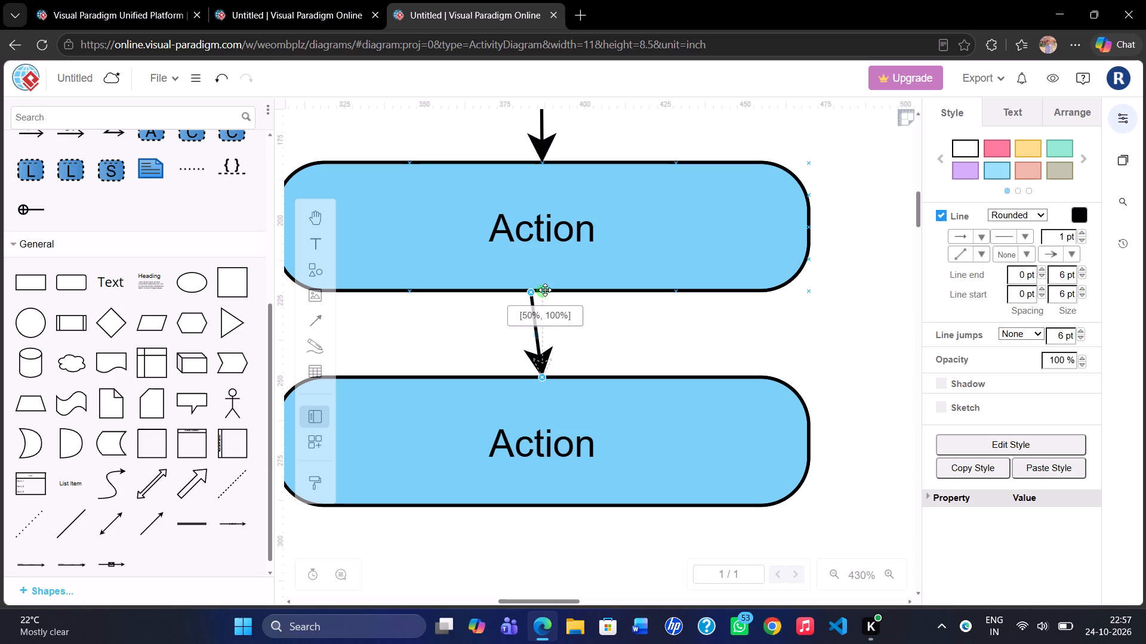
left_click_drag(545, 290, 547, 290)
Add a directional arrow from the second action's bottom centre to the top corner of the first decision diamond.
scroll(581, 323, "down", 1)
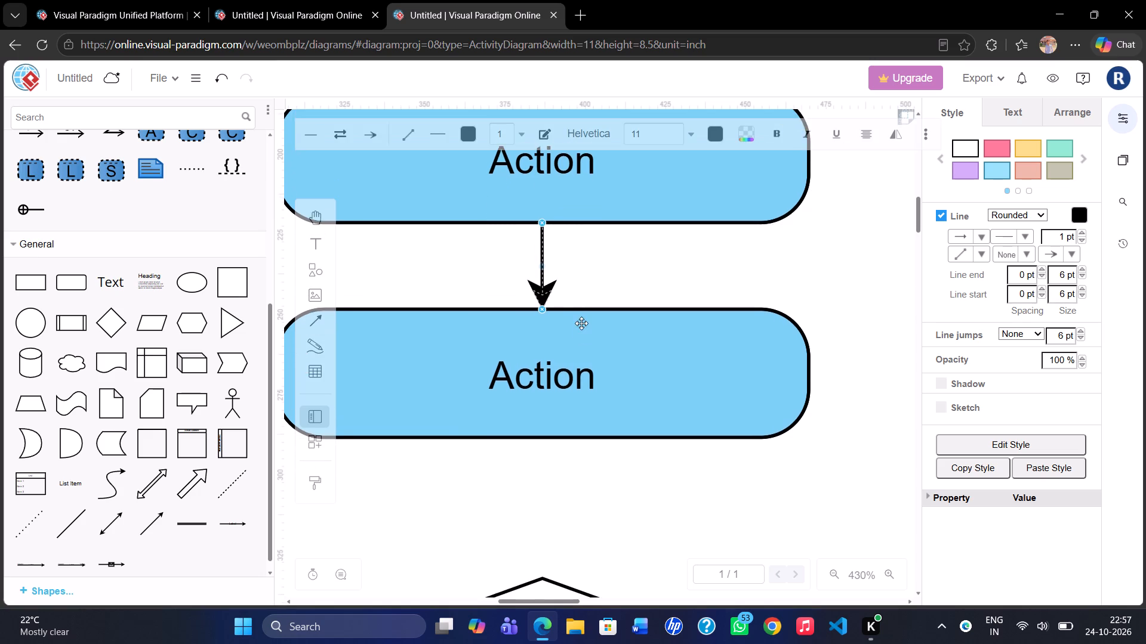
scroll(581, 323, "down", 2)
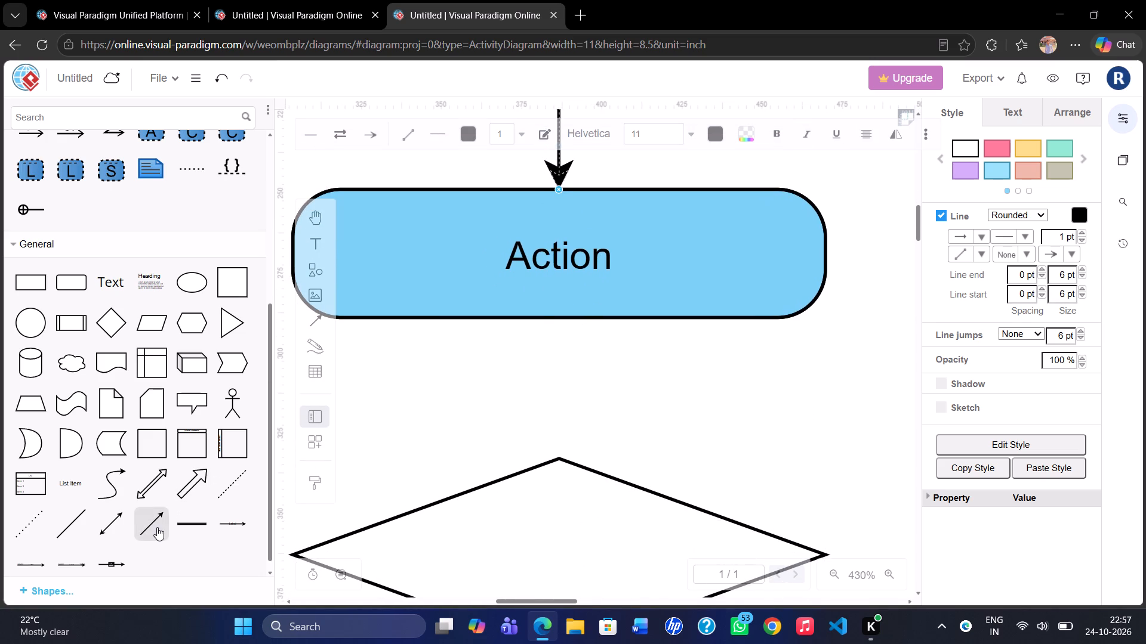
left_click_drag(157, 527, 562, 389)
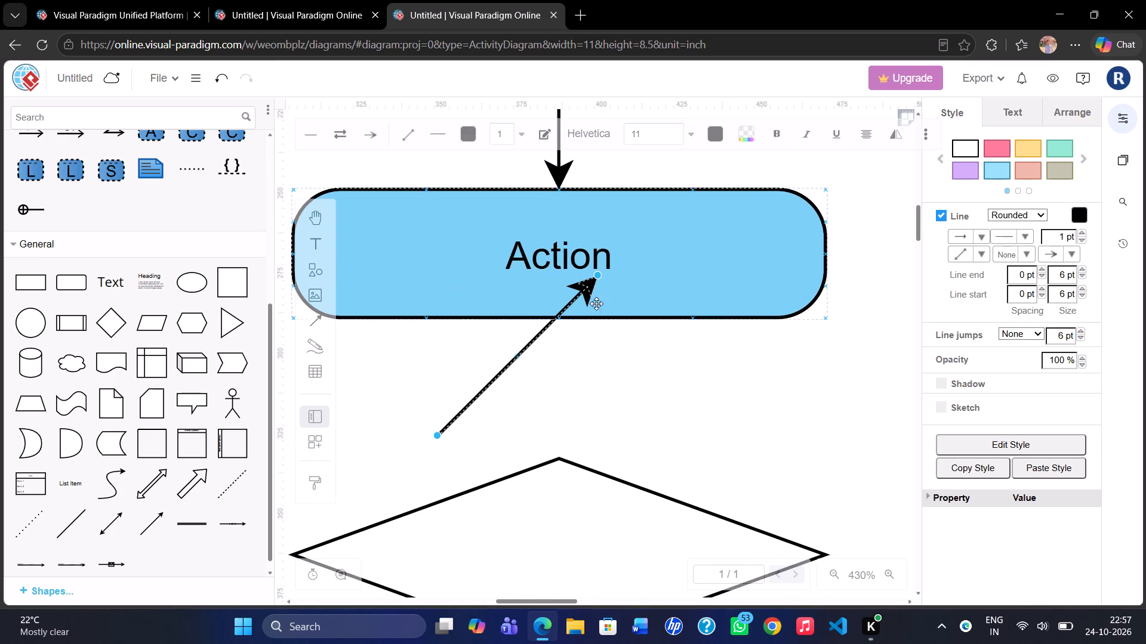
left_click_drag(599, 277, 553, 447)
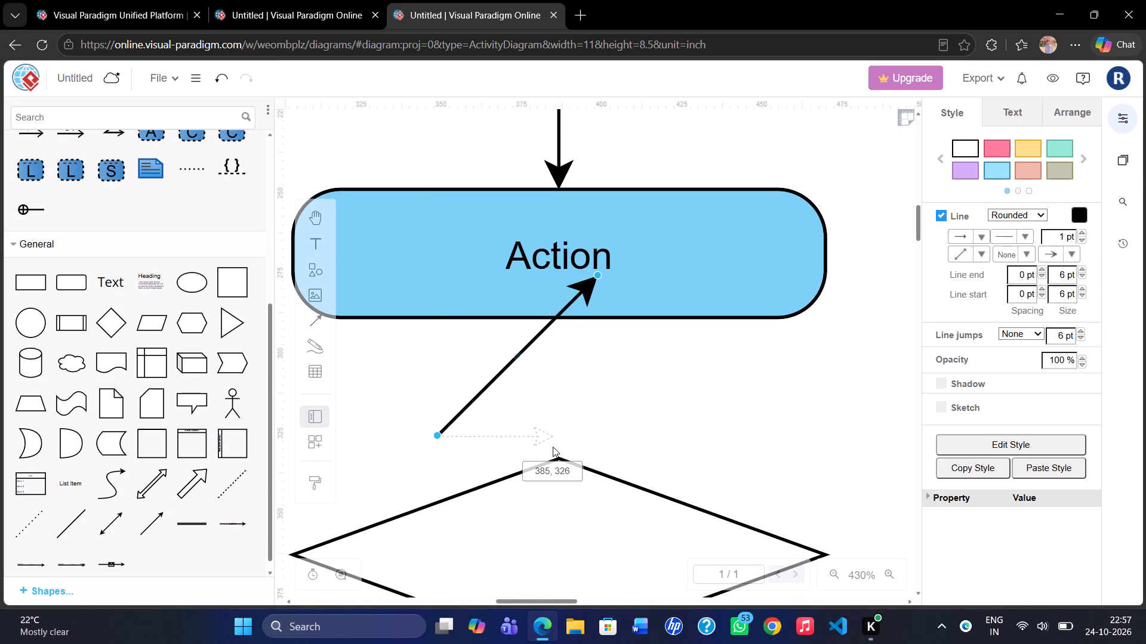
left_click_drag(553, 447, 559, 459)
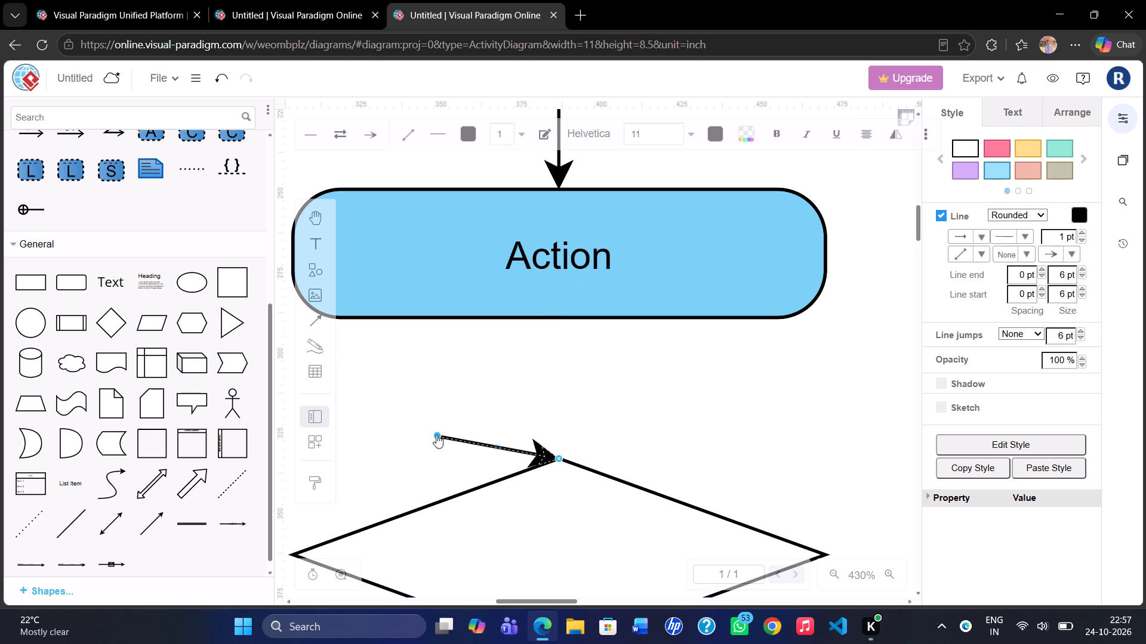
left_click_drag(438, 435, 557, 319)
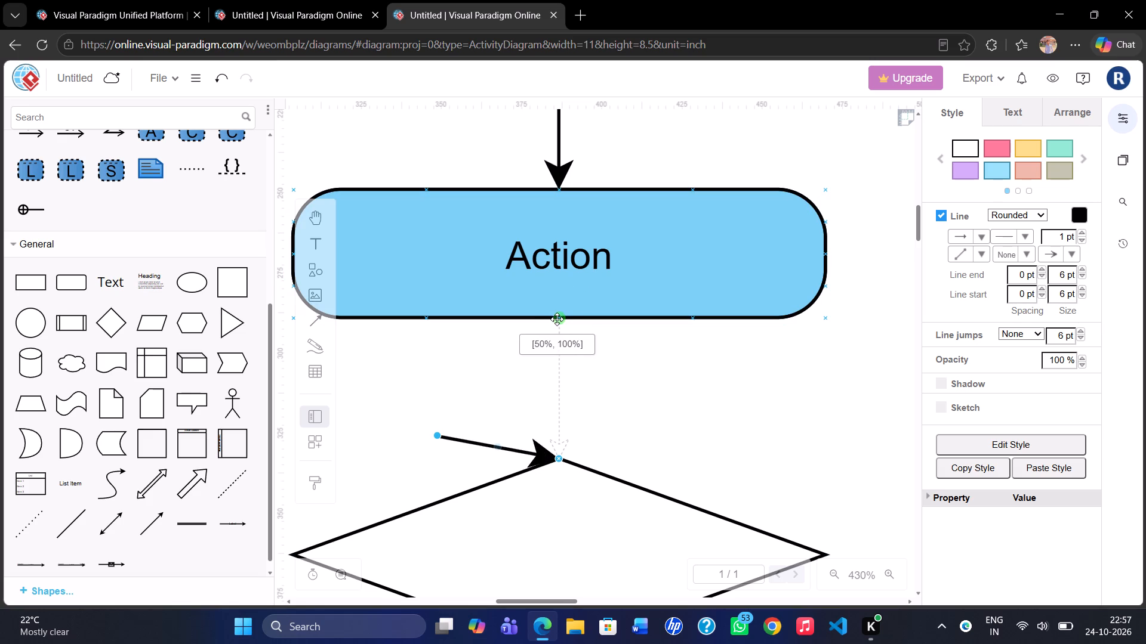
left_click_drag(557, 319, 558, 319)
left_click(655, 361)
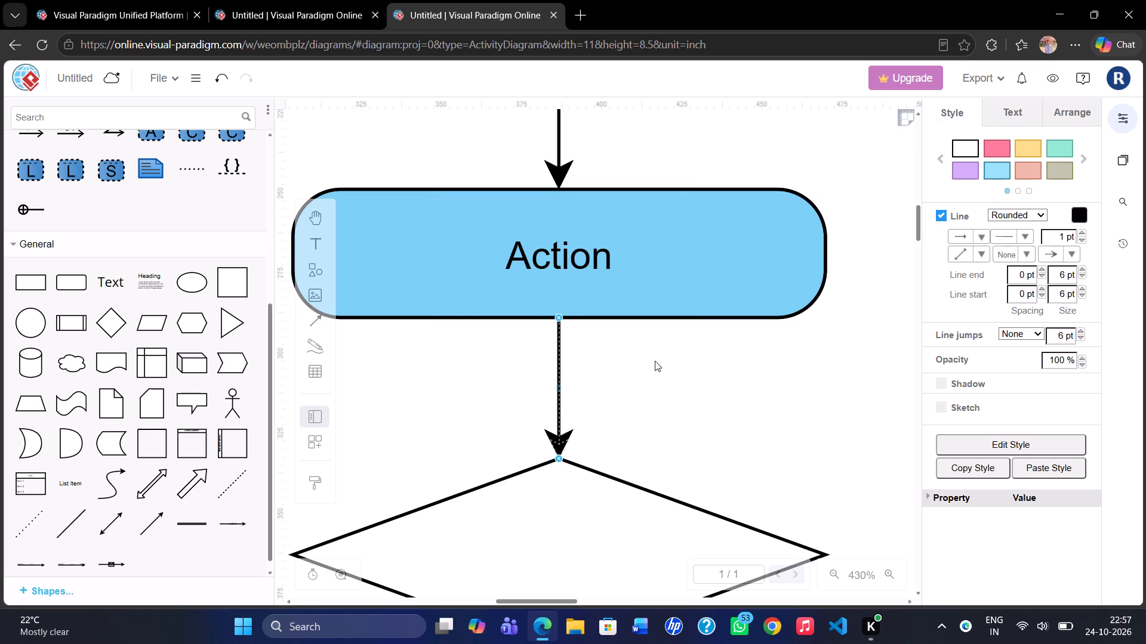
scroll(655, 361, "down", 1)
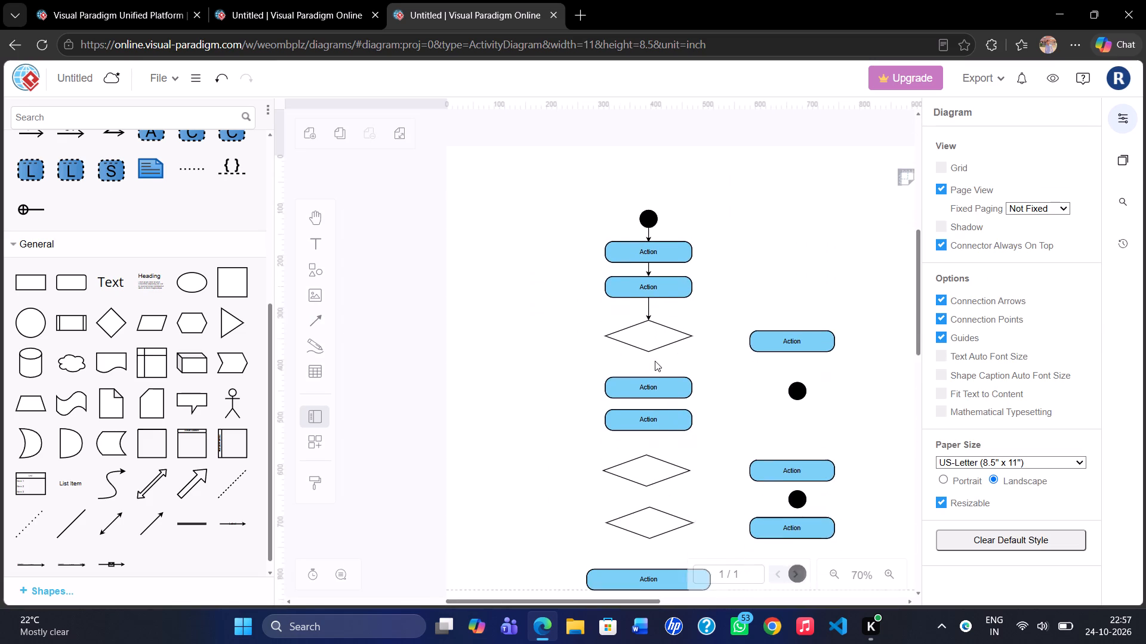
scroll(655, 361, "down", 1)
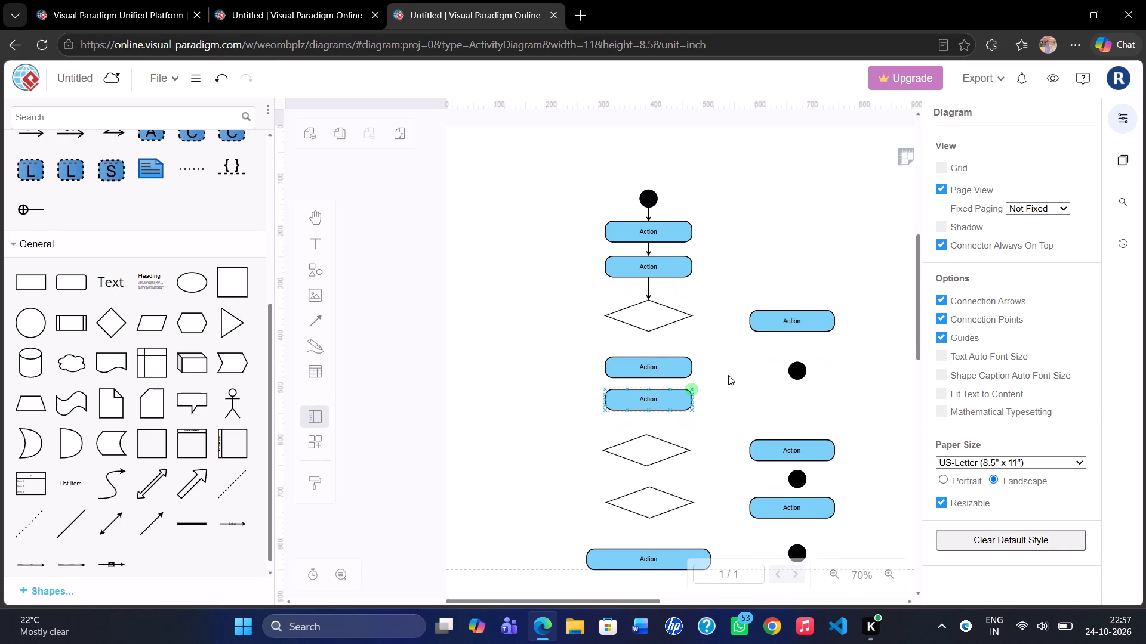
Level the first side action with the first decision diamond and add a directional arrow from the diamond's right corner to the action's left centre.
left_click_drag(780, 321, 781, 316)
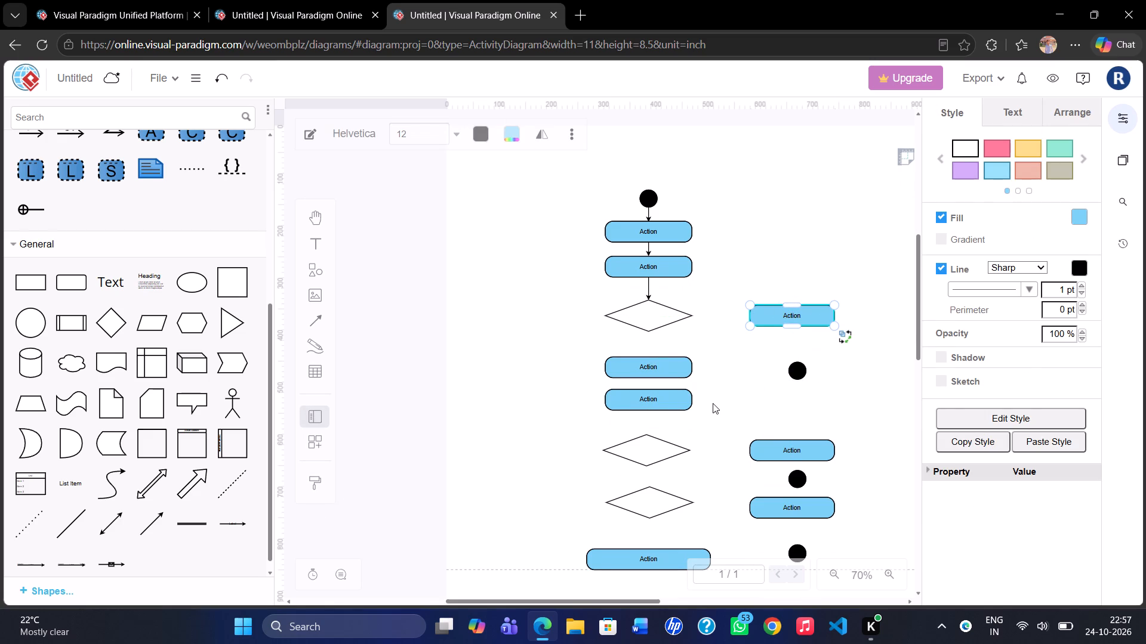
left_click(713, 403)
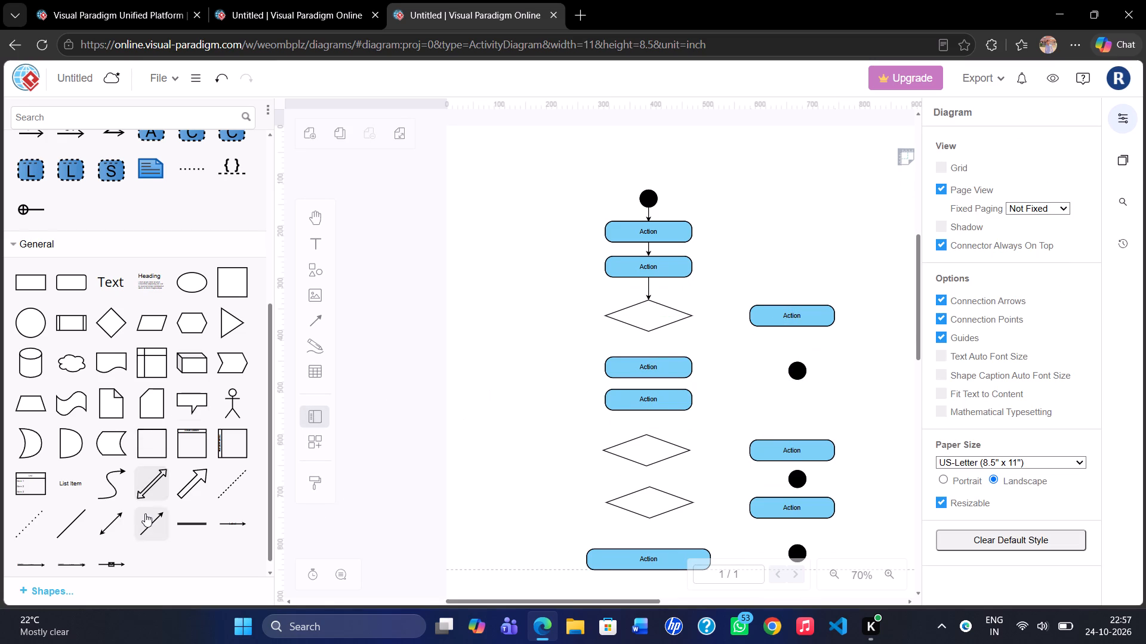
left_click_drag(148, 518, 731, 311)
left_click_drag(731, 311, 732, 314)
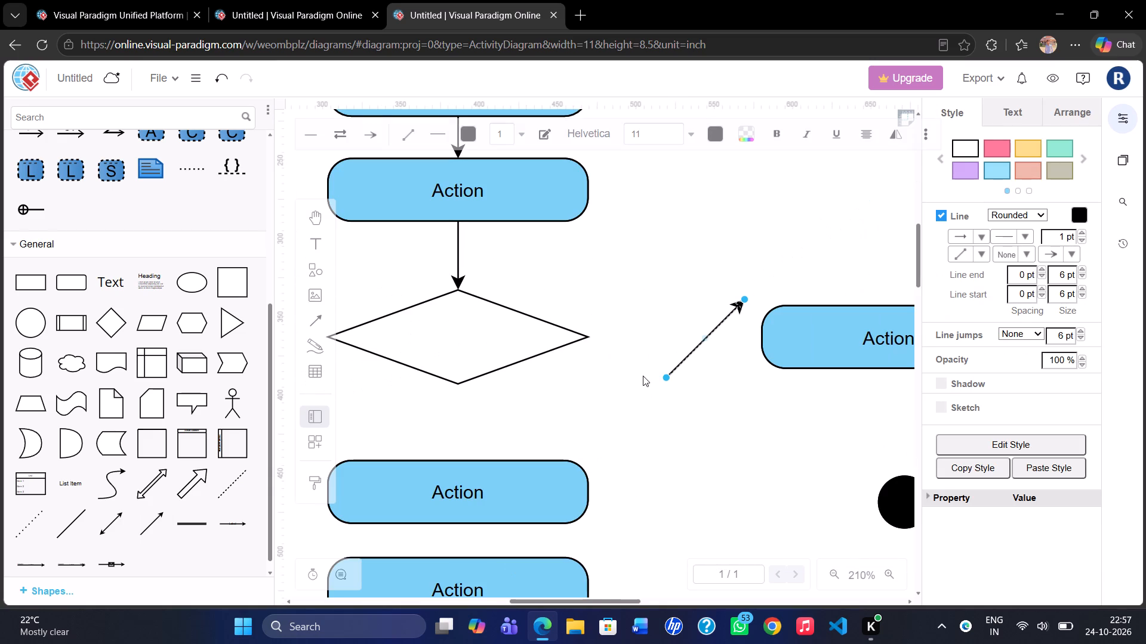
left_click_drag(665, 377, 589, 336)
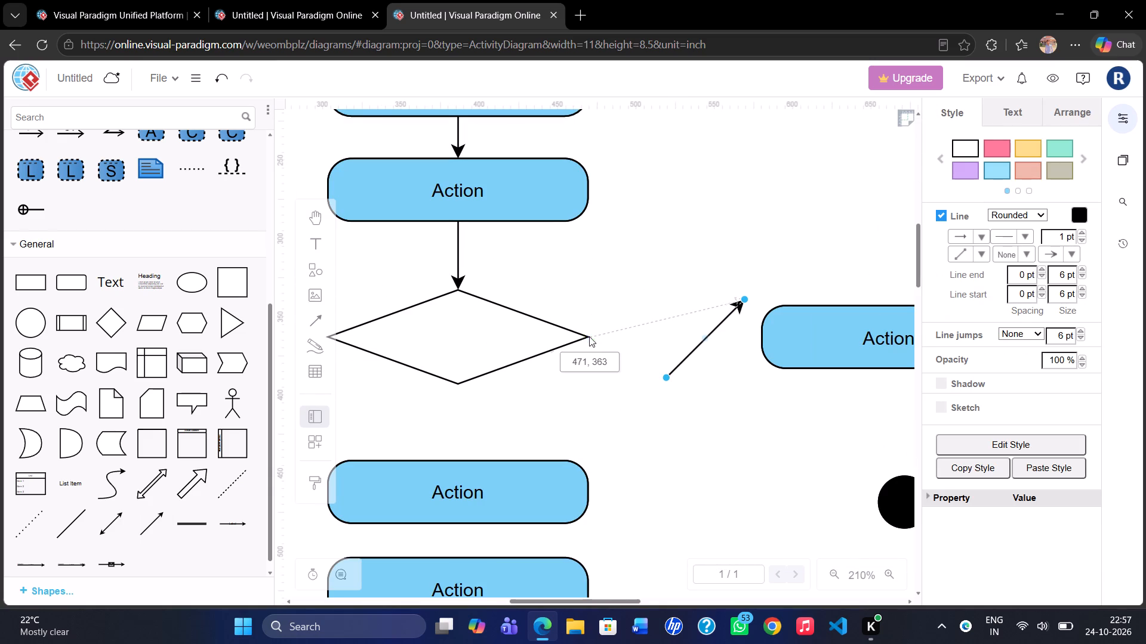
left_click_drag(589, 336, 588, 336)
left_click_drag(744, 299, 743, 316)
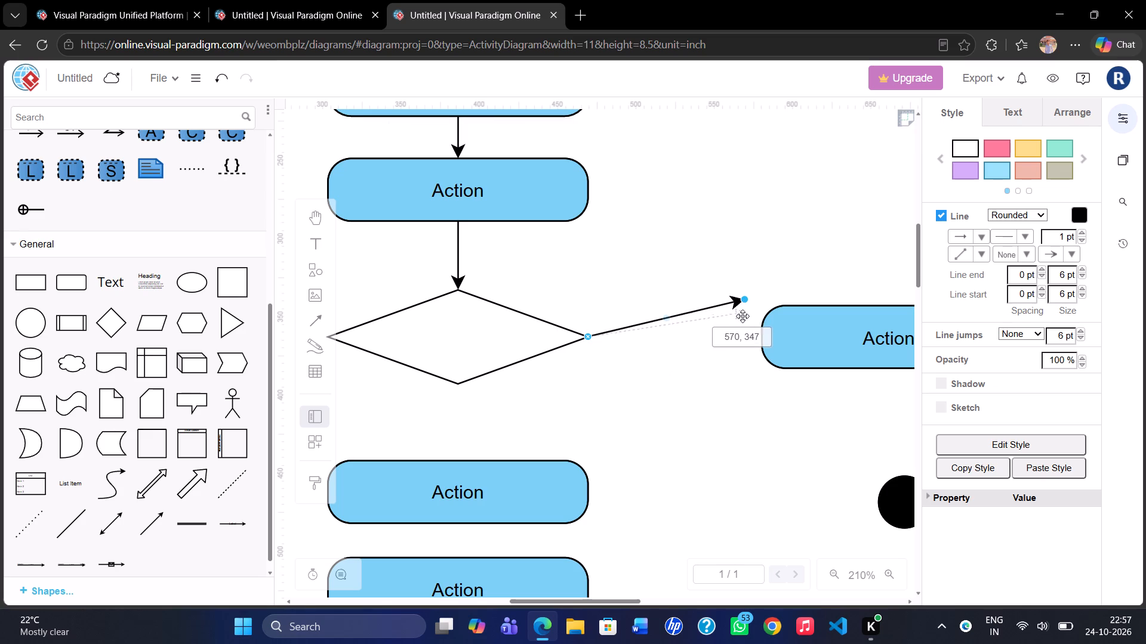
left_click_drag(743, 316, 752, 335)
left_click_drag(752, 335, 764, 335)
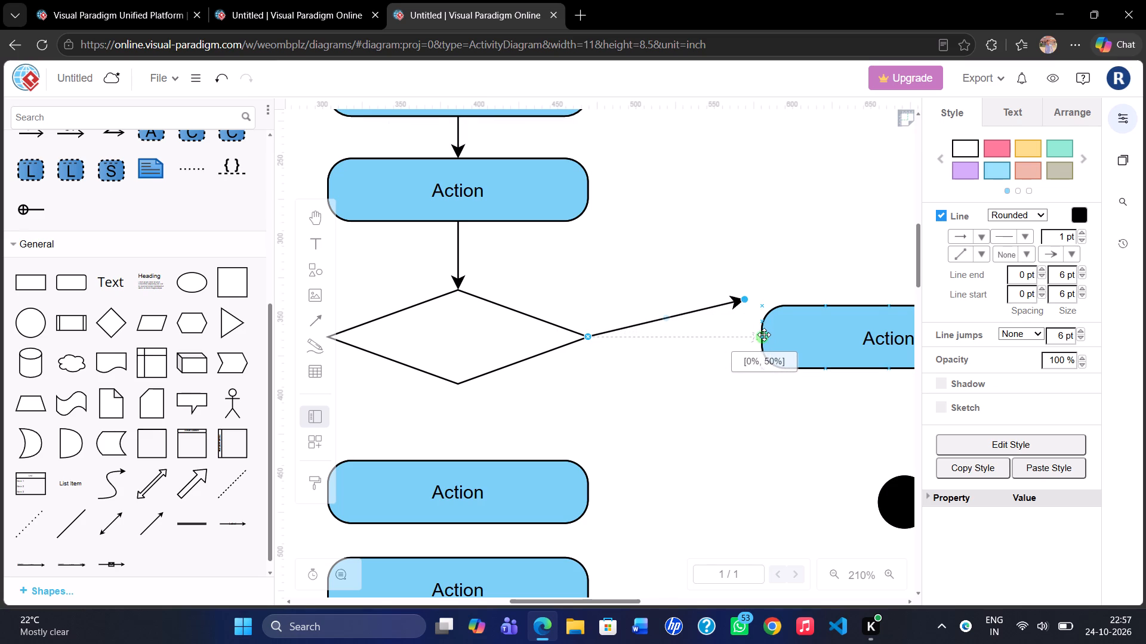
left_click_drag(764, 335, 763, 335)
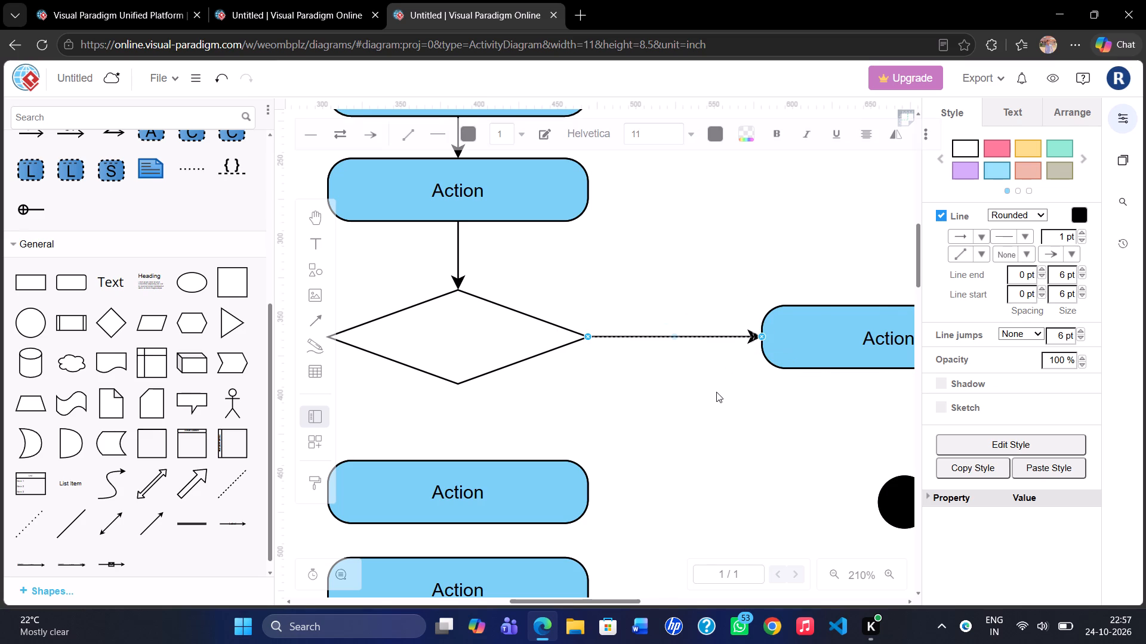
Add a directional arrow from the first decision diamond's bottom corner to the third action's top centre, attaching both ends so it is vertical.
scroll(716, 392, "down", 1)
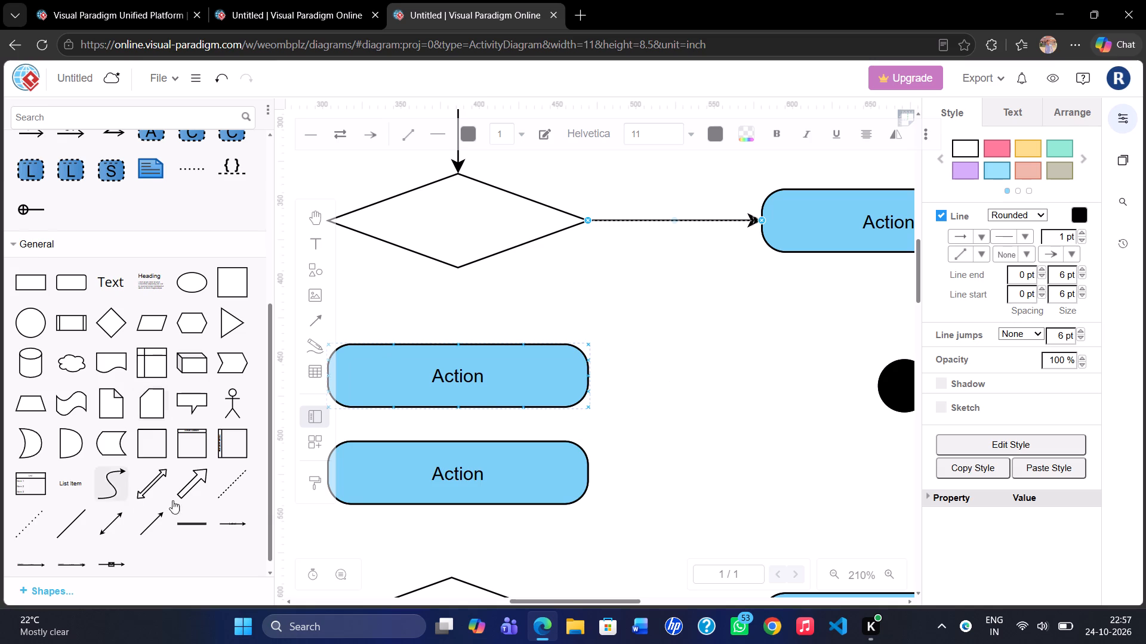
left_click_drag(154, 524, 518, 299)
left_click_drag(518, 299, 521, 299)
left_click_drag(465, 327, 459, 270)
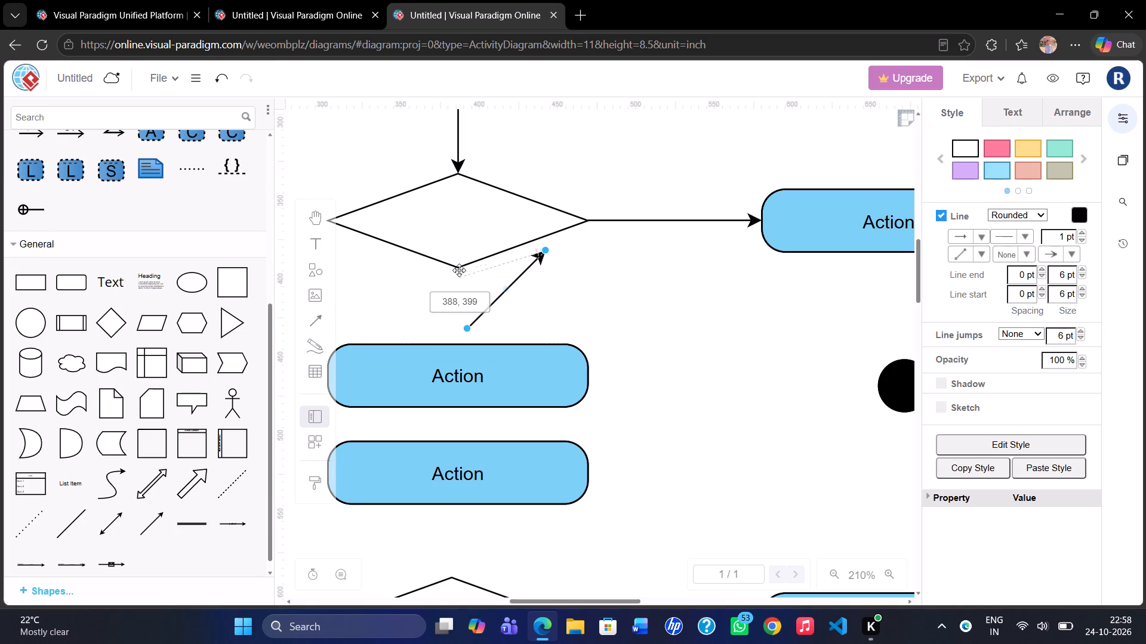
left_click_drag(459, 270, 457, 268)
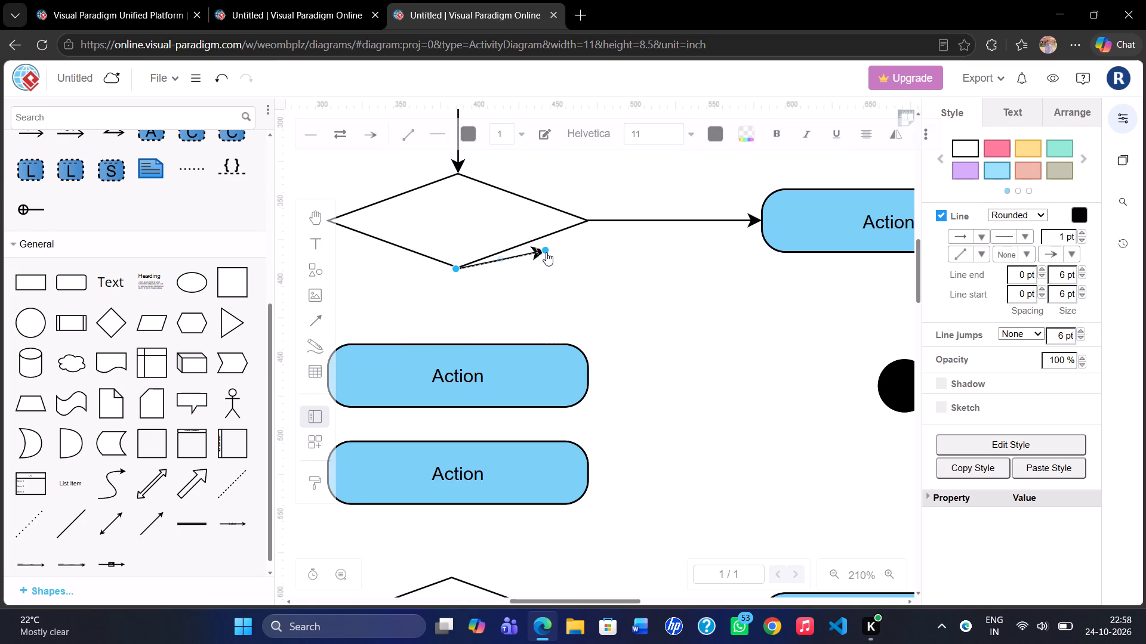
left_click_drag(546, 252, 454, 342)
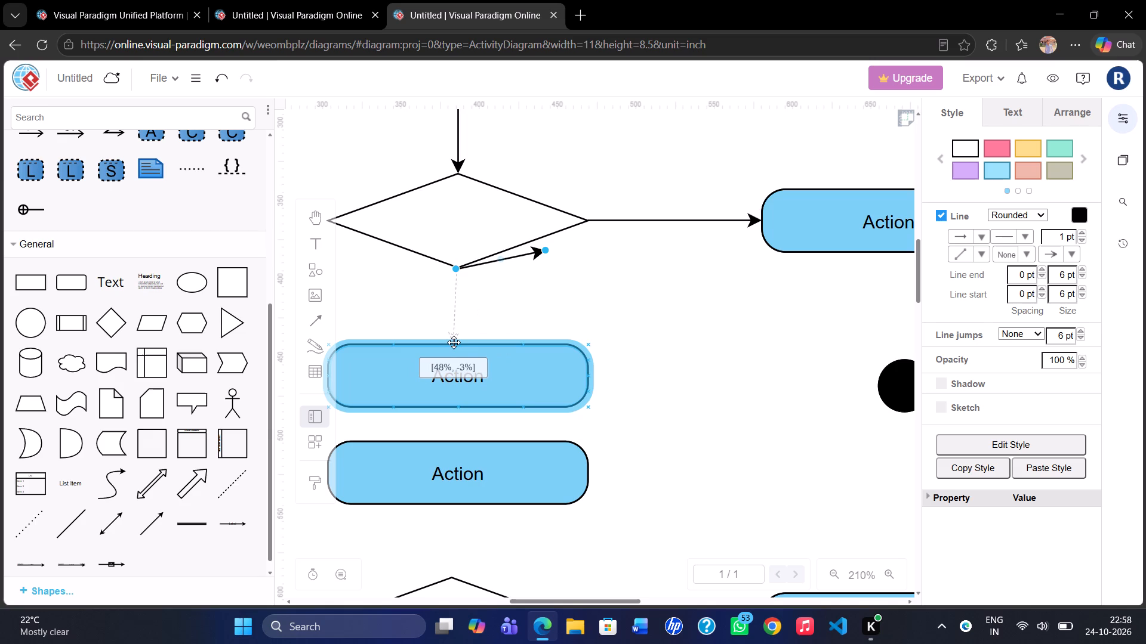
left_click_drag(454, 342, 459, 341)
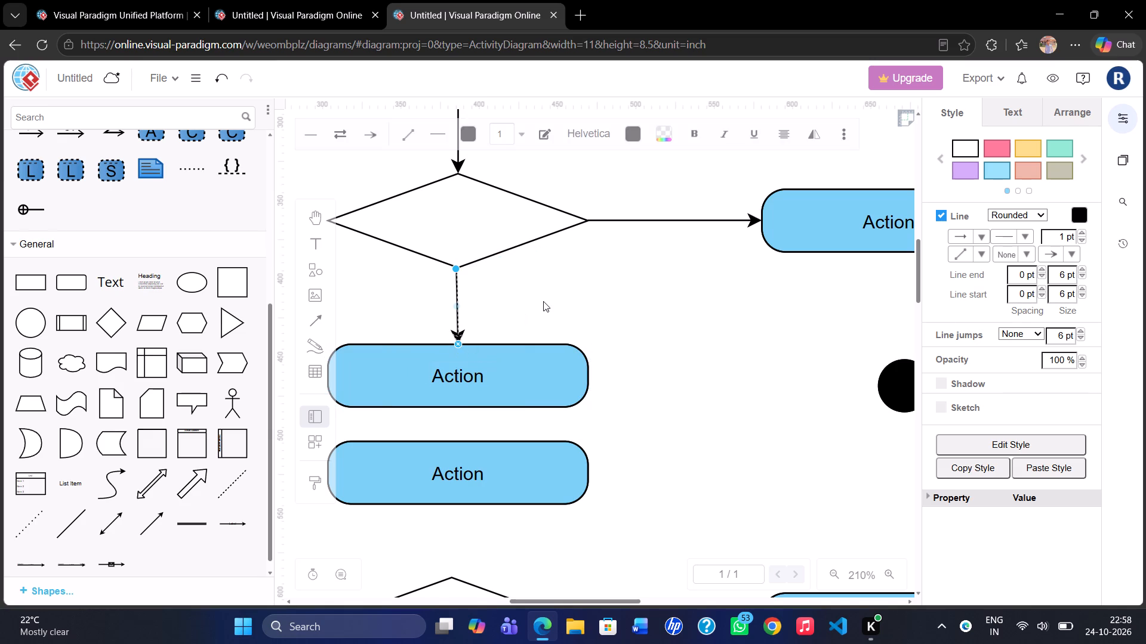
left_click(543, 301)
scroll(543, 301, "down", 1)
left_click(459, 266)
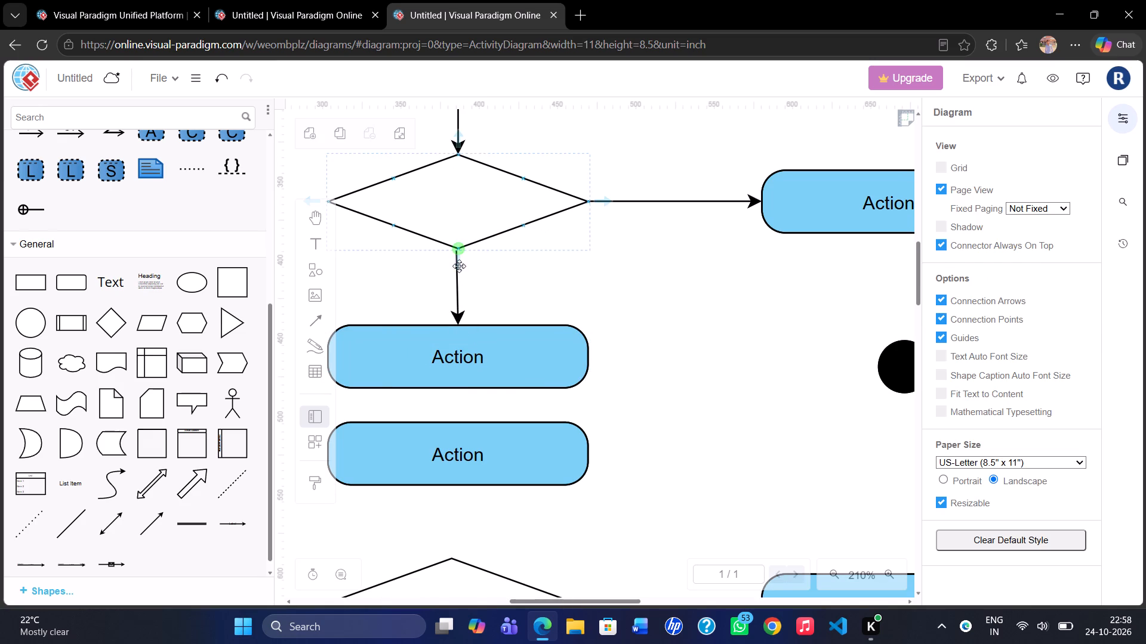
left_click(456, 249)
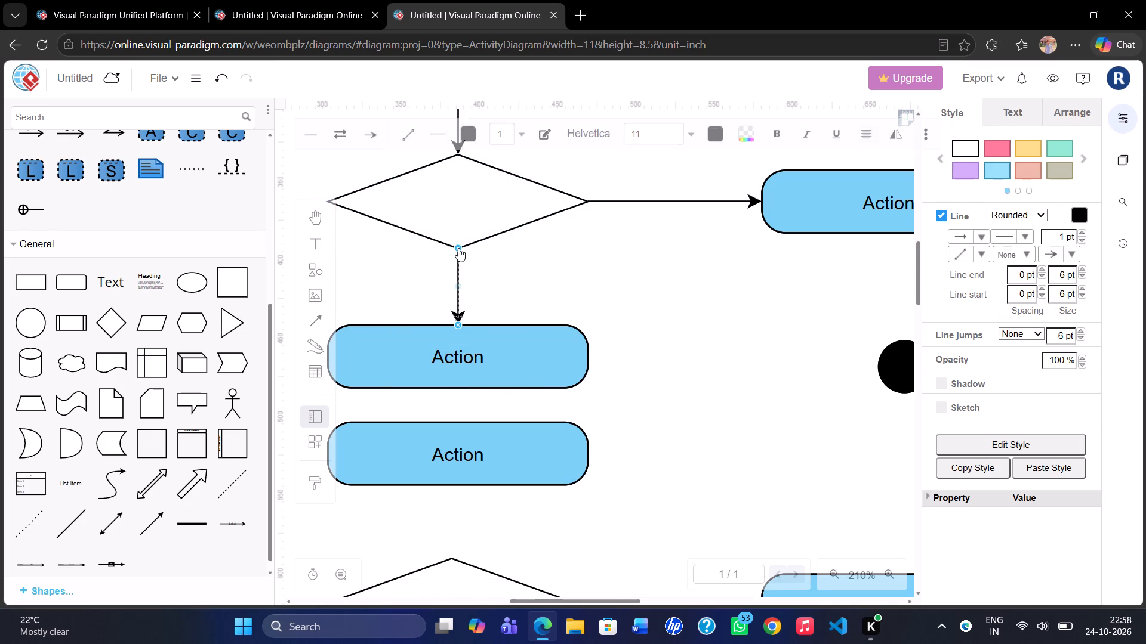
left_click(483, 260)
Centre the black node under the first side action and add a directional arrow from the action's bottom centre to the node's top.
scroll(483, 260, "left", 1)
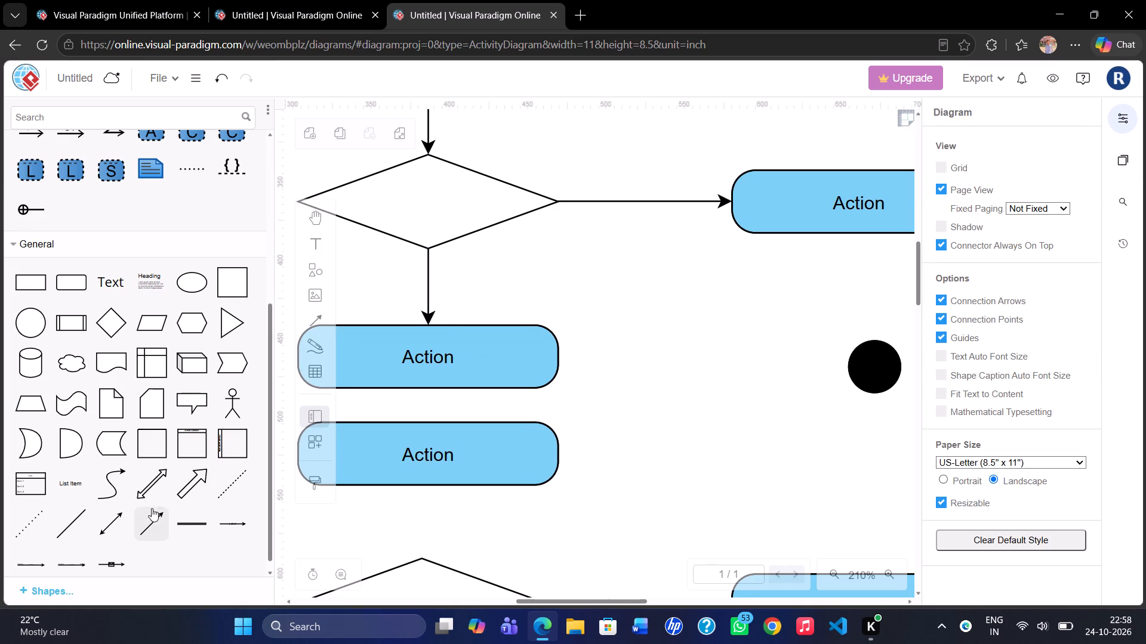
left_click_drag(150, 519, 828, 275)
scroll(828, 275, "left", 1)
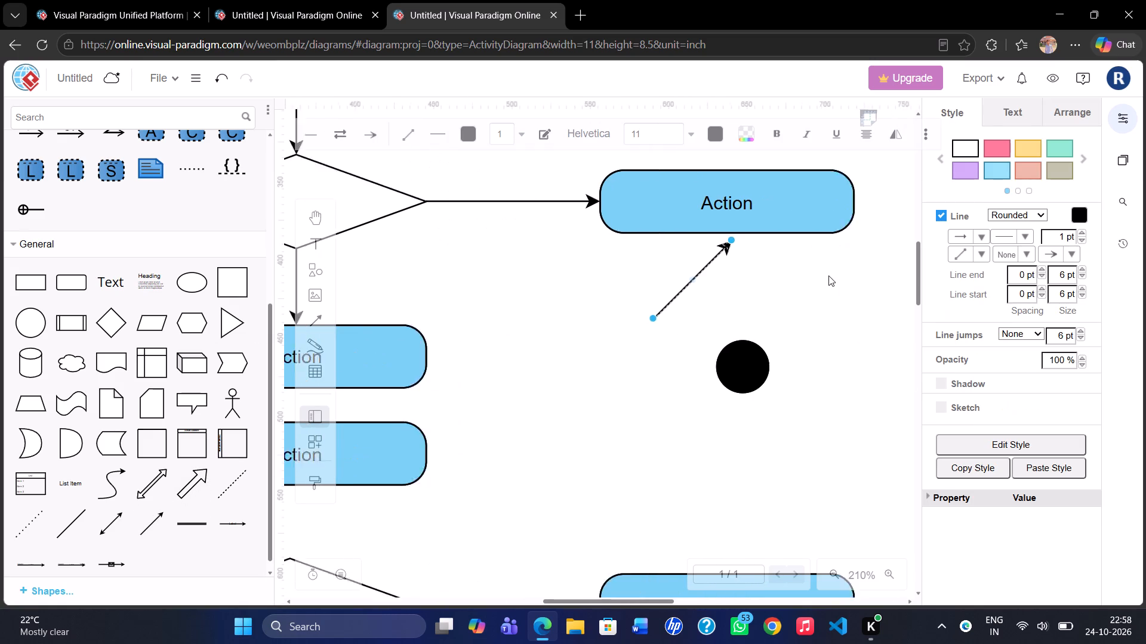
scroll(828, 275, "left", 1)
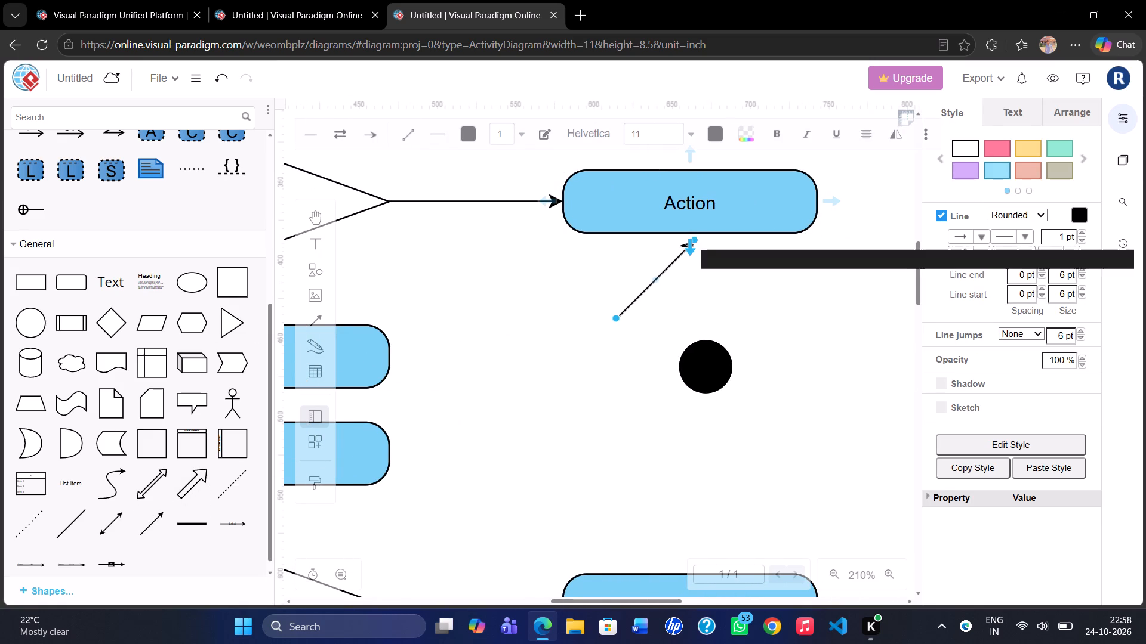
left_click_drag(708, 367, 698, 368)
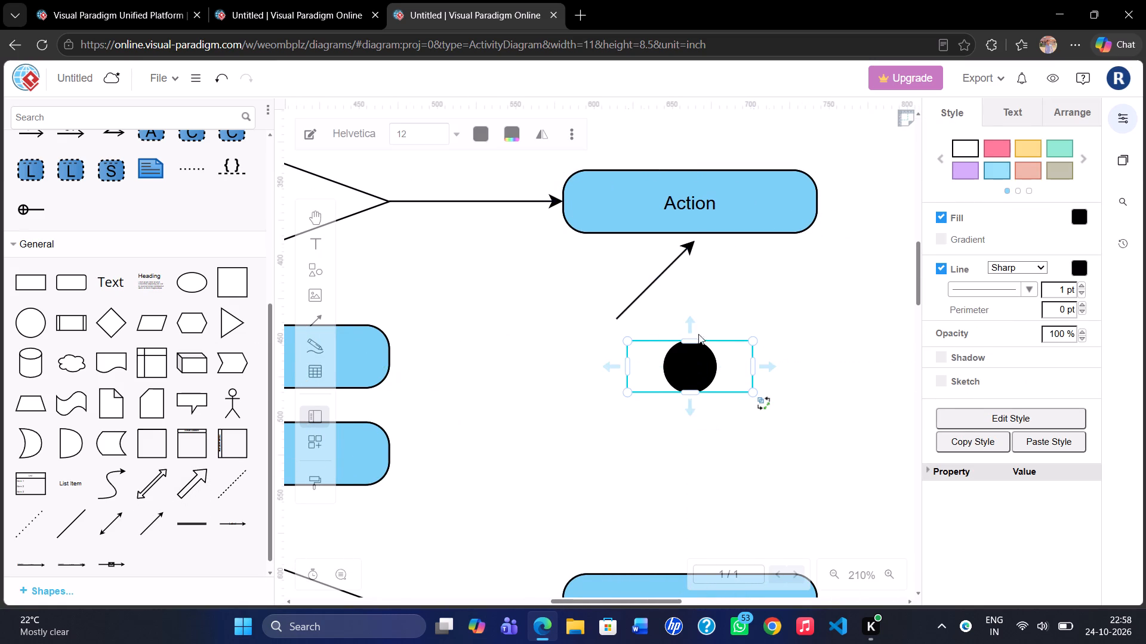
left_click(689, 241)
left_click(689, 244)
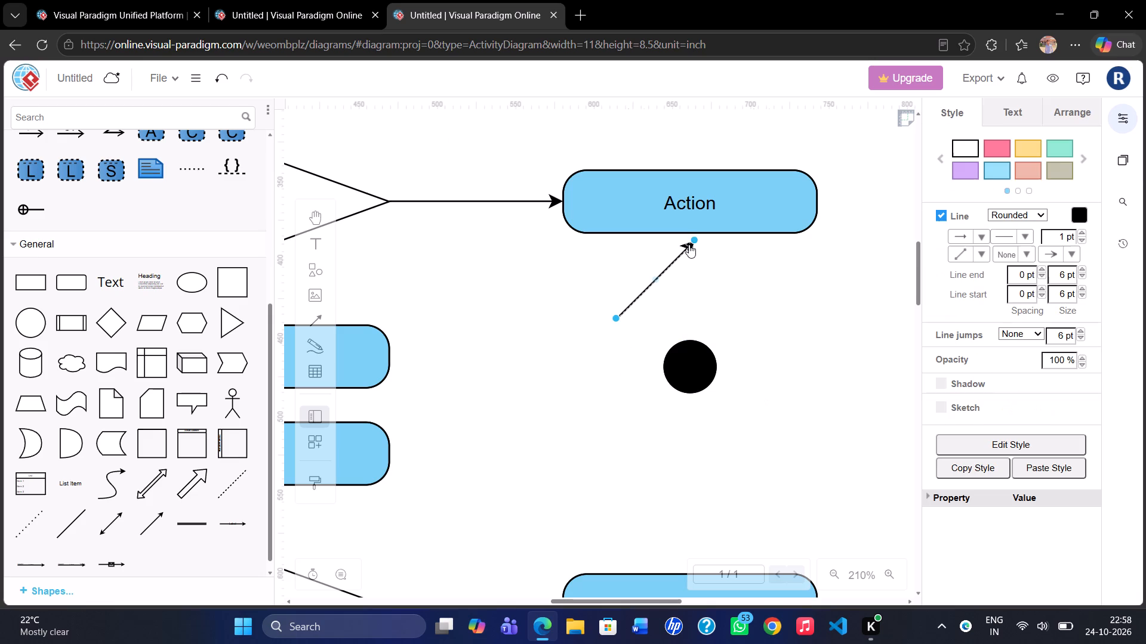
left_click_drag(692, 237, 688, 336)
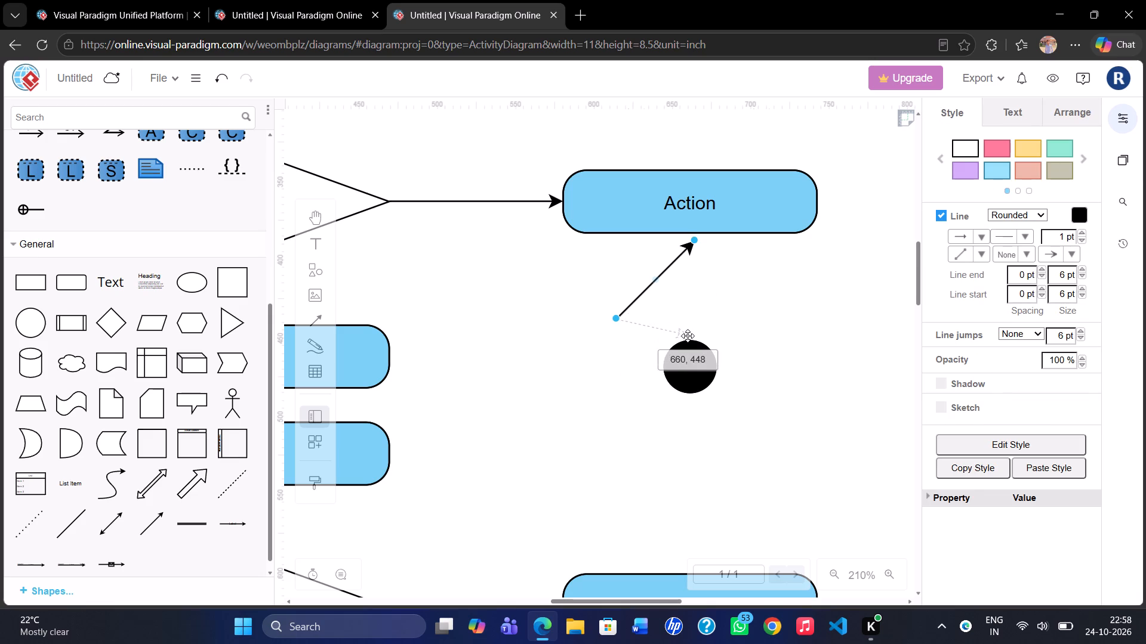
left_click_drag(688, 336, 691, 342)
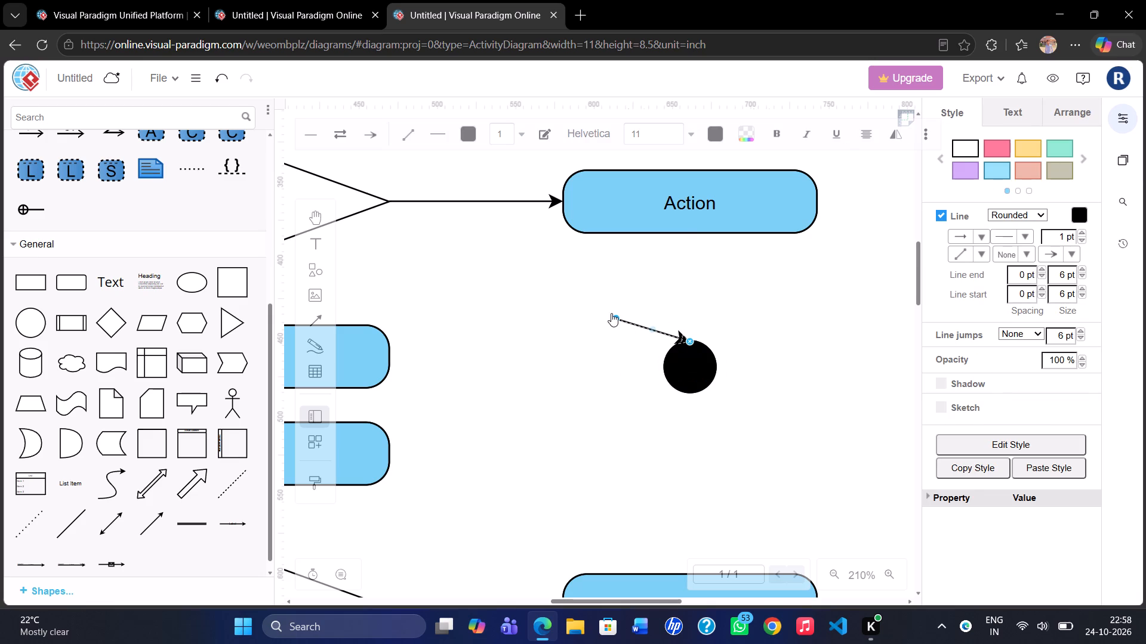
left_click_drag(614, 317, 693, 233)
left_click(750, 306)
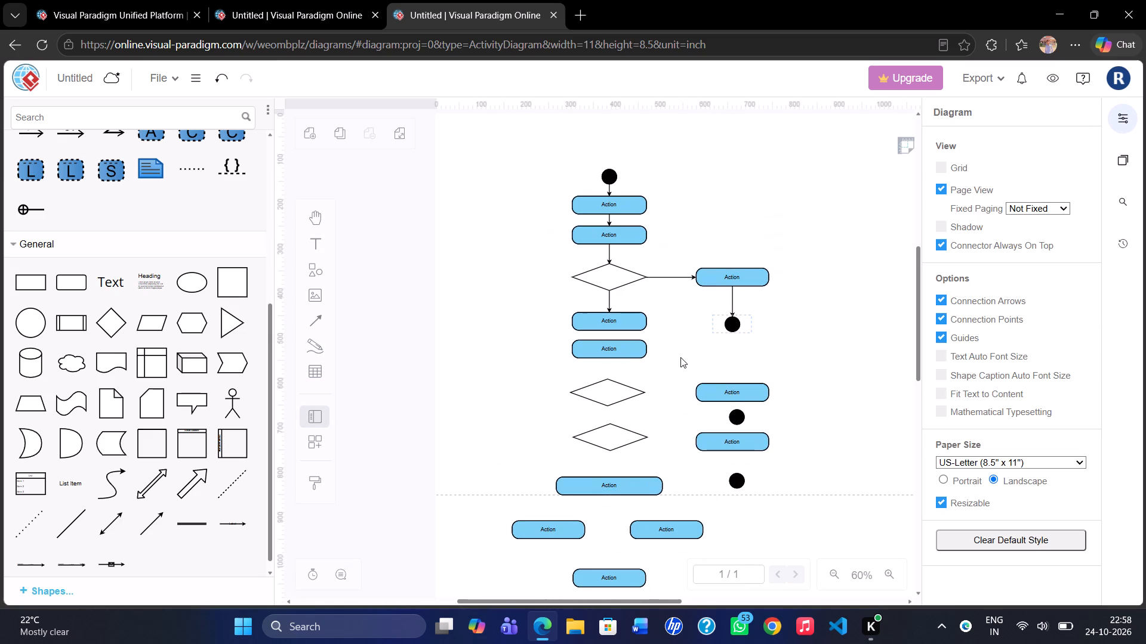
Add a directional arrow from the third main-column action's bottom centre to the fourth action's top centre.
left_click_drag(159, 522, 668, 335)
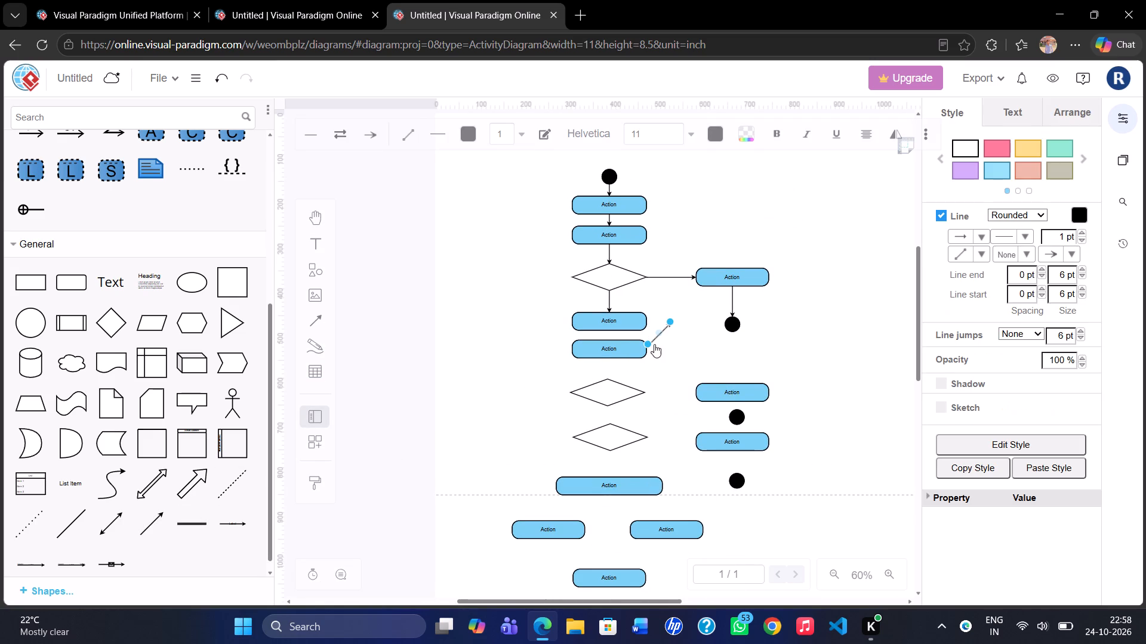
left_click_drag(648, 343, 611, 330)
left_click_drag(671, 322, 630, 333)
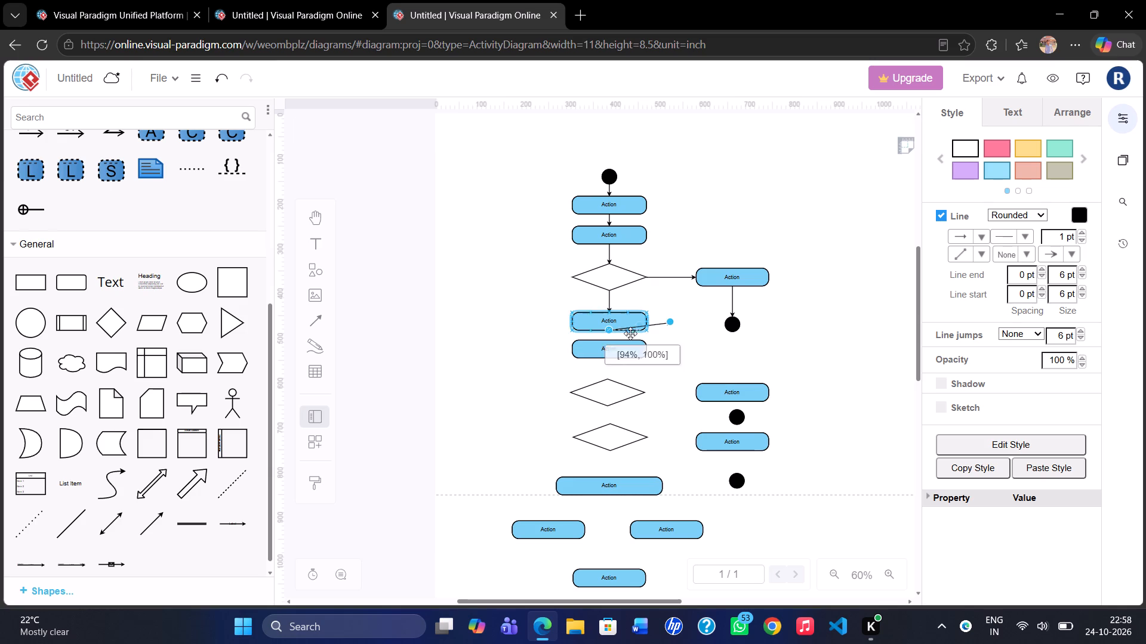
left_click_drag(630, 333, 610, 338)
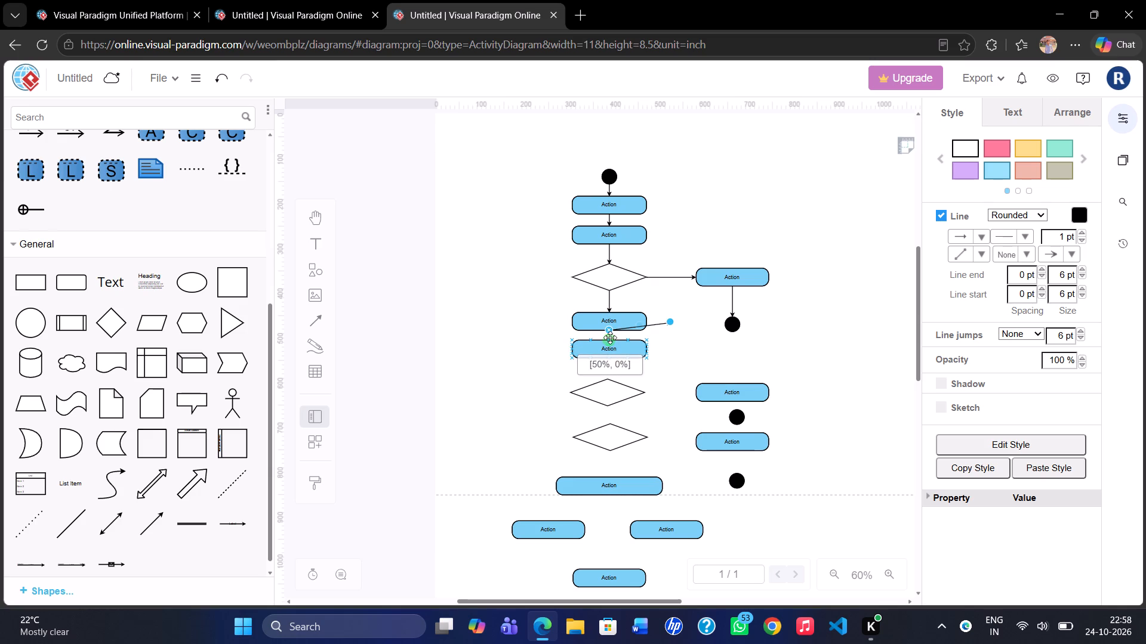
left_click_drag(610, 338, 609, 340)
left_click(491, 404)
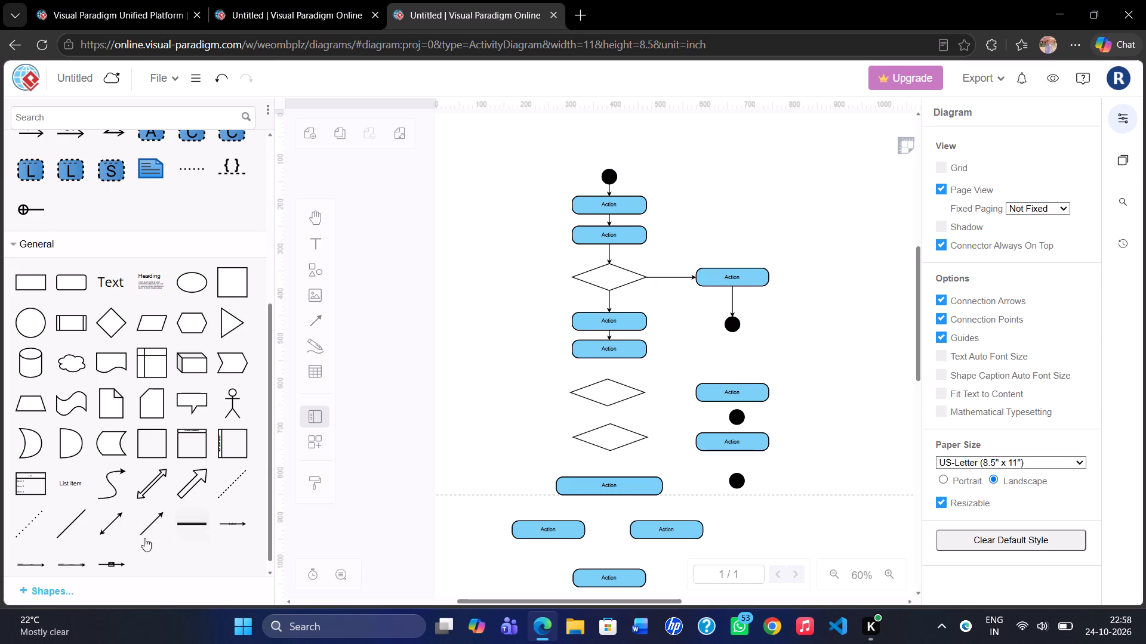
Add a directional arrow from the fourth main-column action's bottom centre to the top corner of the second decision diamond.
left_click_drag(151, 531, 654, 377)
left_click_drag(654, 377, 654, 377)
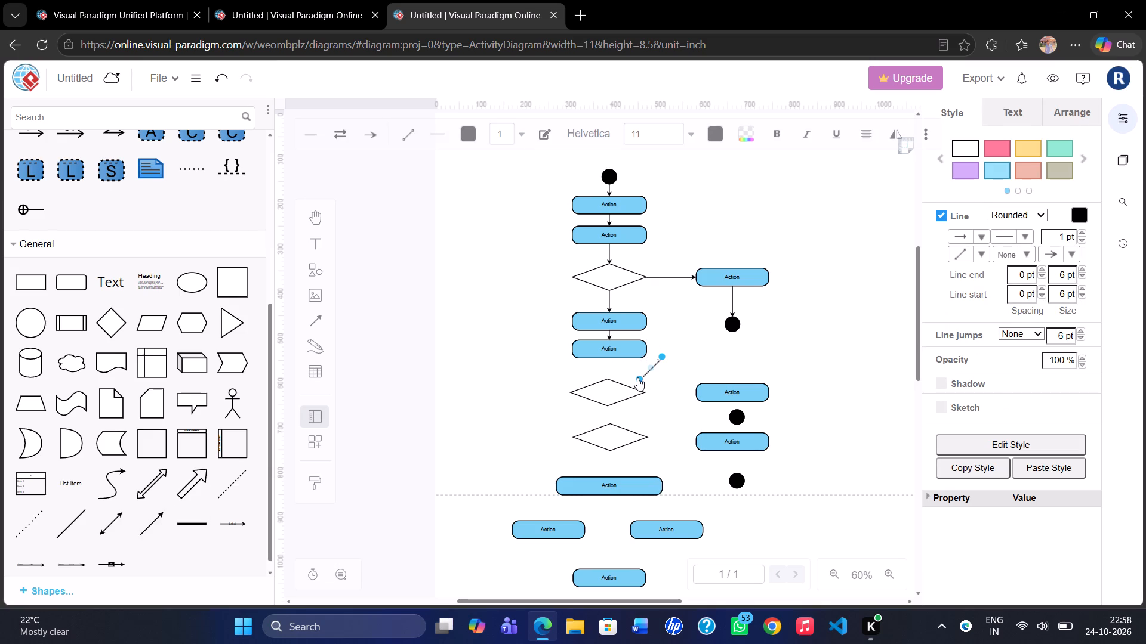
left_click_drag(636, 377, 610, 358)
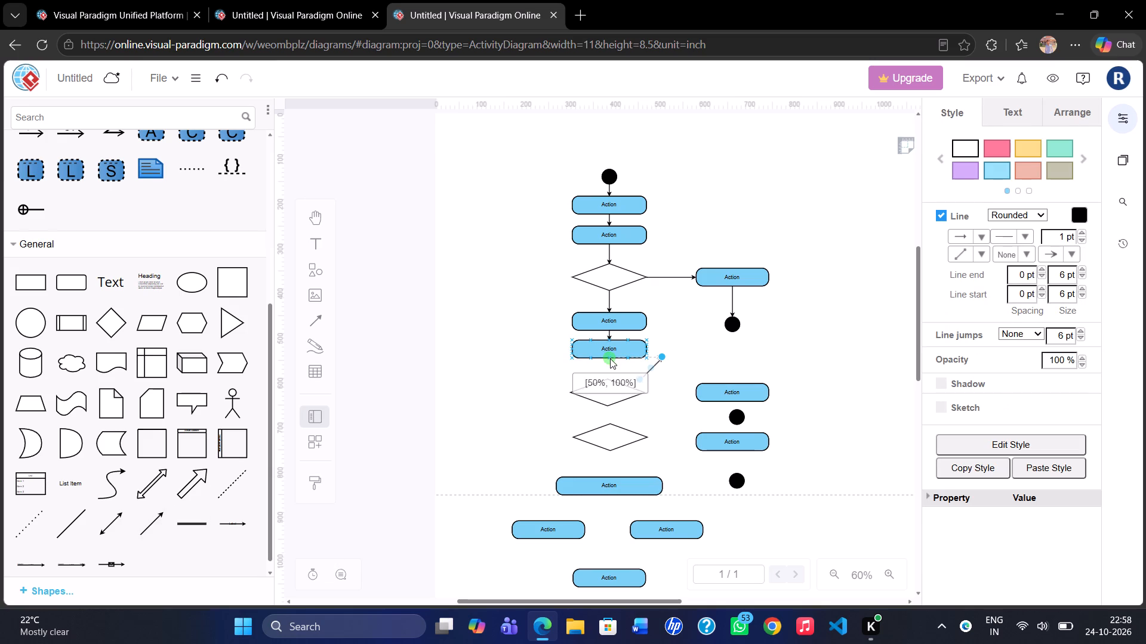
left_click_drag(610, 358, 610, 358)
left_click_drag(663, 355, 614, 366)
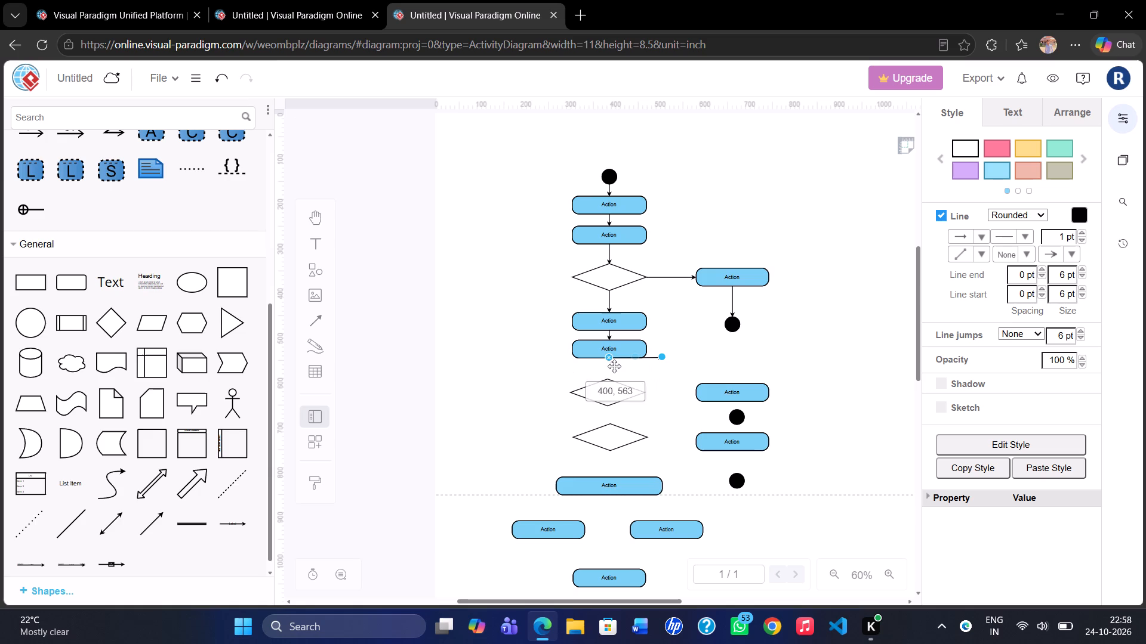
left_click_drag(614, 366, 609, 379)
left_click(494, 379)
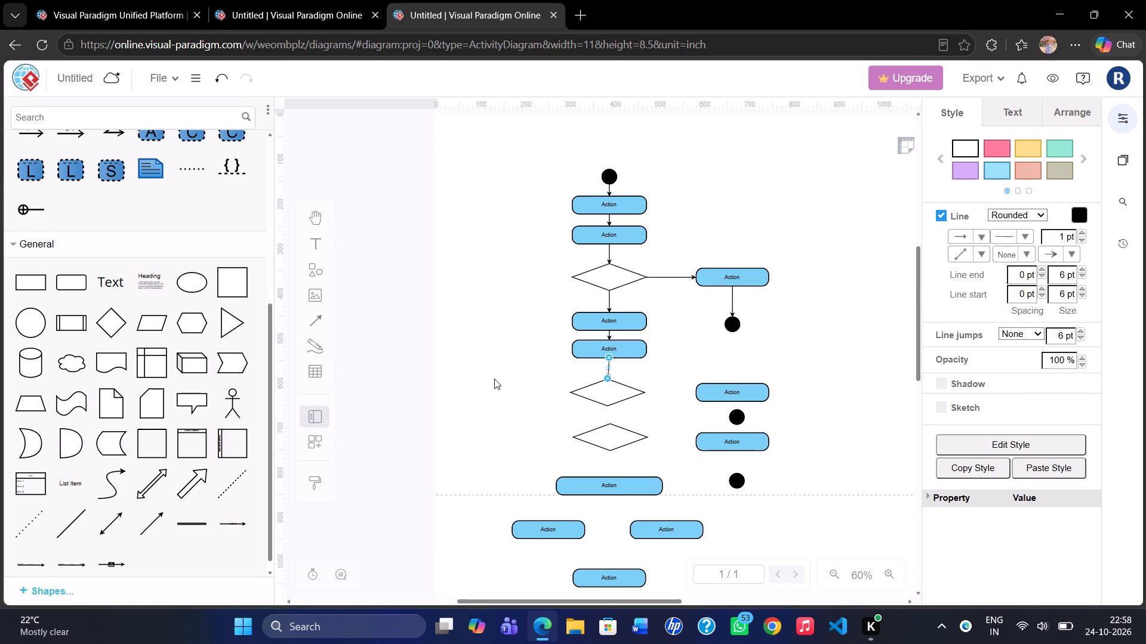
left_click(611, 368)
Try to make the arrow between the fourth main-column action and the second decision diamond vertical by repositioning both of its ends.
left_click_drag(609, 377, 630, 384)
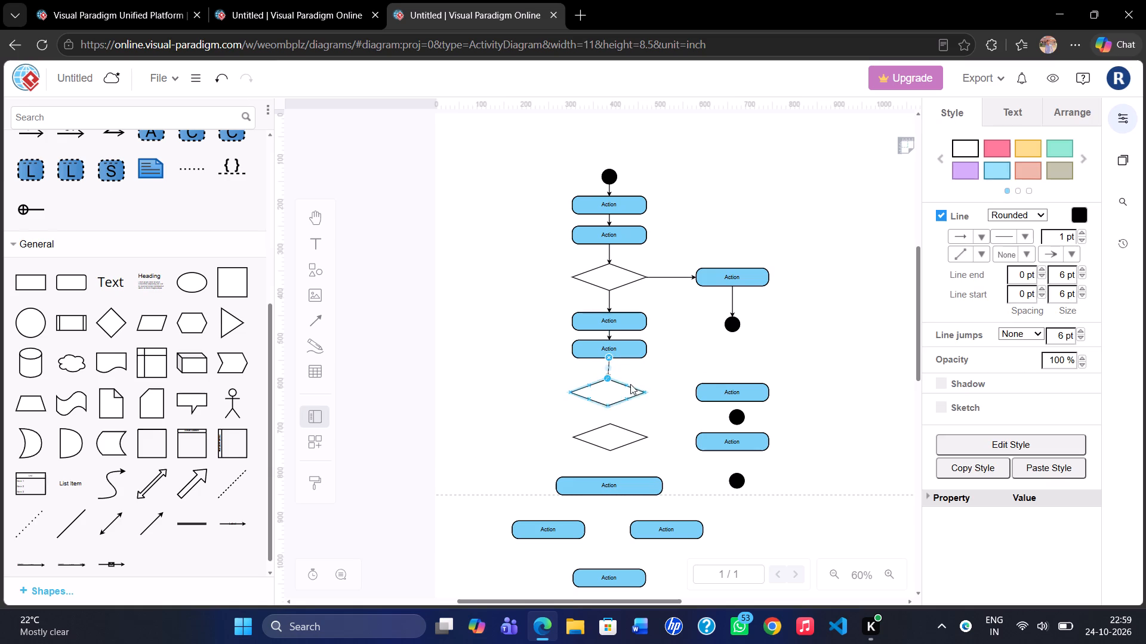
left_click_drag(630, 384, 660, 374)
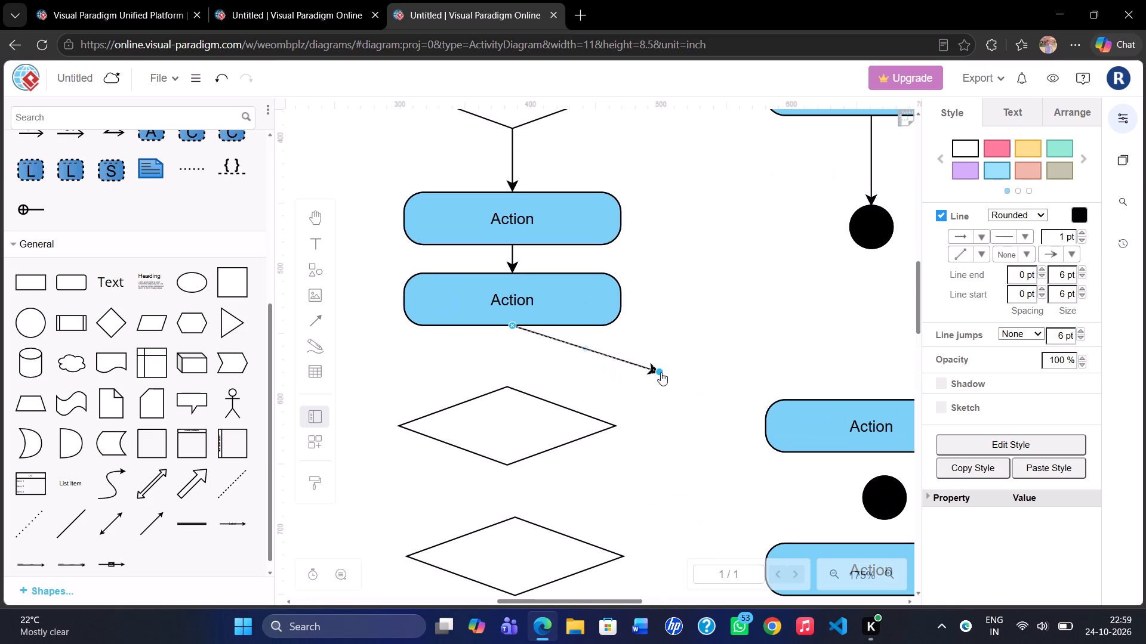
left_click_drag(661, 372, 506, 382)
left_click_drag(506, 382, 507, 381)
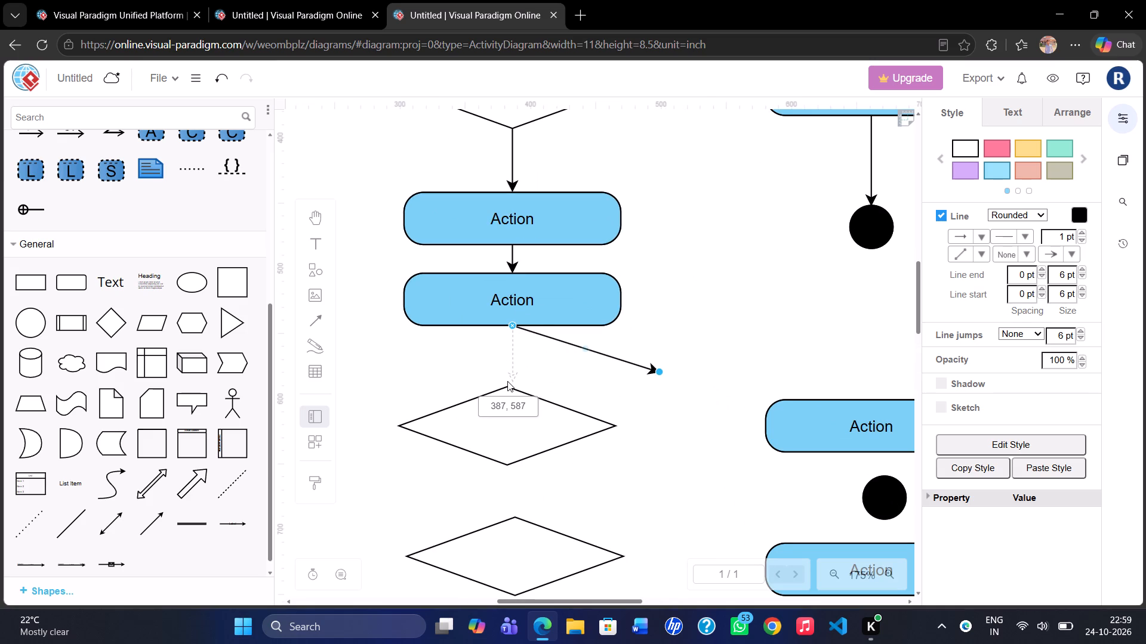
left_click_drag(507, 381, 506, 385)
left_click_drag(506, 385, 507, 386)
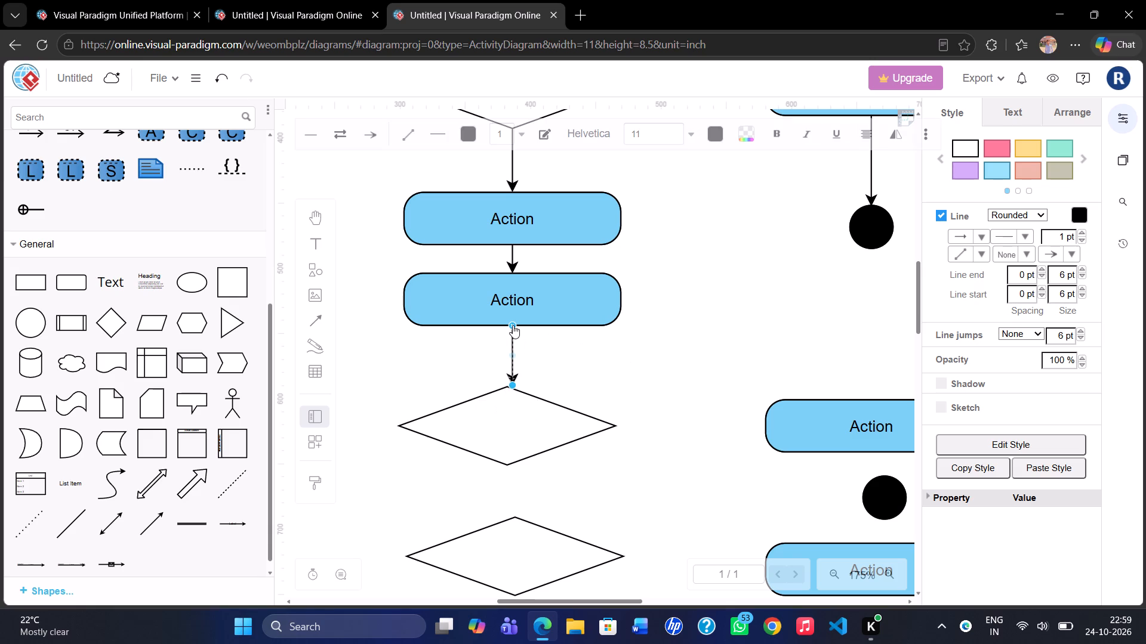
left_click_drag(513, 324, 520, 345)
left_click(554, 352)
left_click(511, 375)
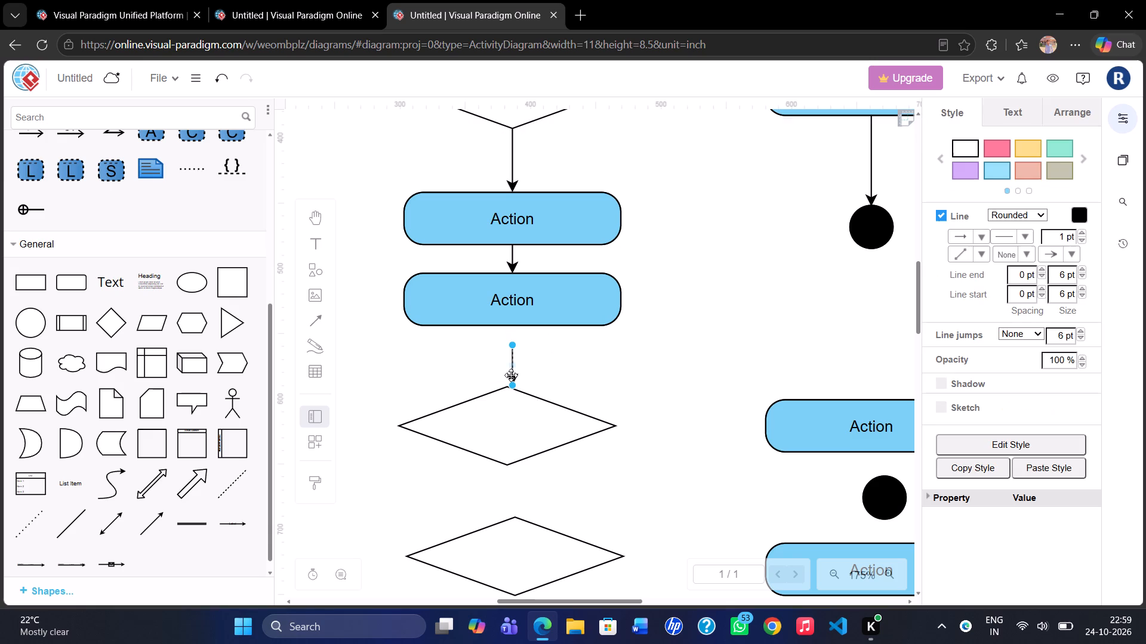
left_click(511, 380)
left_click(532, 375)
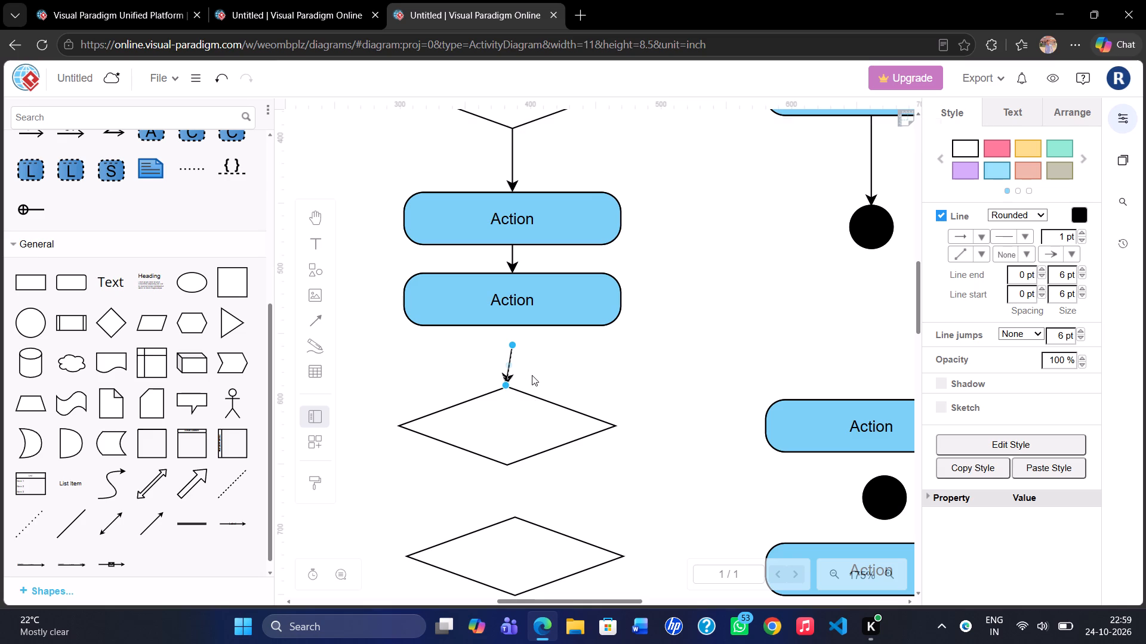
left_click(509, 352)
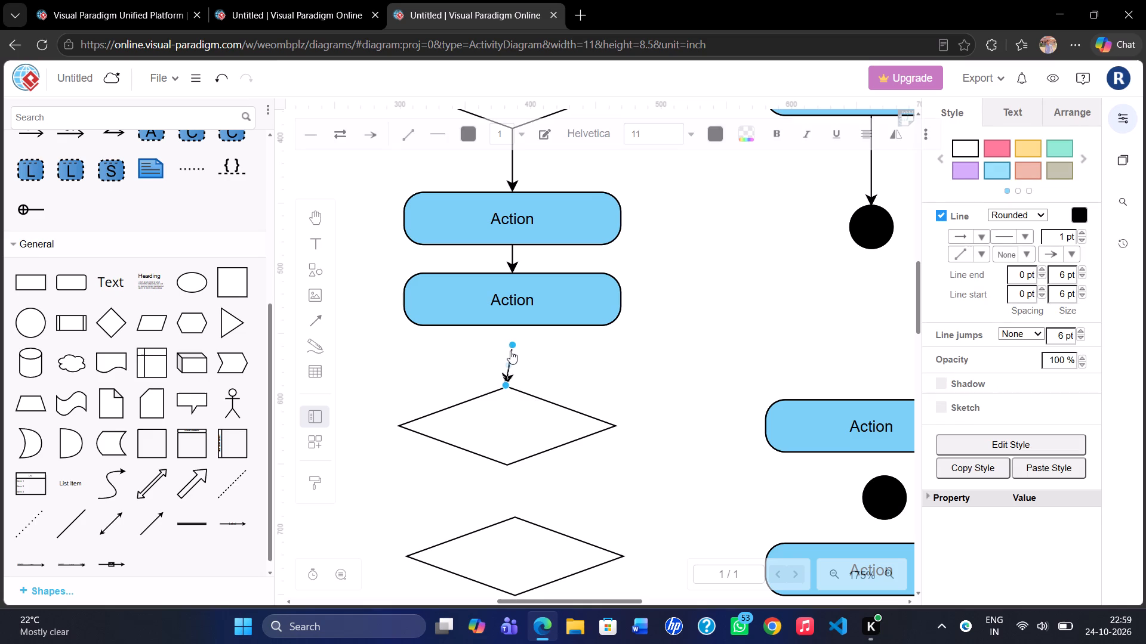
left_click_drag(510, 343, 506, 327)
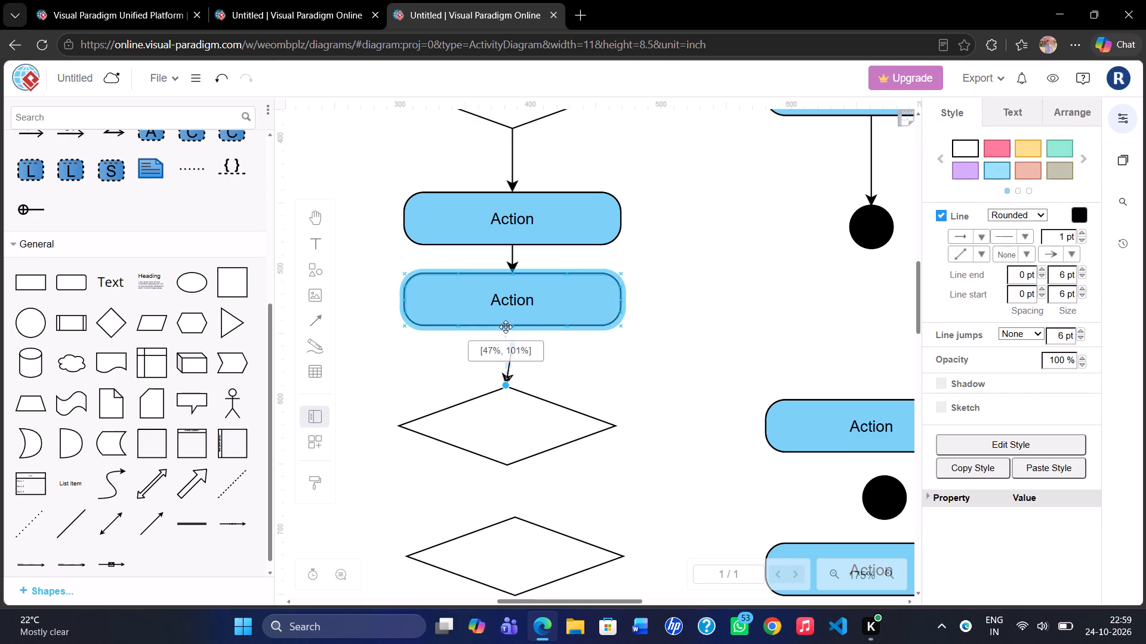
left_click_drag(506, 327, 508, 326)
Nudge the second decision diamond slightly to the right, towards the centre line of the actions above.
left_click(507, 407)
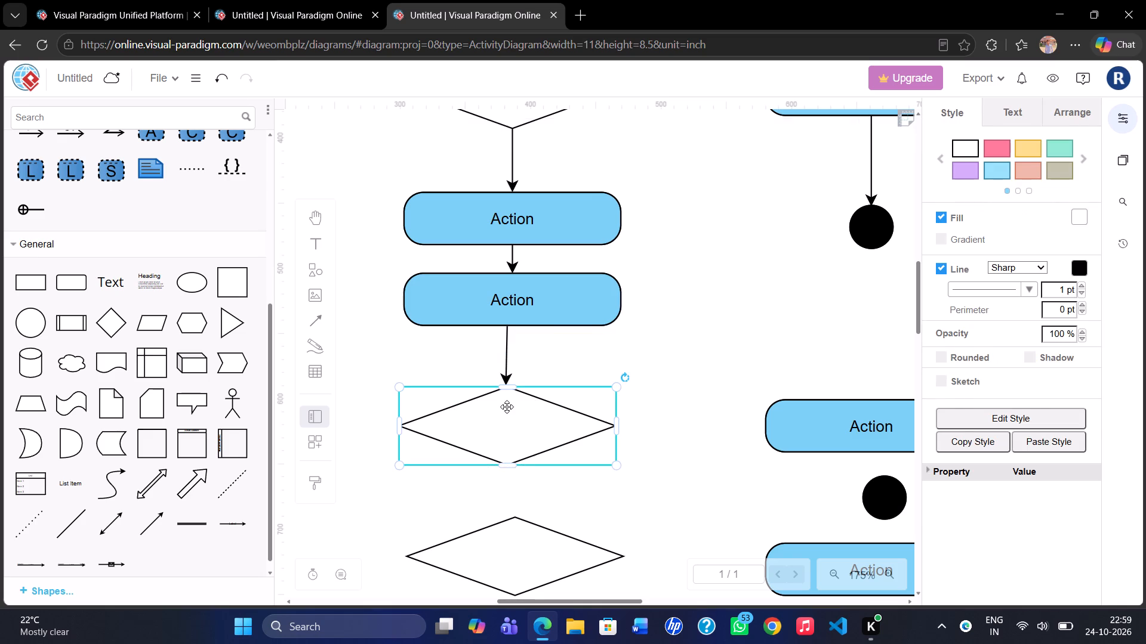
left_click(548, 361)
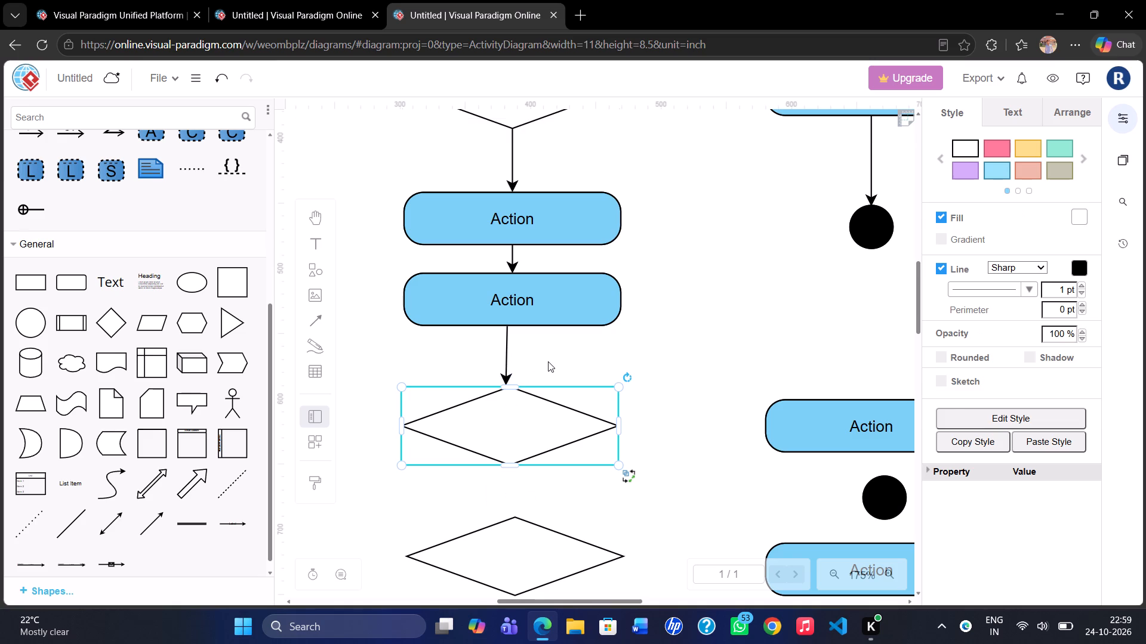
Reattach the arrow from the fourth main-column action's bottom centre to the second decision diamond's top corner.
left_click(506, 373)
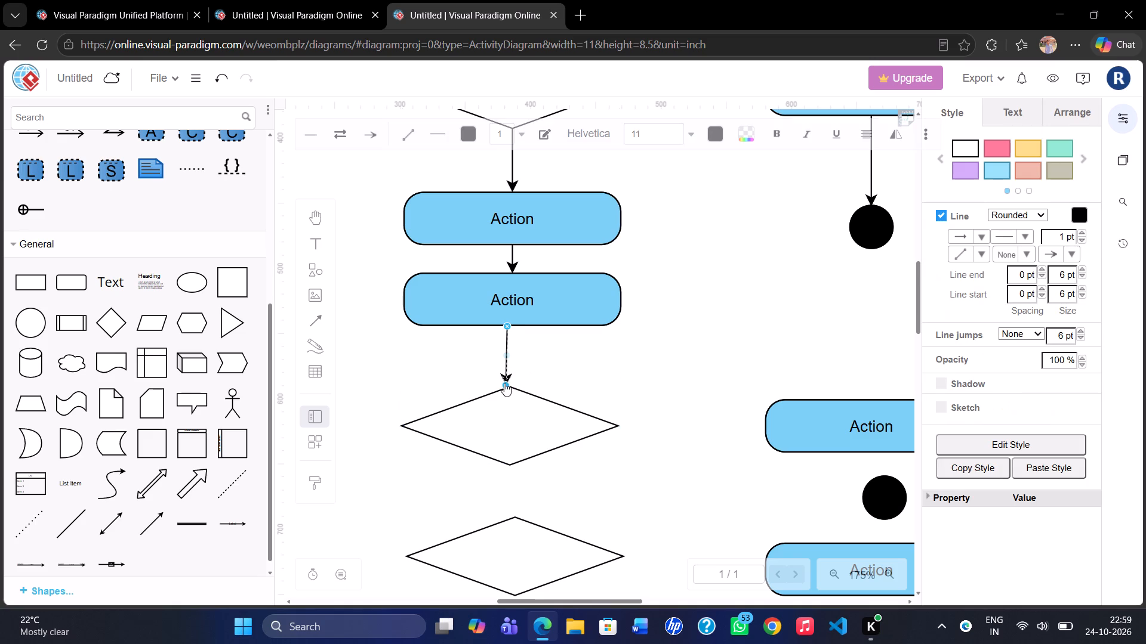
left_click_drag(504, 381, 513, 352)
left_click_drag(507, 349, 512, 372)
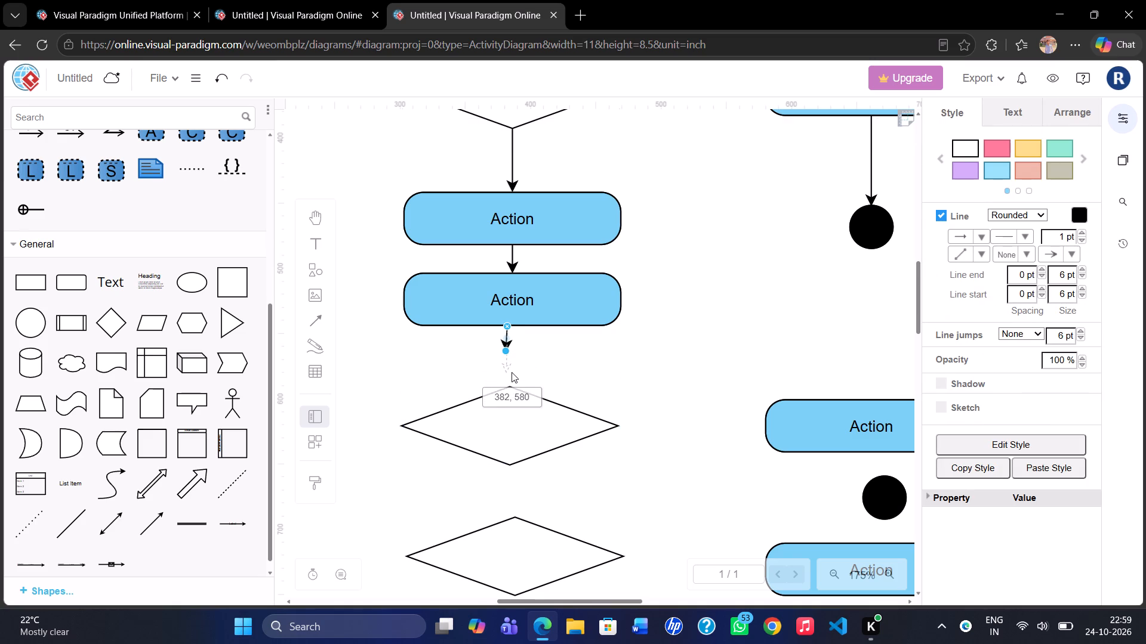
left_click_drag(512, 372, 518, 373)
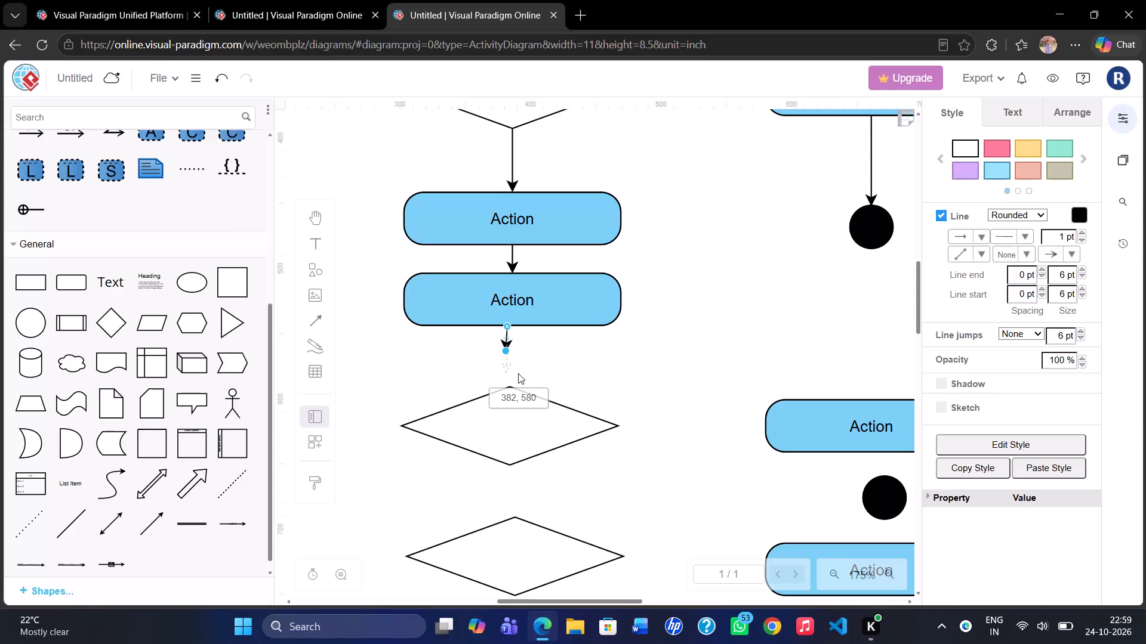
left_click_drag(518, 373, 521, 380)
left_click_drag(521, 380, 522, 376)
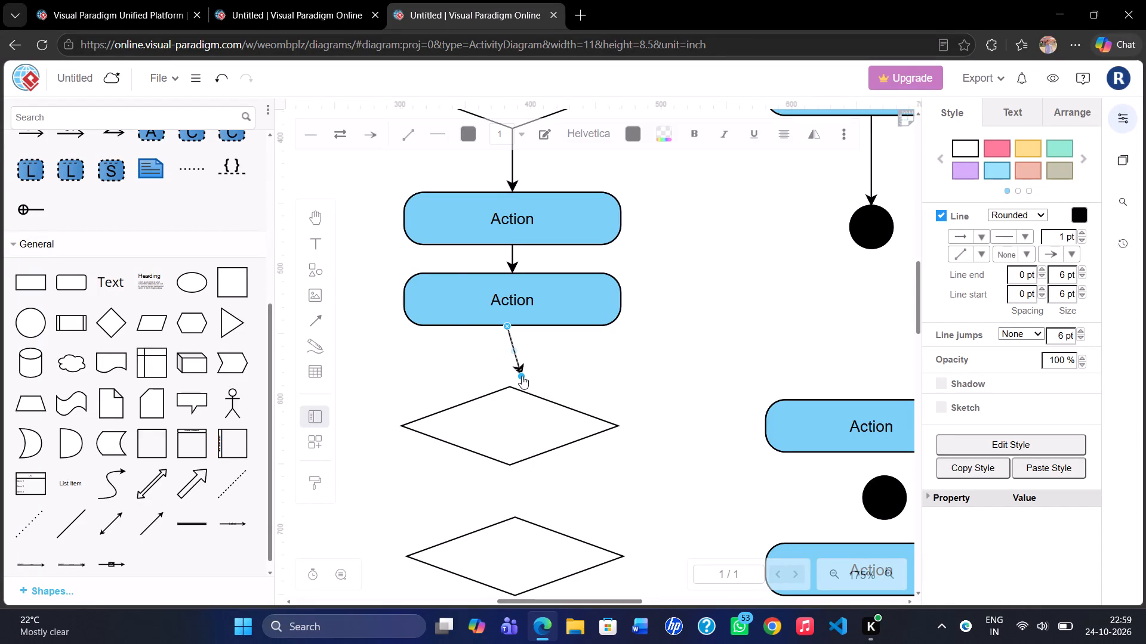
left_click_drag(506, 326, 493, 339)
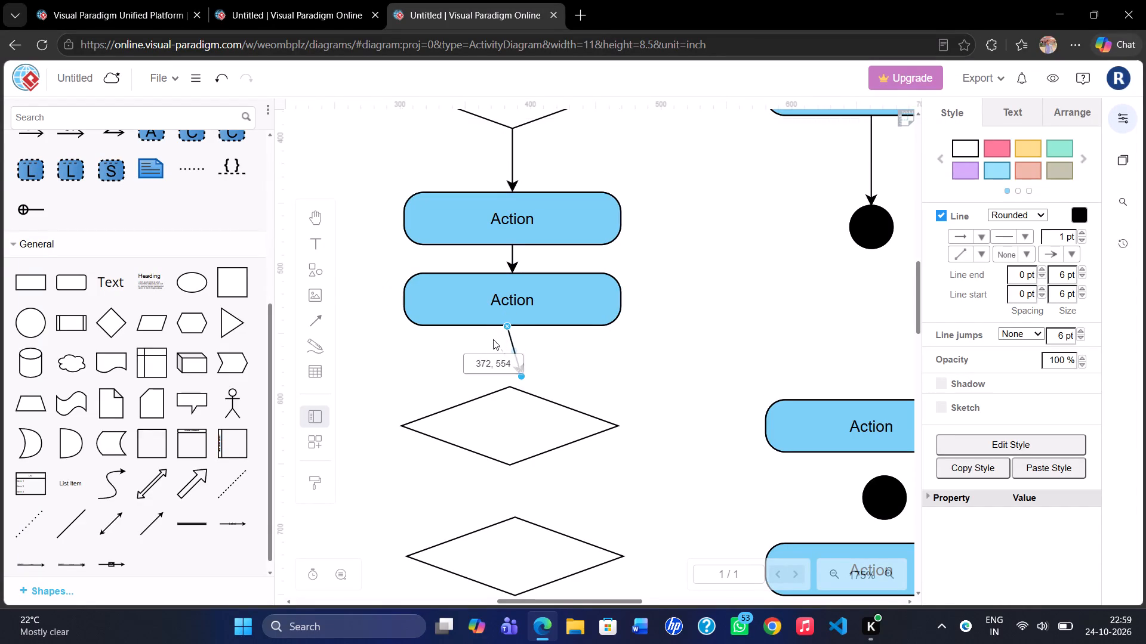
left_click_drag(493, 339, 493, 340)
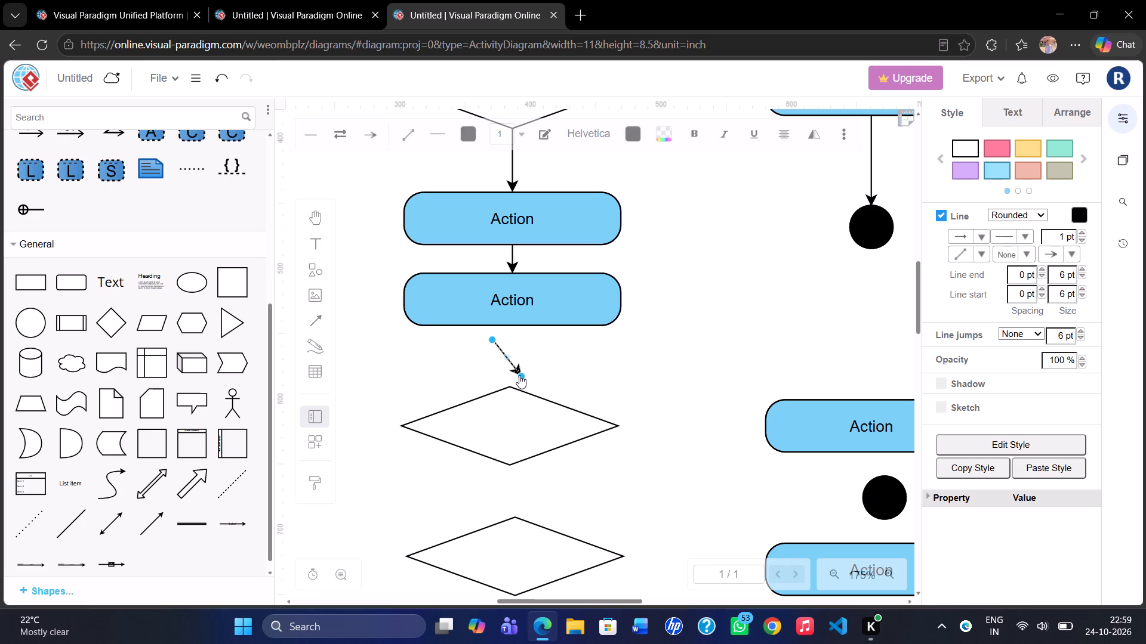
left_click_drag(519, 375, 511, 387)
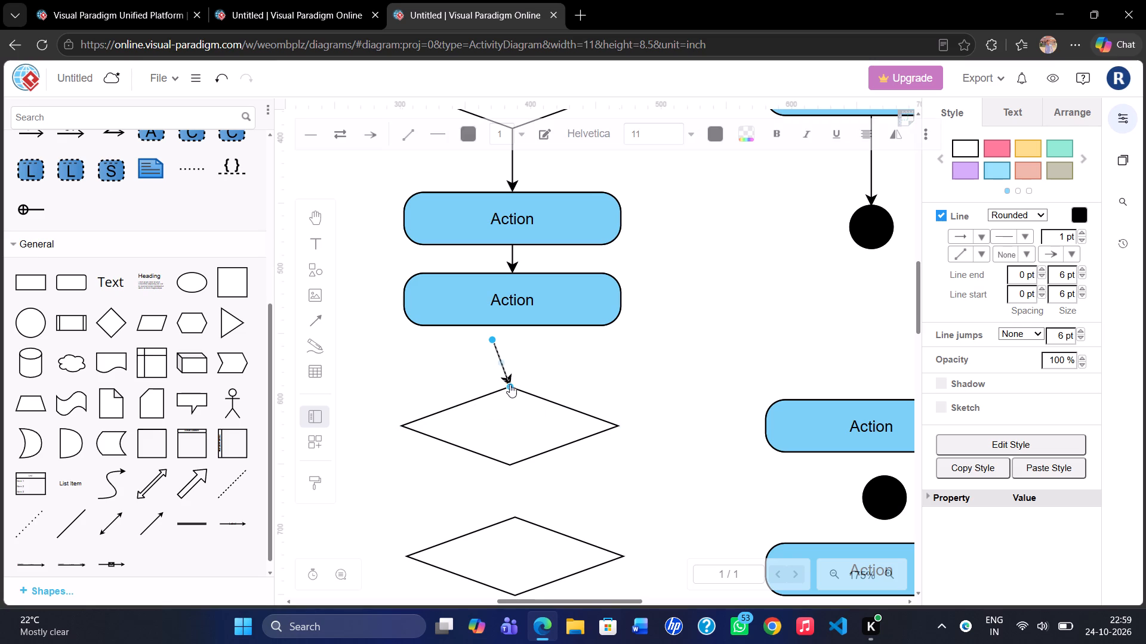
left_click_drag(491, 338, 509, 328)
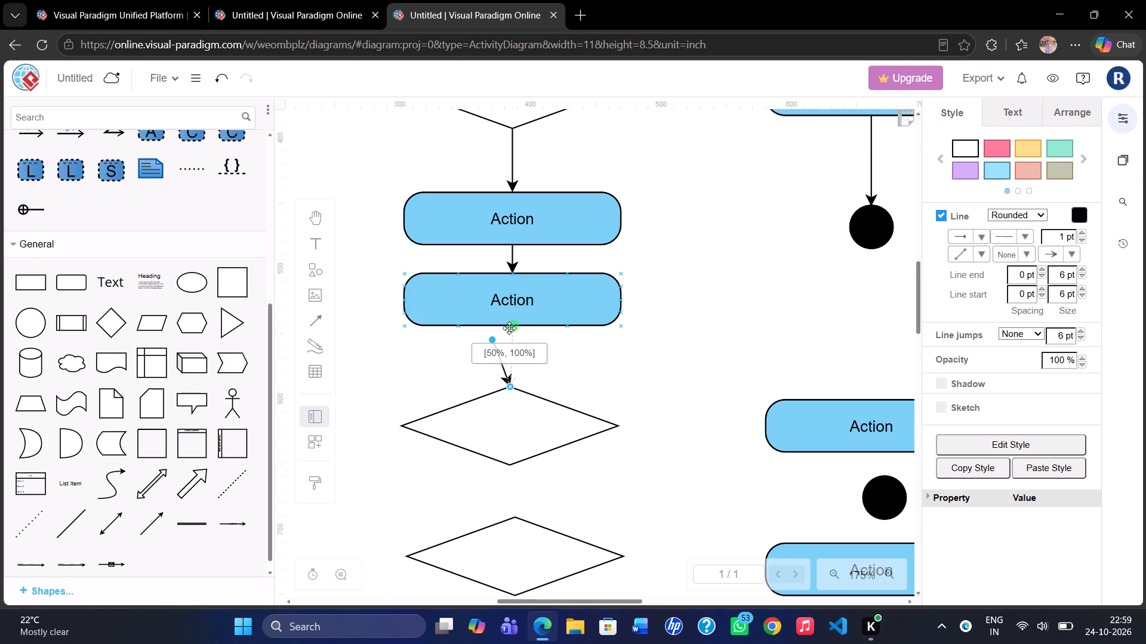
left_click_drag(509, 328, 510, 326)
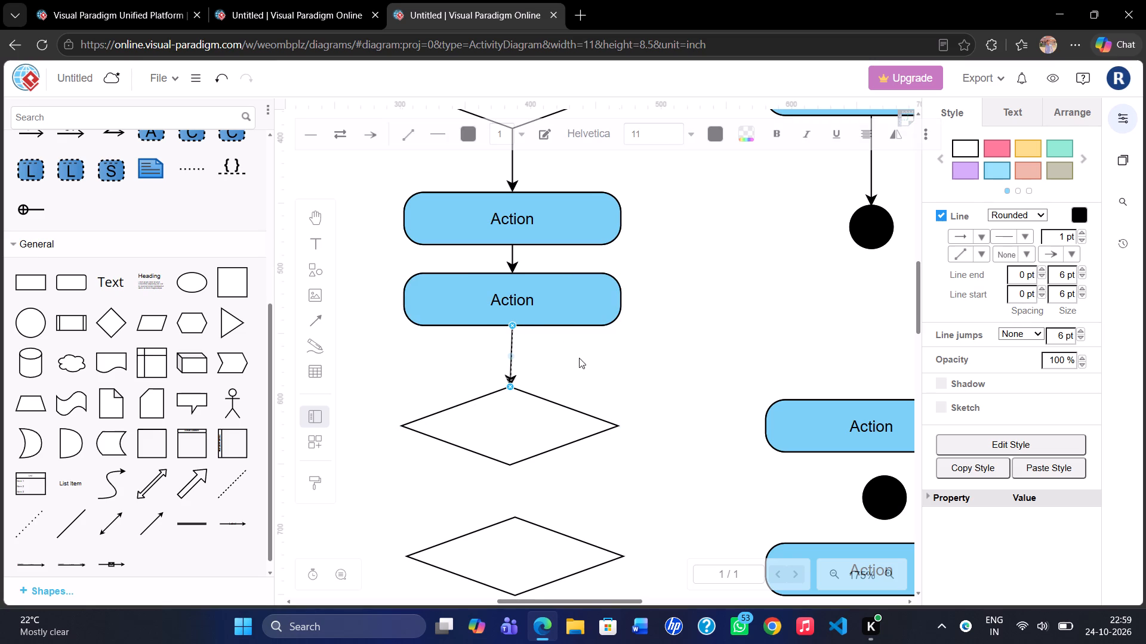
Align the second decision diamond under the fourth action's centre so the connecting arrow is vertical.
left_click(534, 408)
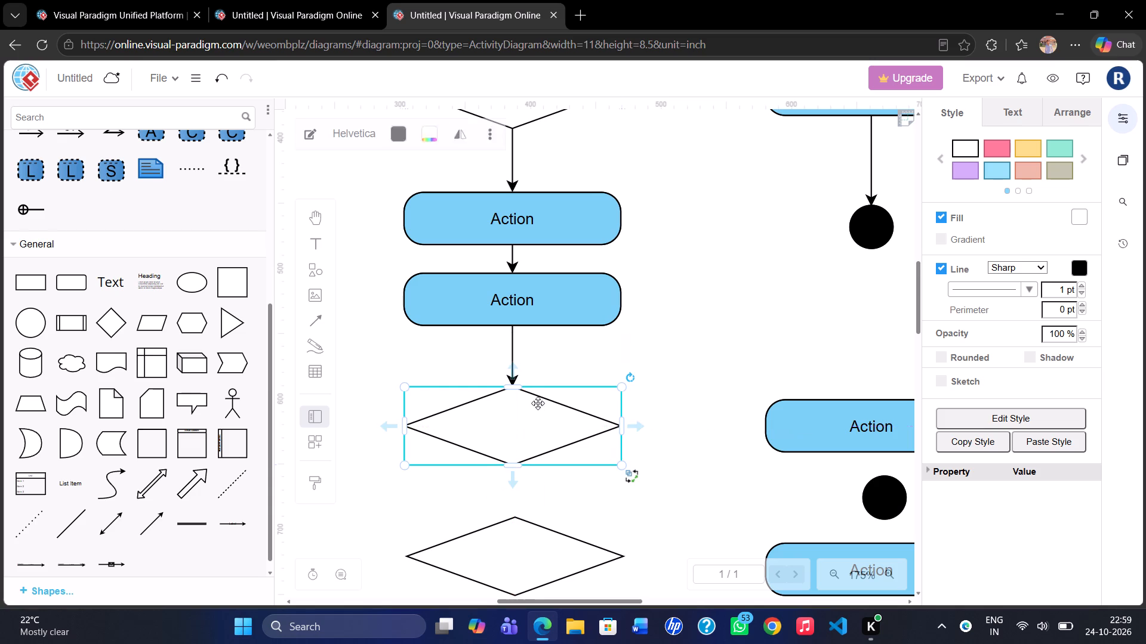
left_click(664, 490)
Add a directional arrow from the second decision diamond's bottom corner to the third decision diamond's top corner.
scroll(664, 490, "down", 1)
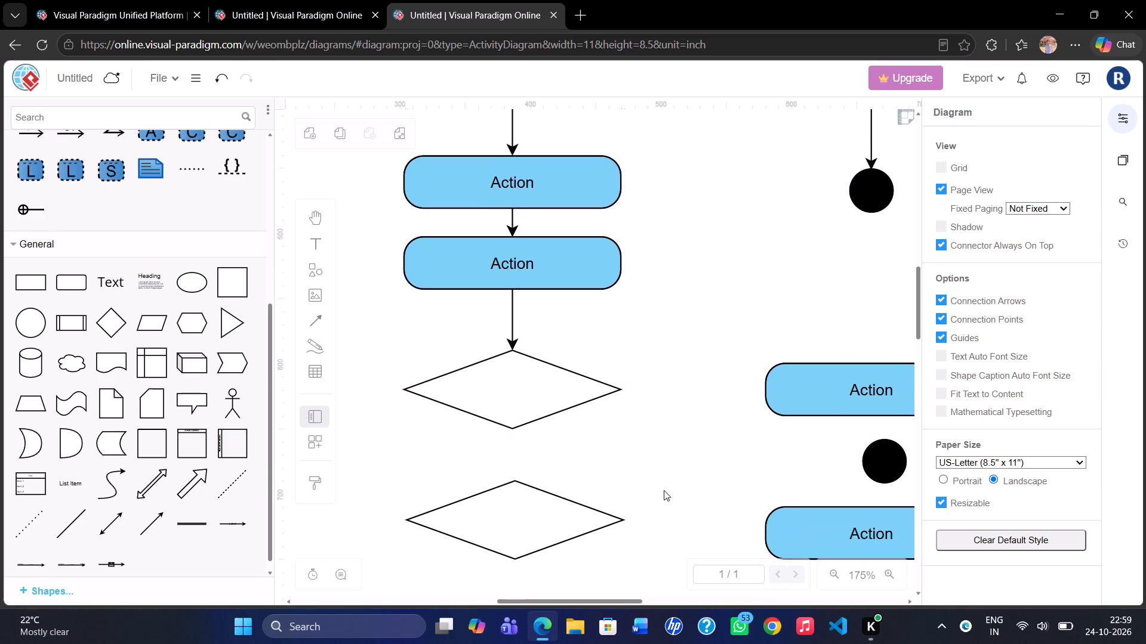
scroll(664, 490, "down", 2)
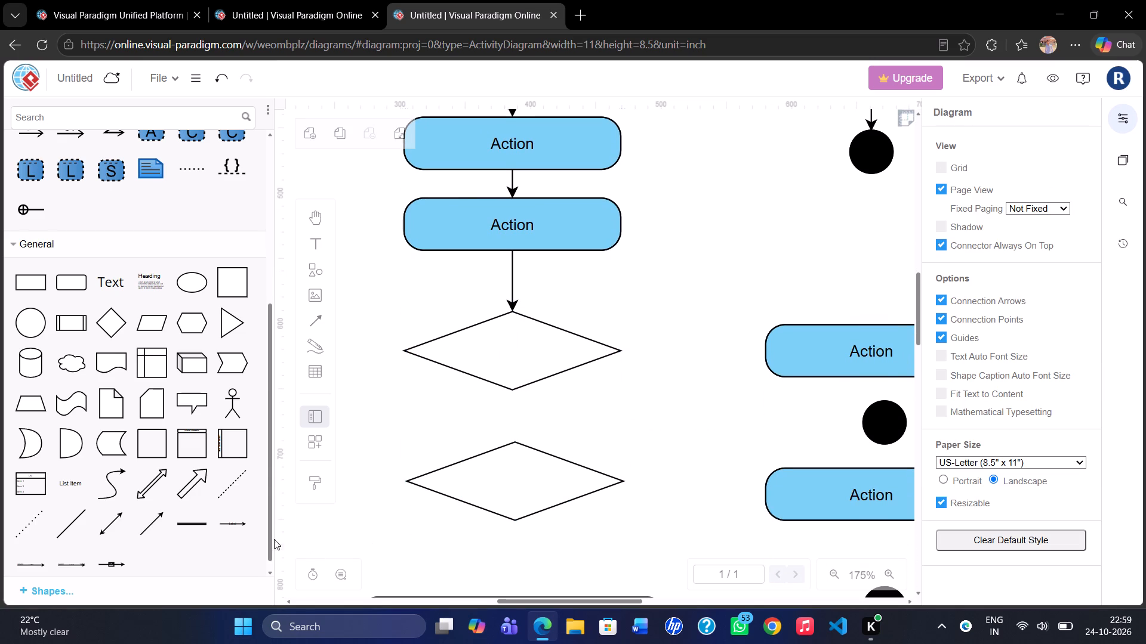
left_click_drag(156, 522, 552, 416)
left_click_drag(552, 416, 560, 404)
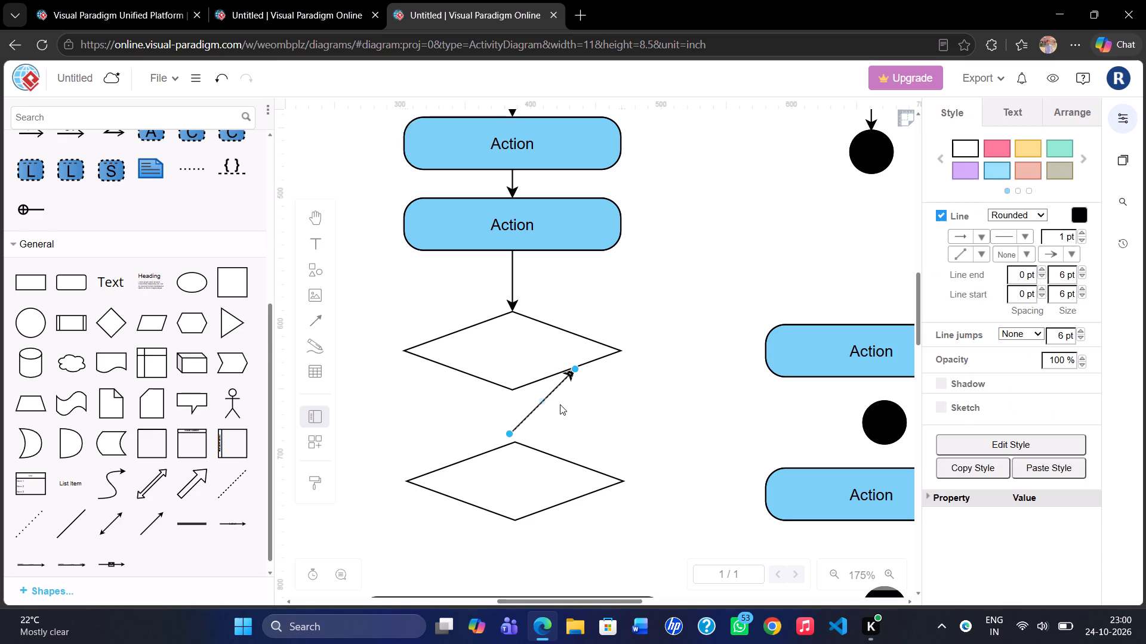
left_click_drag(577, 371, 541, 419)
left_click_drag(541, 419, 518, 442)
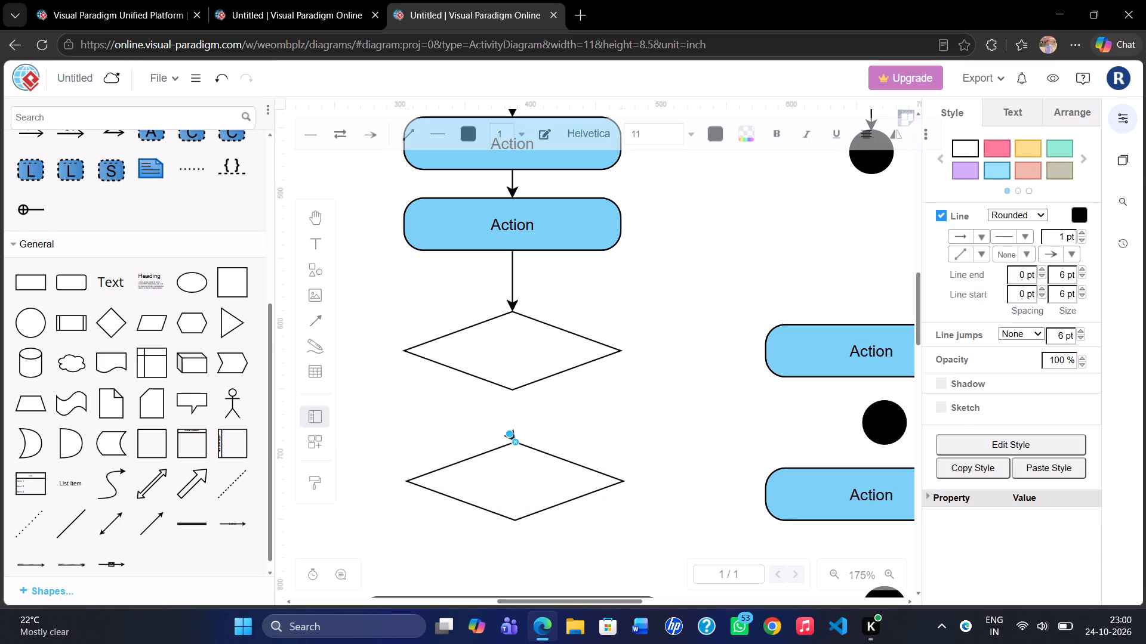
left_click(512, 435)
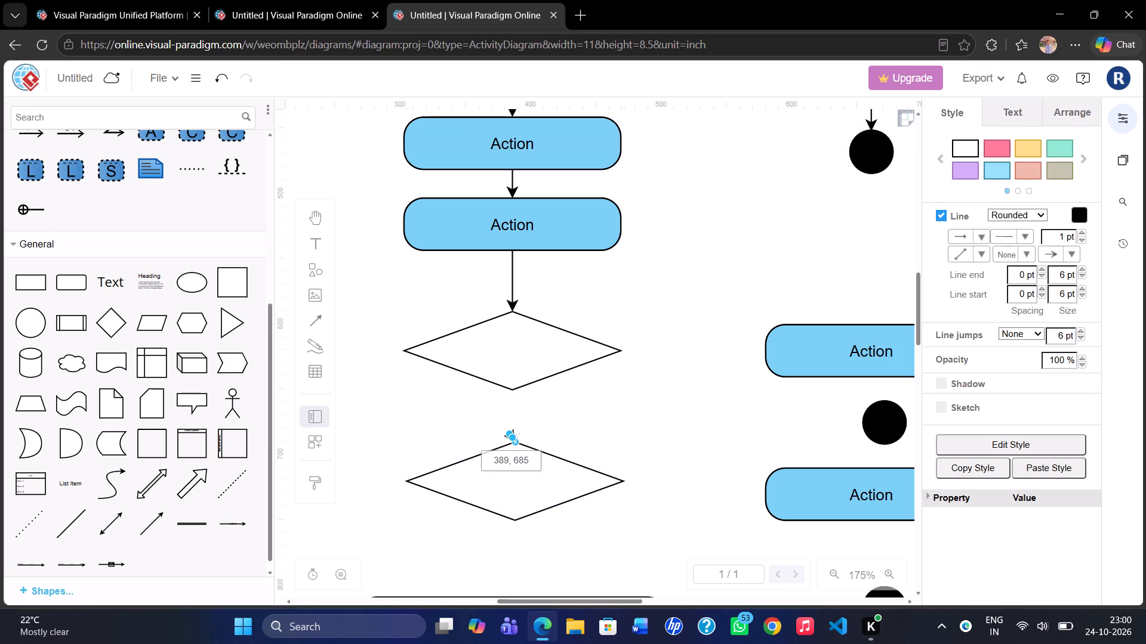
key("ctrl+z")
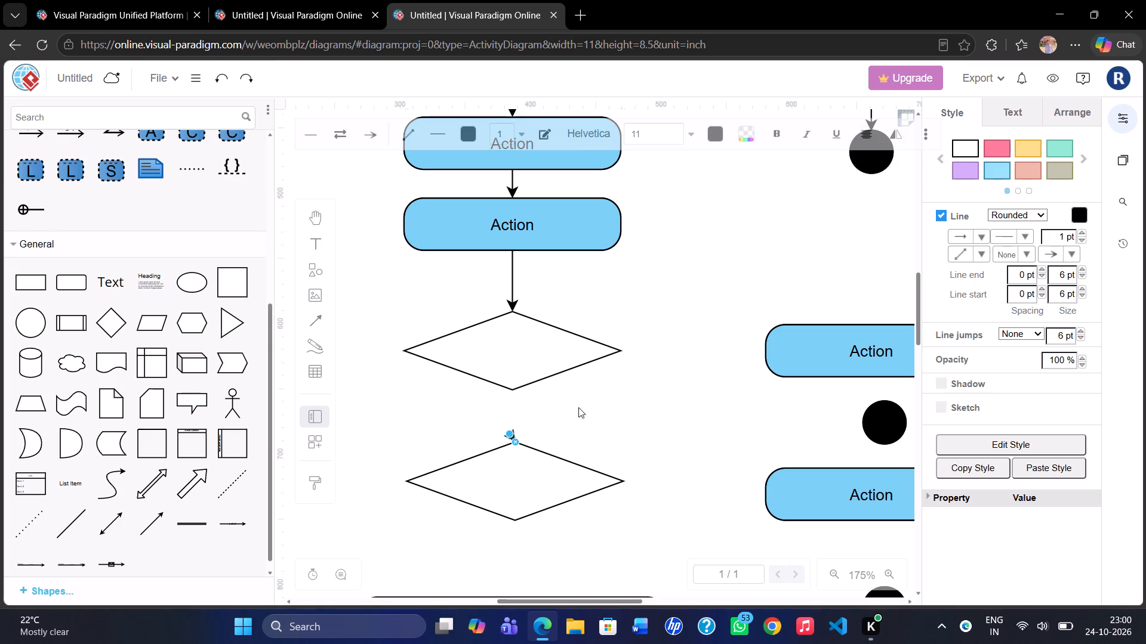
left_click_drag(510, 434, 517, 397)
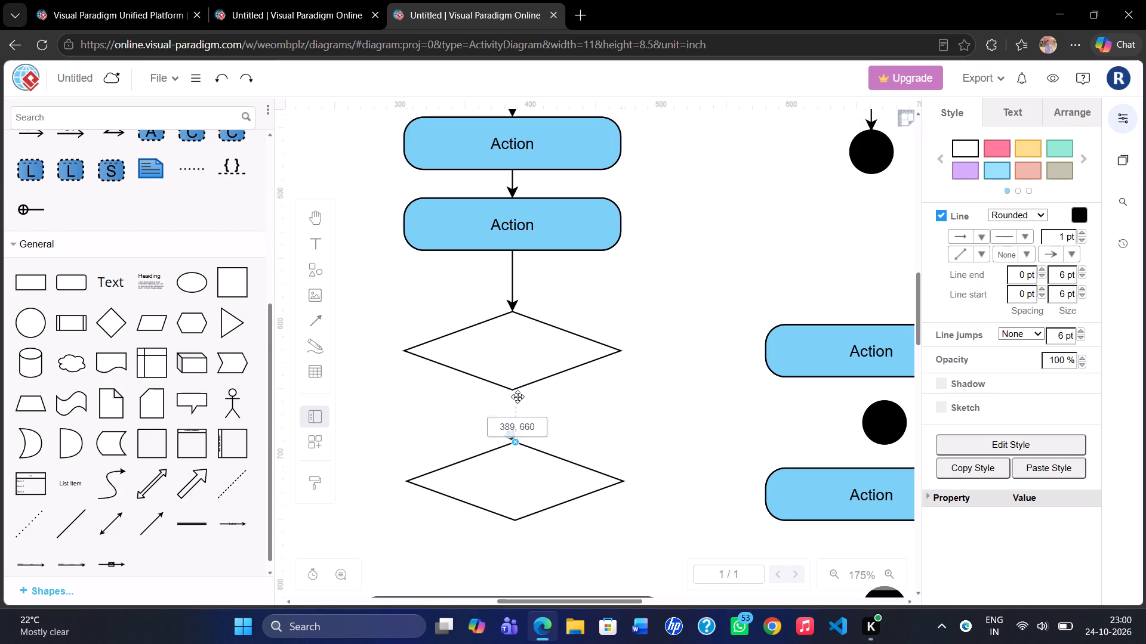
left_click_drag(517, 397, 512, 389)
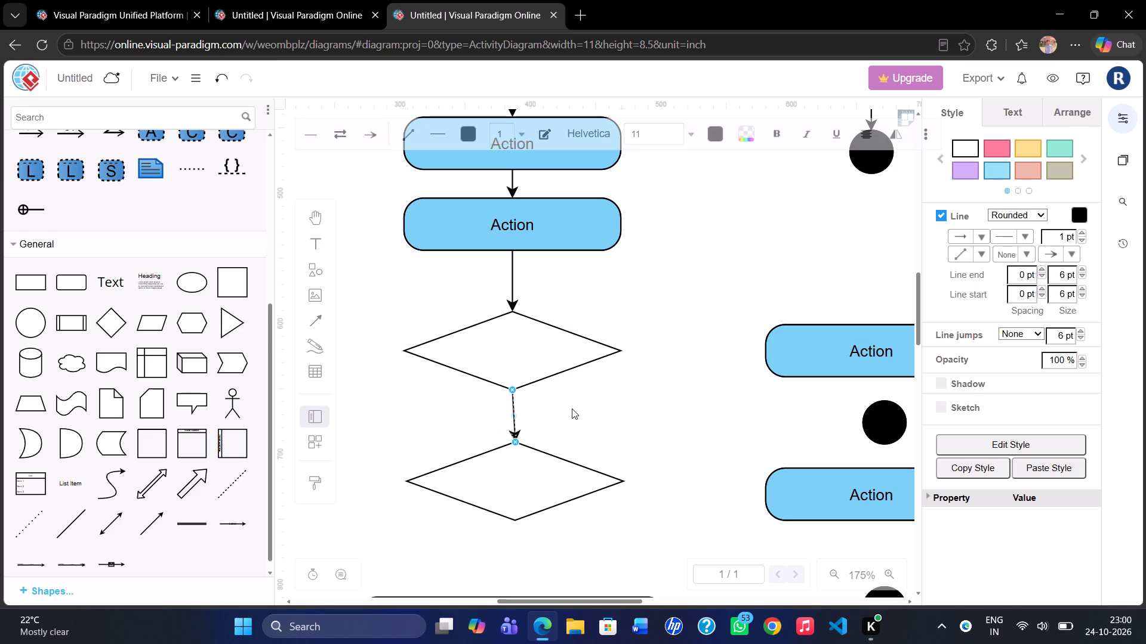
left_click(572, 408)
Move the third decision diamond slightly down and align it under the second one so the connecting arrow is vertical.
scroll(582, 408, "down", 1)
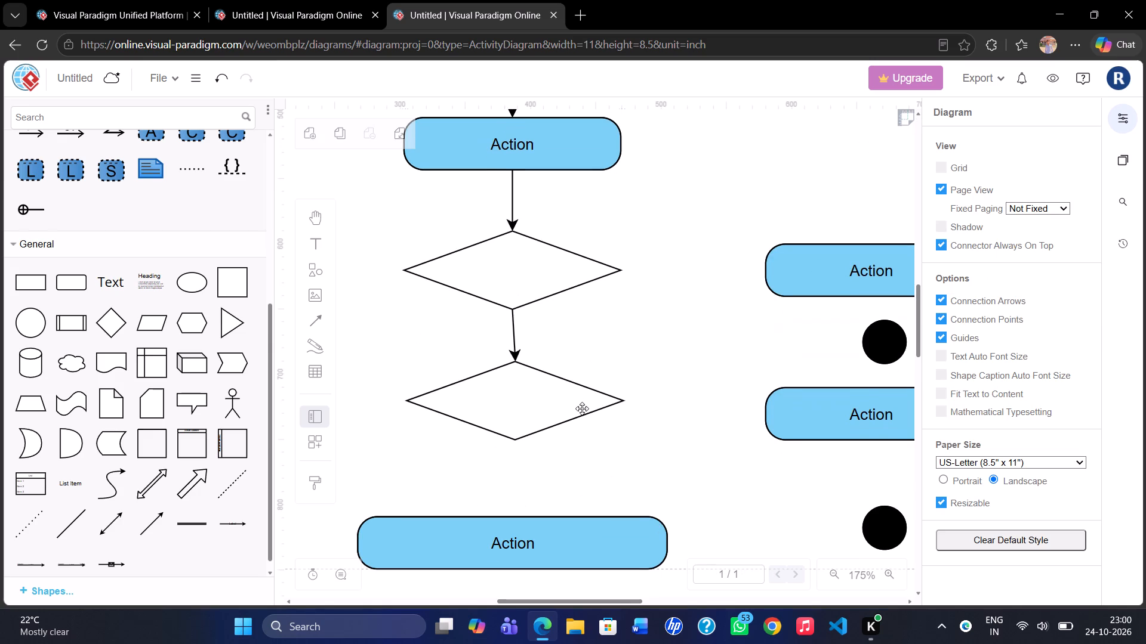
left_click_drag(537, 401, 535, 415)
Add a directional arrow from the second decision diamond's right corner to the left edge of the action beside it.
scroll(637, 334, "down", 1)
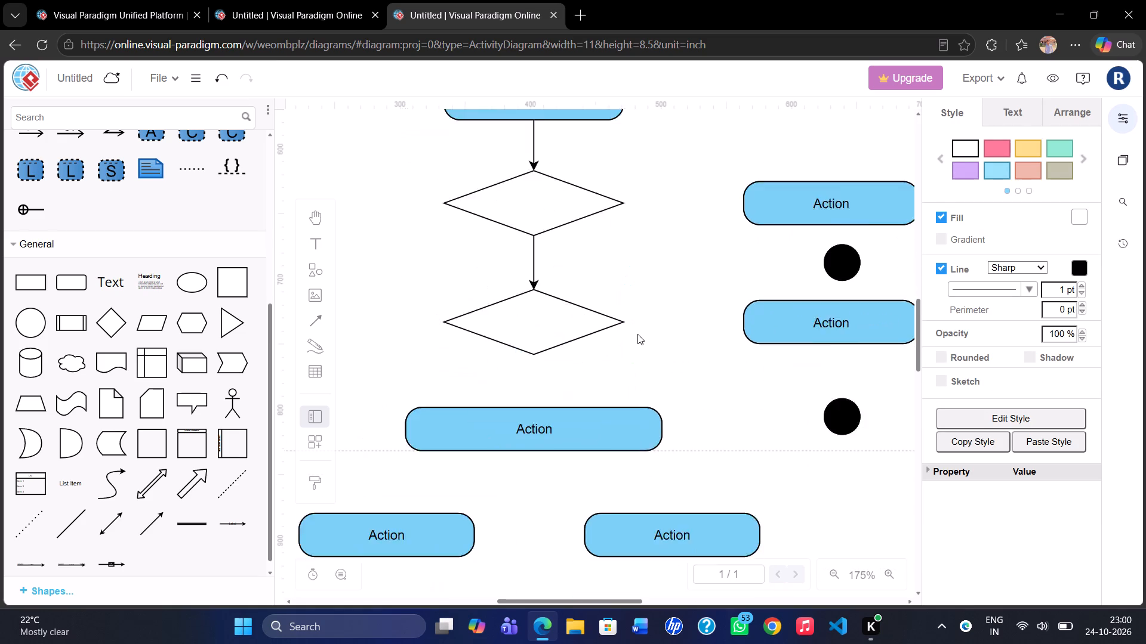
scroll(682, 259, "up", 1)
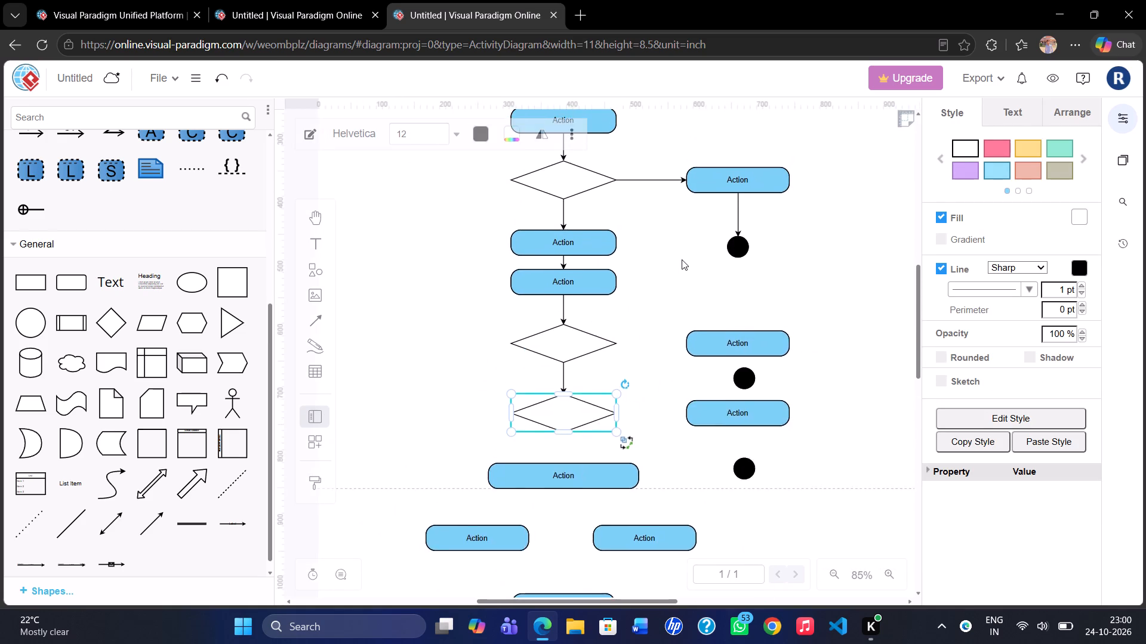
scroll(682, 259, "up", 1)
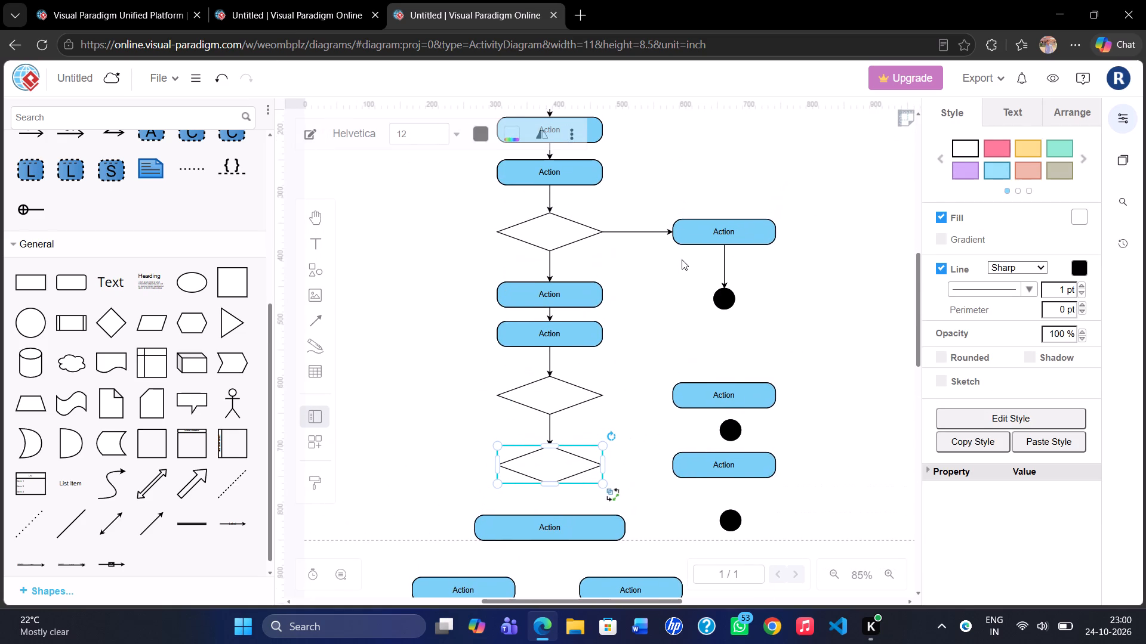
scroll(682, 259, "down", 1)
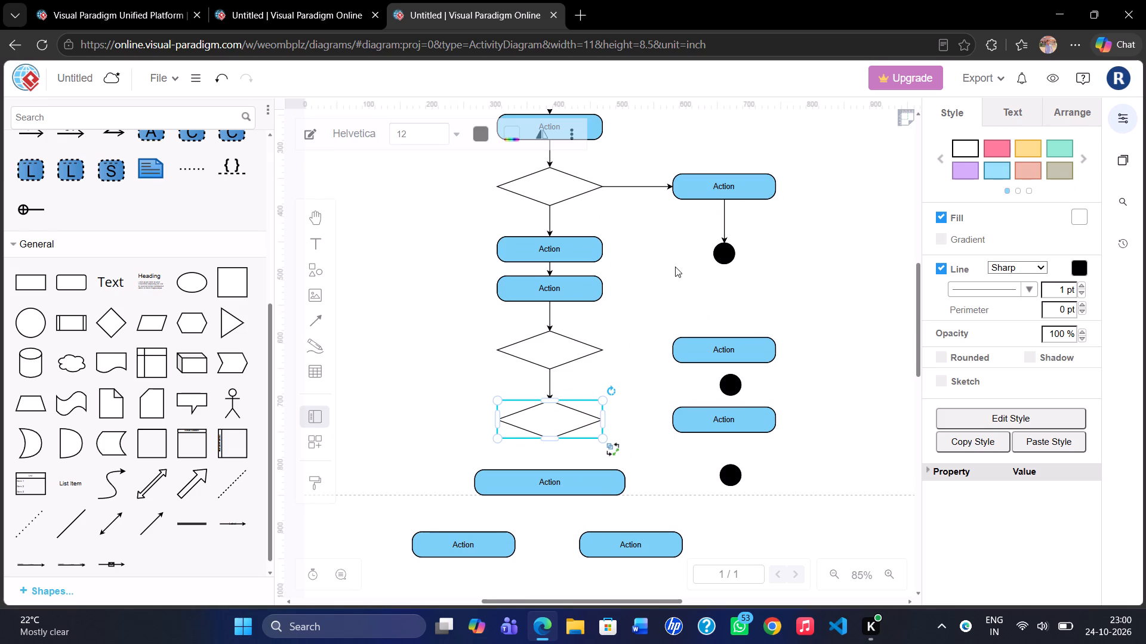
left_click_drag(158, 514, 543, 401)
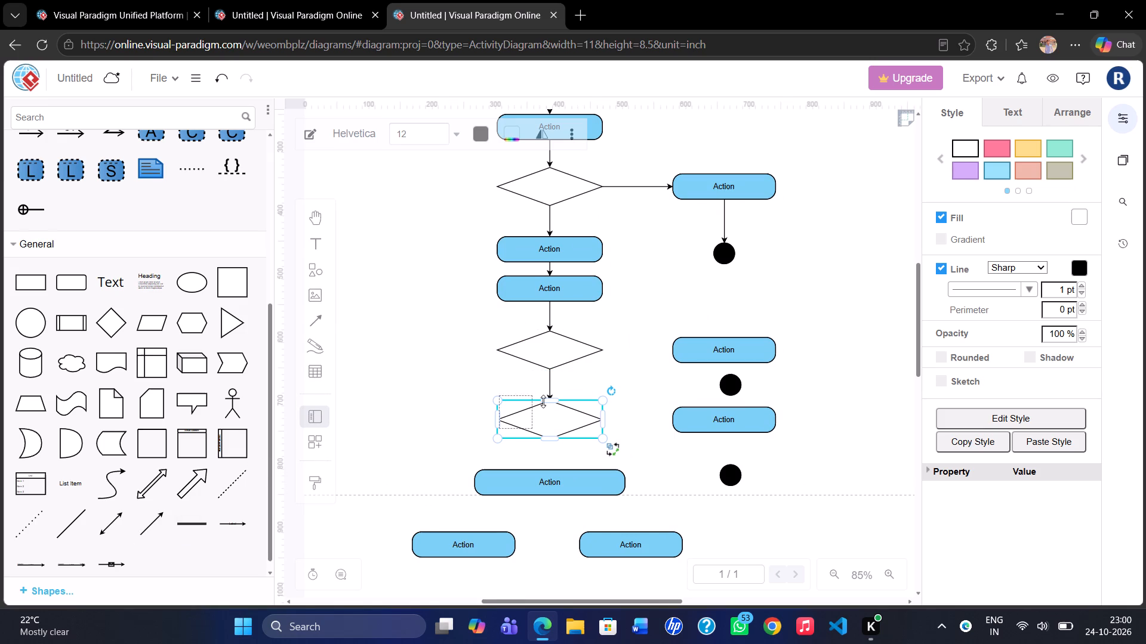
left_click_drag(543, 401, 648, 343)
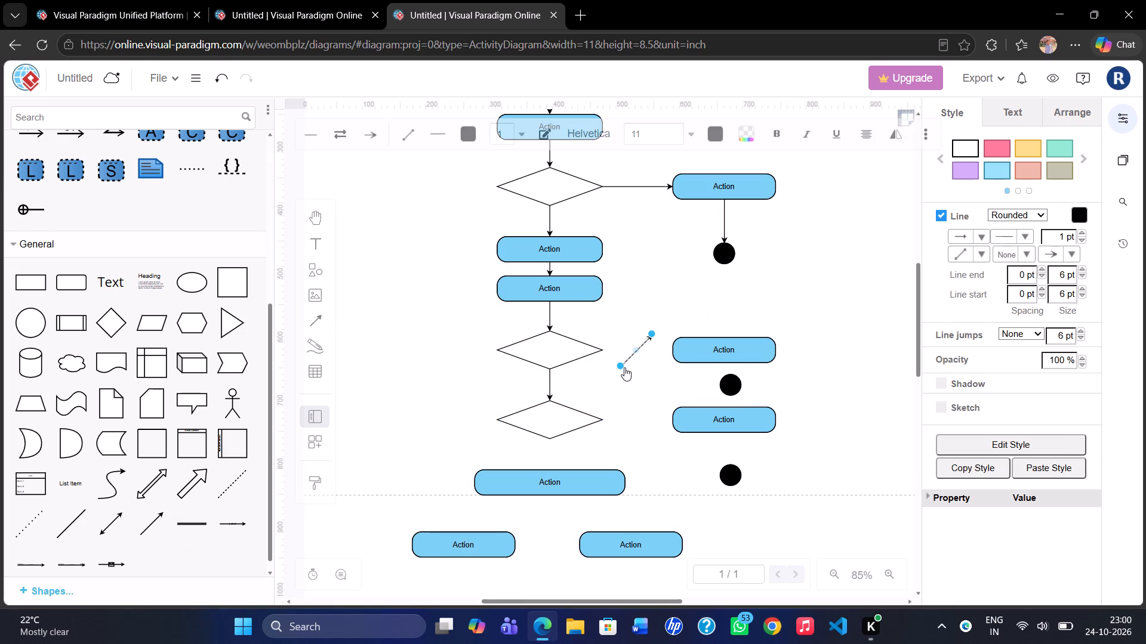
left_click_drag(620, 365, 602, 349)
left_click_drag(651, 333, 665, 348)
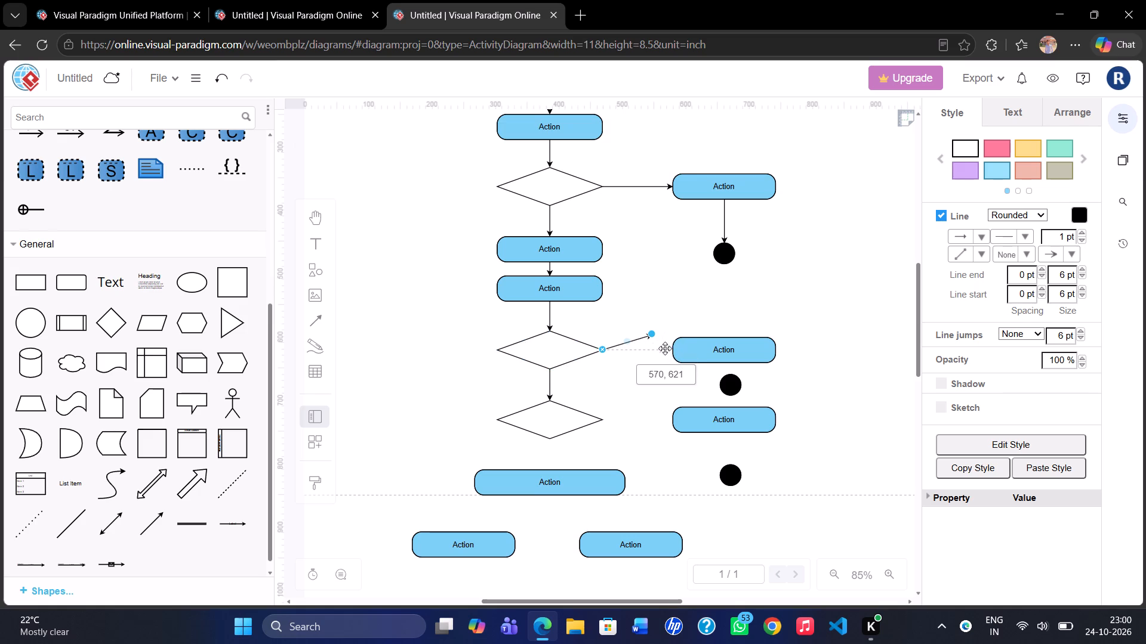
left_click_drag(665, 348, 674, 348)
left_click(638, 373)
Add a directional arrow from the third decision diamond's right corner to the left edge of the action beside it.
scroll(638, 373, "down", 1)
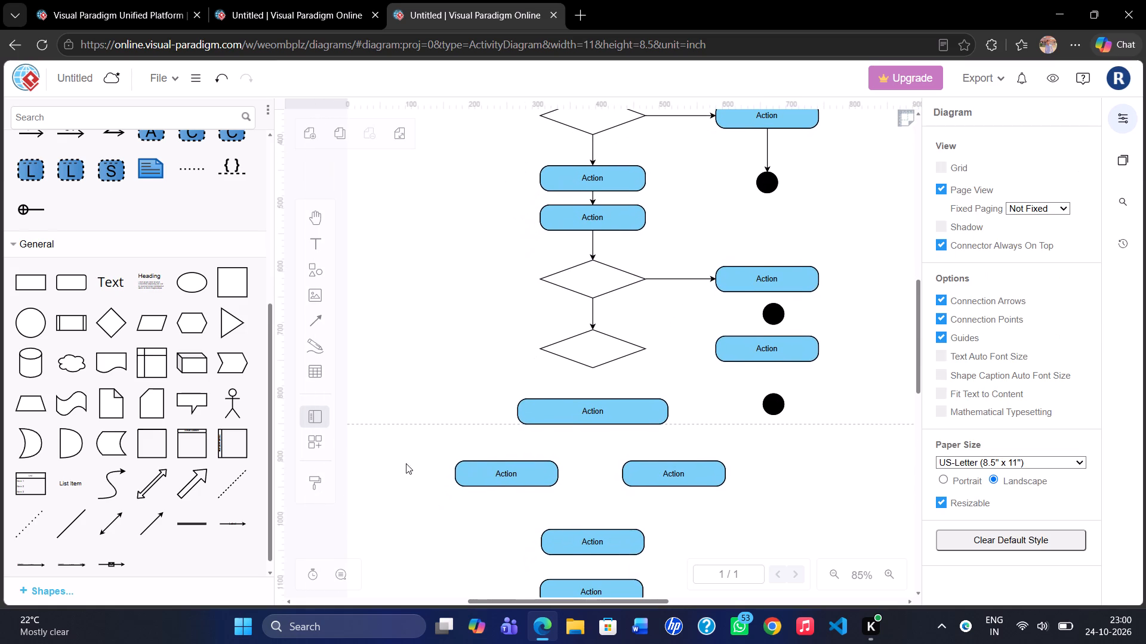
left_click_drag(146, 521, 674, 343)
left_click_drag(674, 343, 678, 346)
left_click_drag(663, 359, 645, 347)
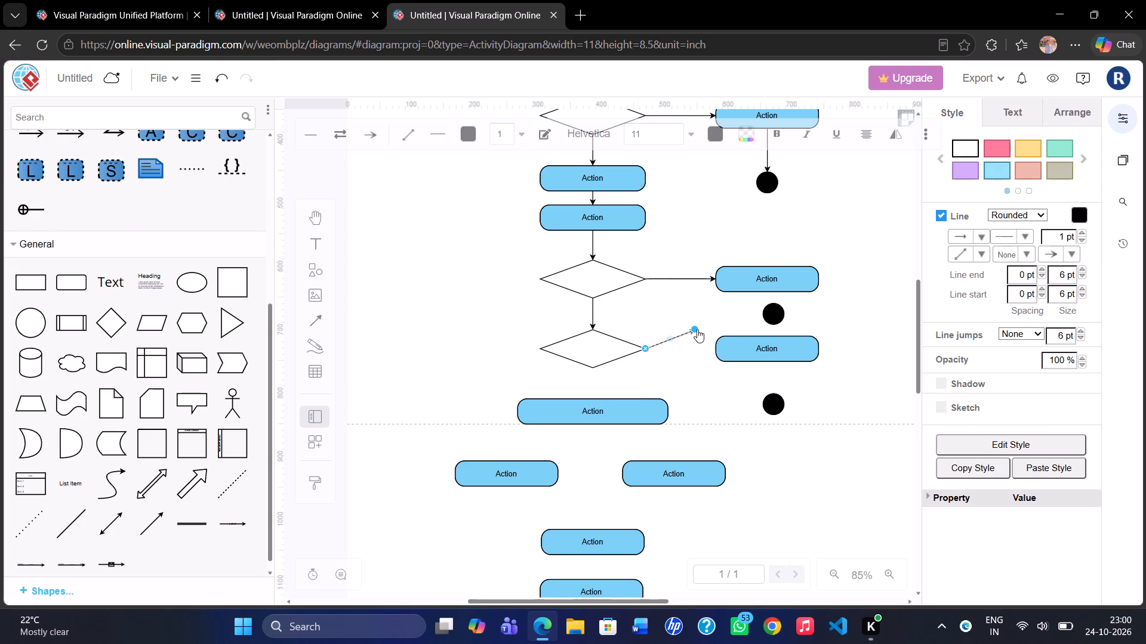
left_click_drag(695, 329, 713, 347)
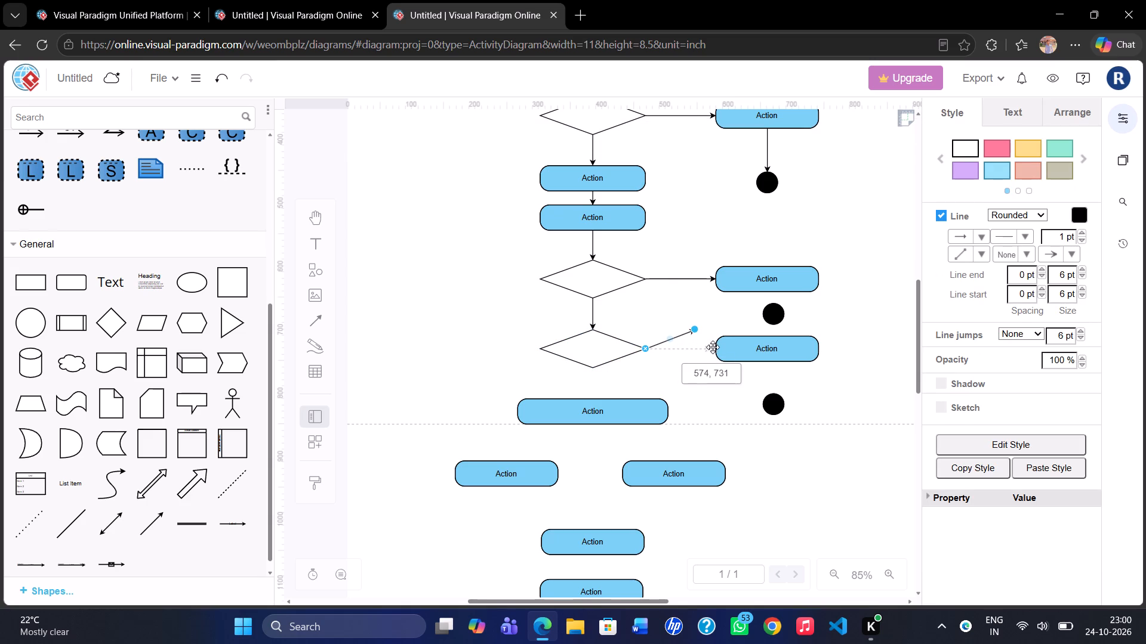
left_click_drag(713, 347, 717, 347)
left_click(707, 389)
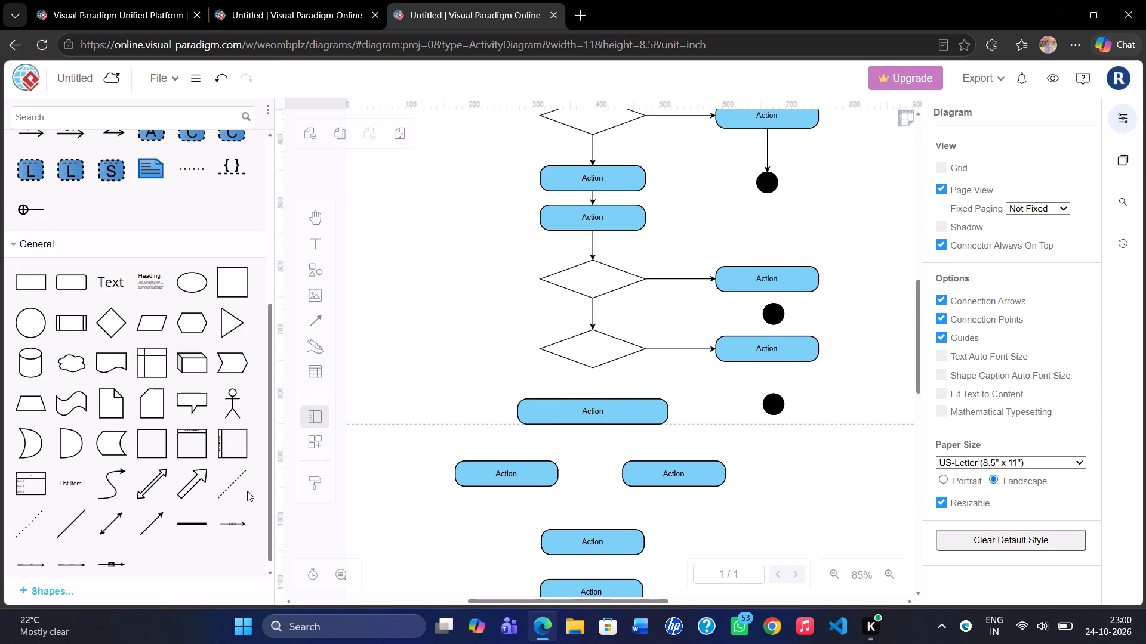
Add a directional arrow from the second decision's side action, at its bottom centre, to the top of the black node below.
left_click_drag(153, 519, 811, 302)
left_click_drag(787, 318, 772, 292)
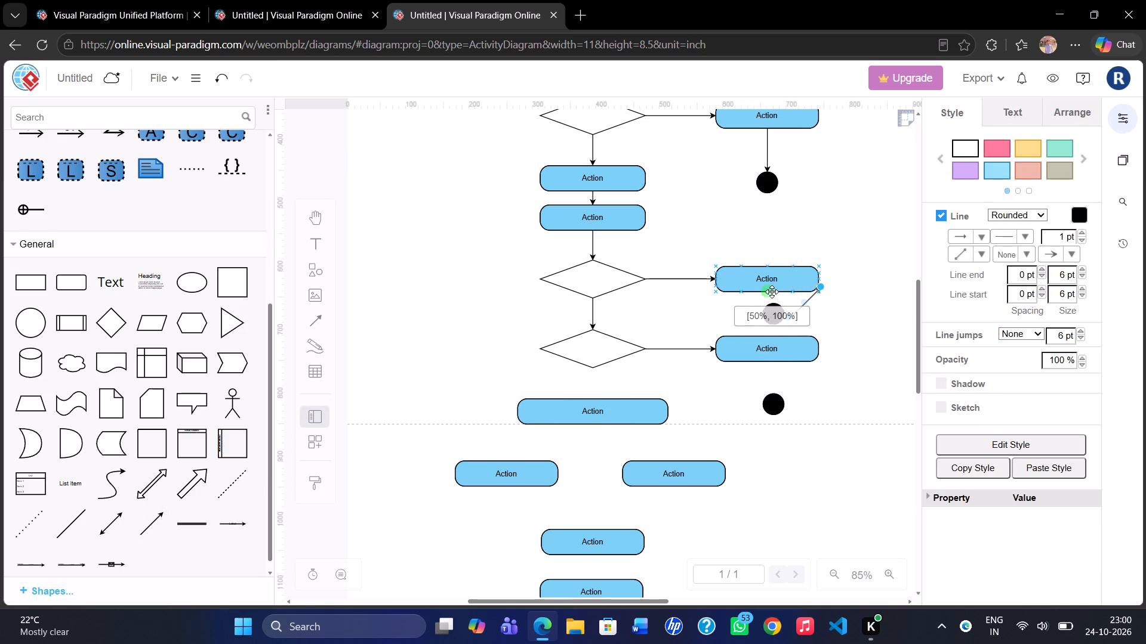
left_click_drag(772, 292, 769, 292)
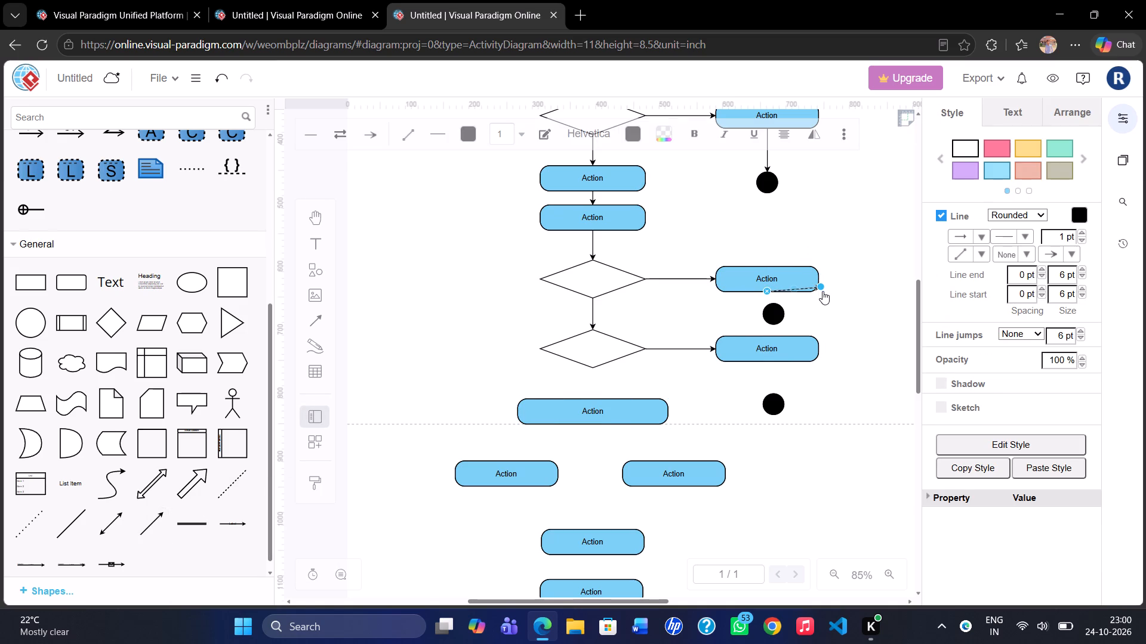
left_click_drag(820, 288, 771, 307)
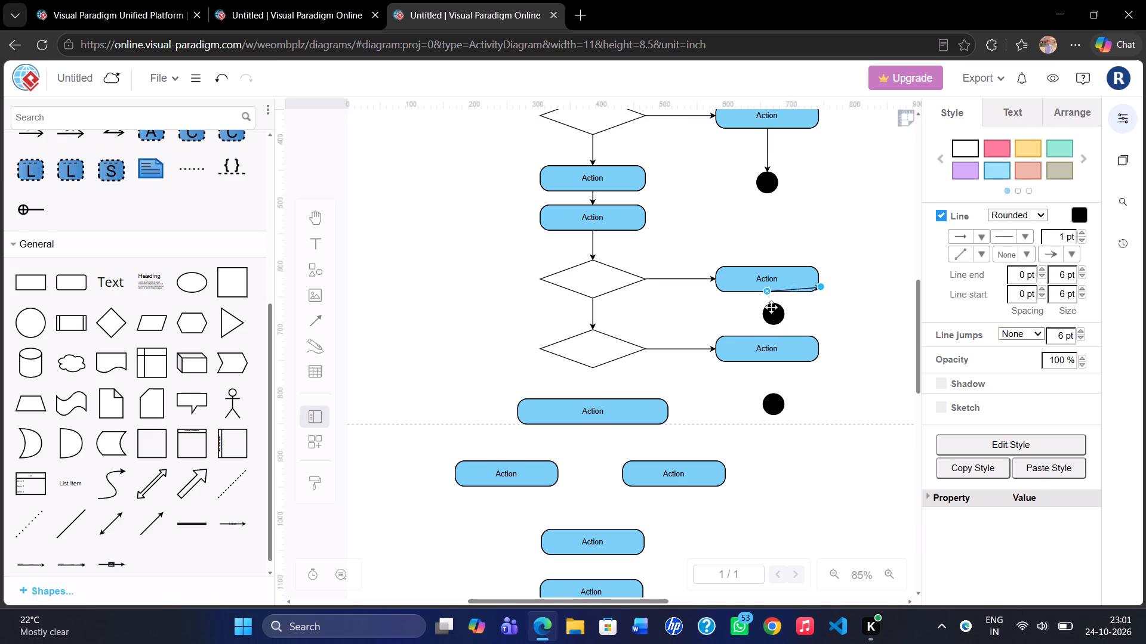
left_click_drag(771, 307, 772, 303)
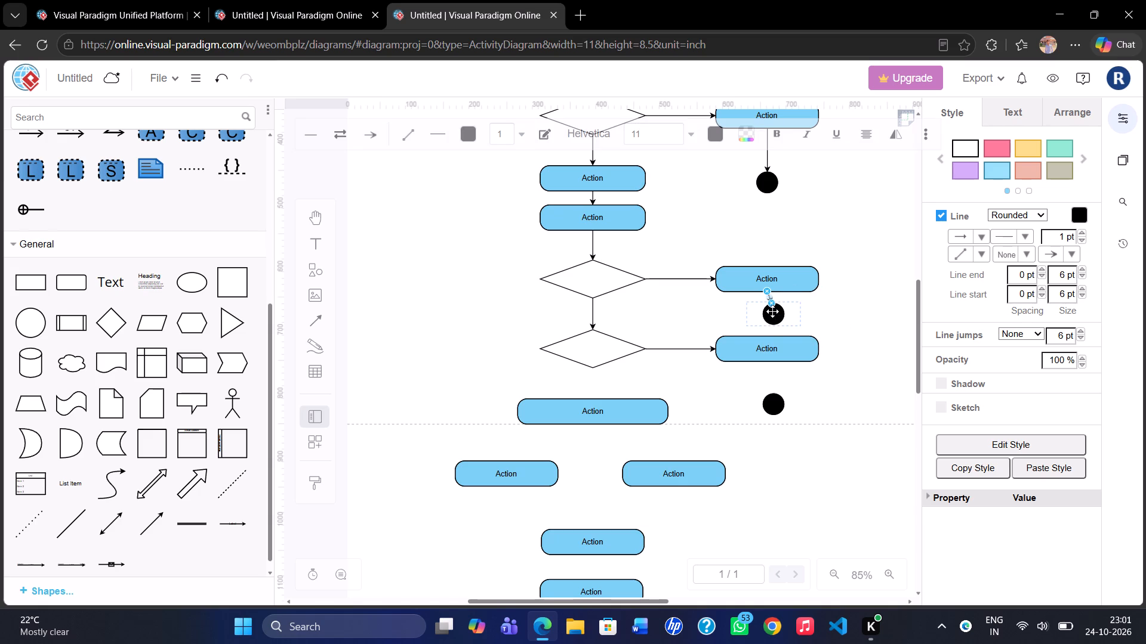
Move the black node under the second decision's side action slightly down and centre it beneath that action.
left_click_drag(774, 314, 771, 321)
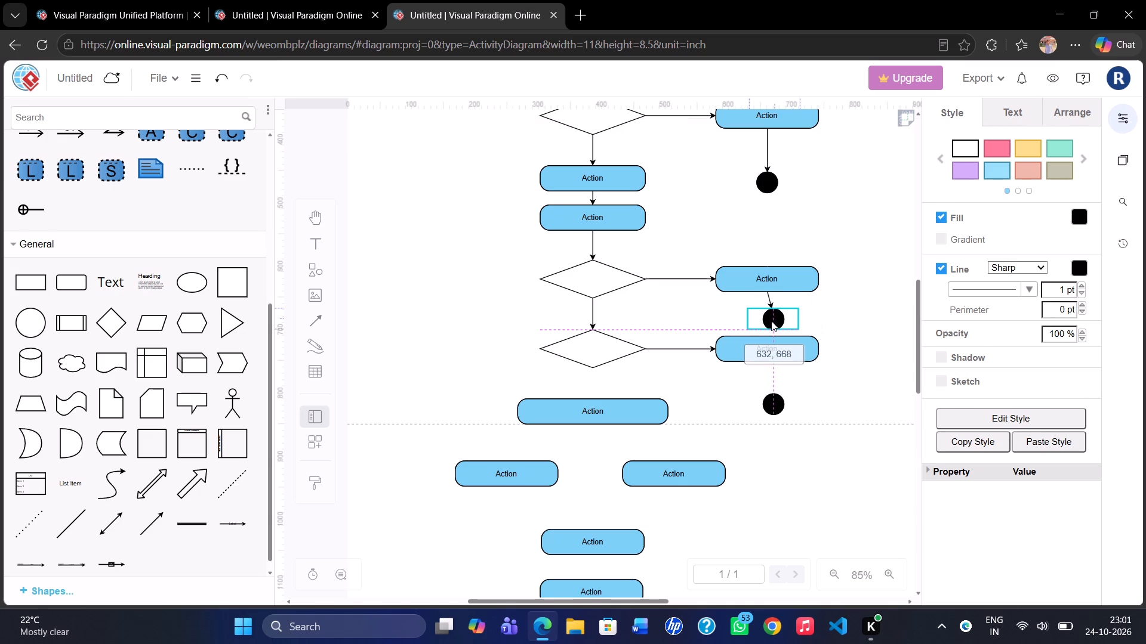
left_click_drag(771, 321, 770, 321)
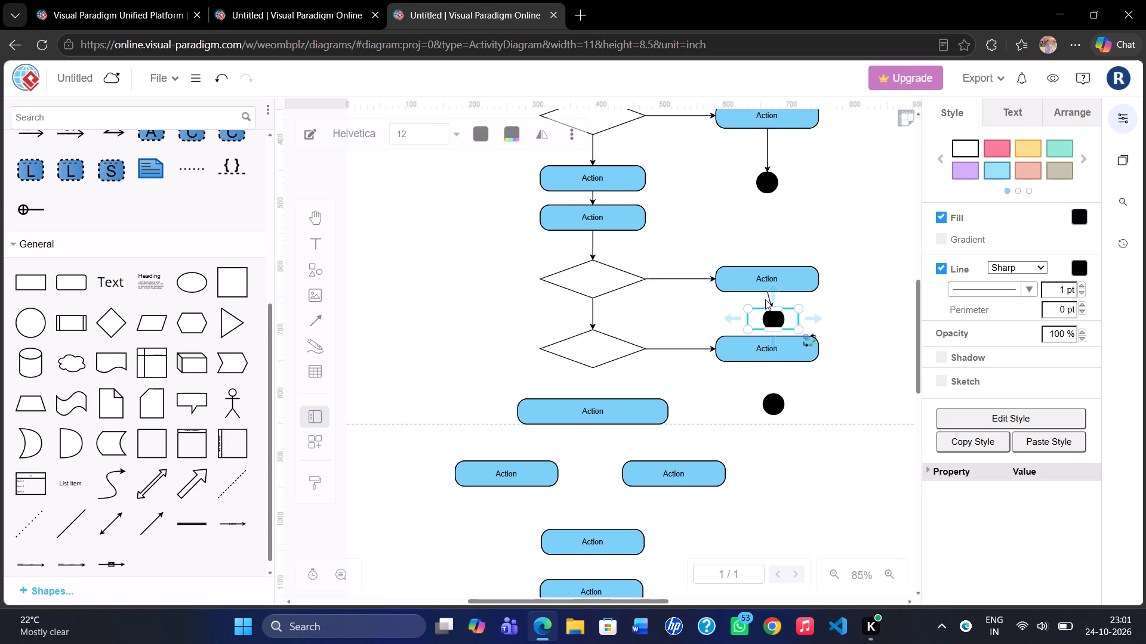
left_click(768, 300)
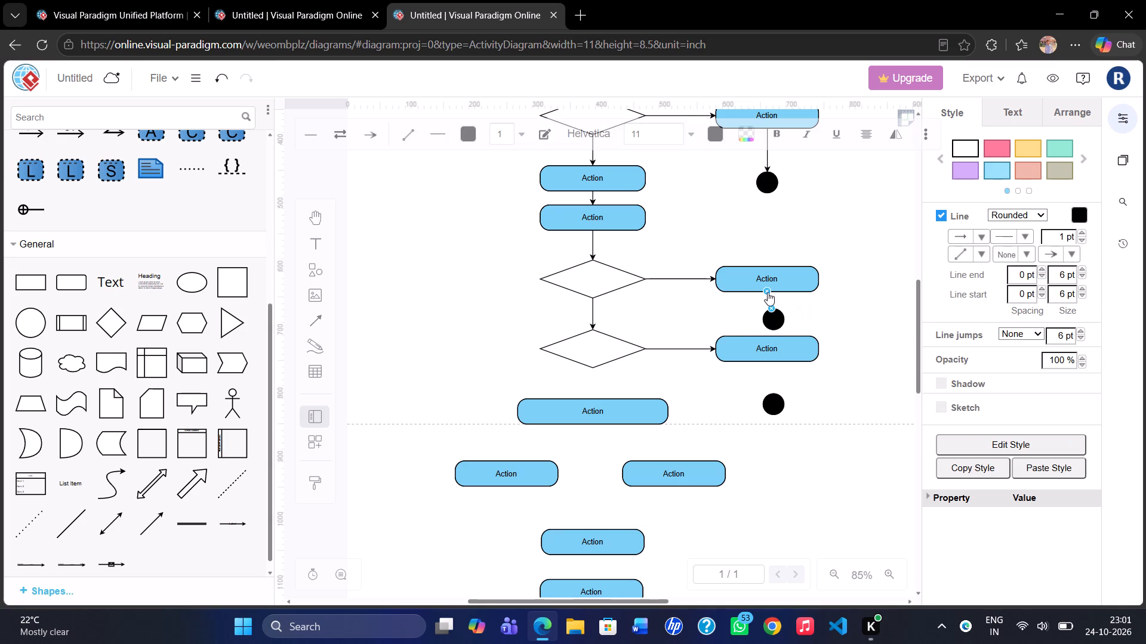
left_click(767, 293)
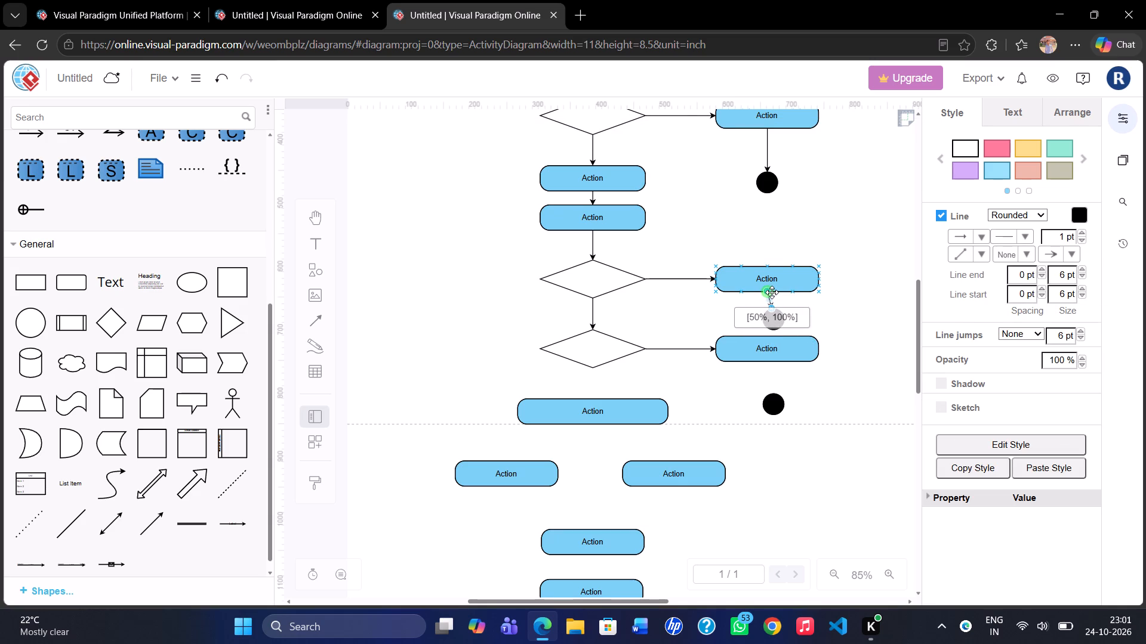
left_click(776, 317)
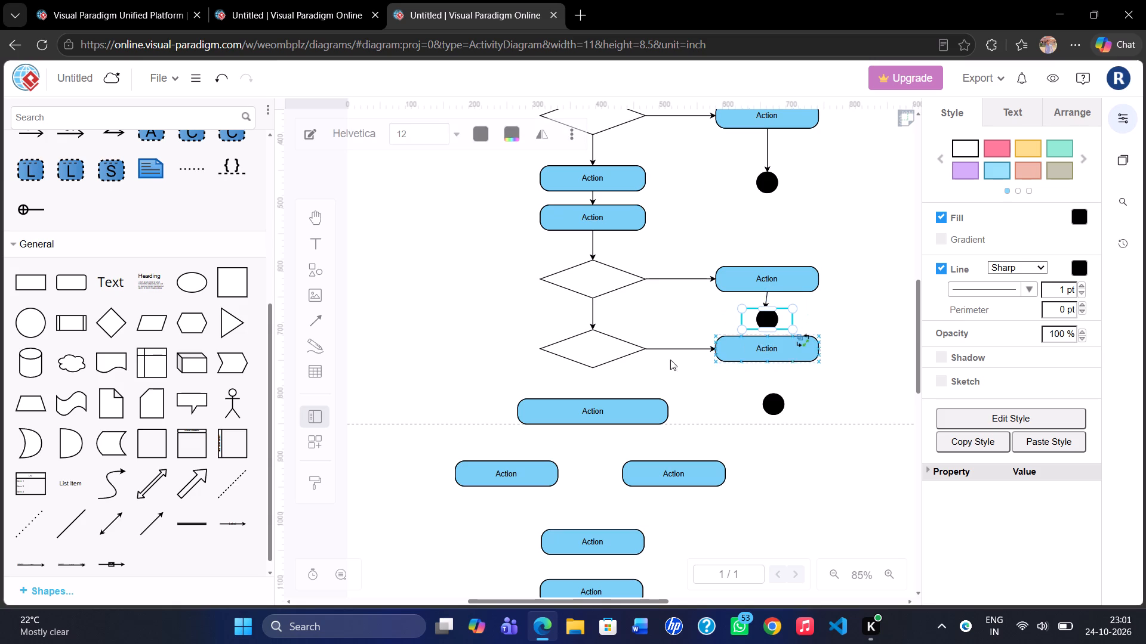
Move the third decision diamond and its side action slightly down by the same amount so their arrow stays horizontal.
left_click_drag(591, 348, 591, 357)
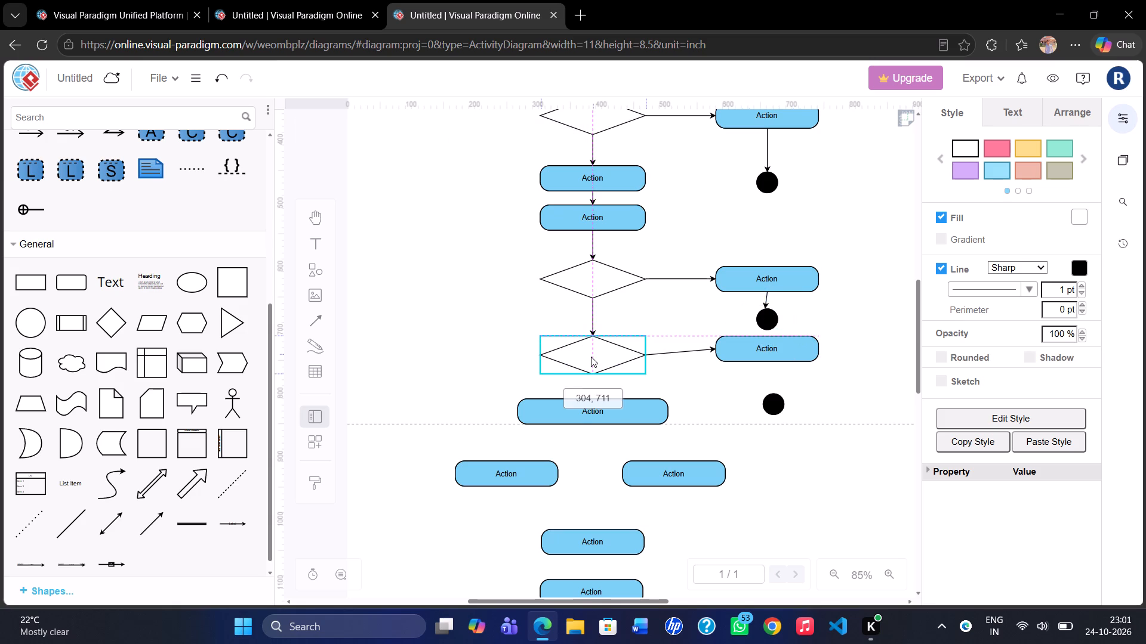
left_click_drag(591, 357, 591, 357)
left_click_drag(765, 352, 766, 361)
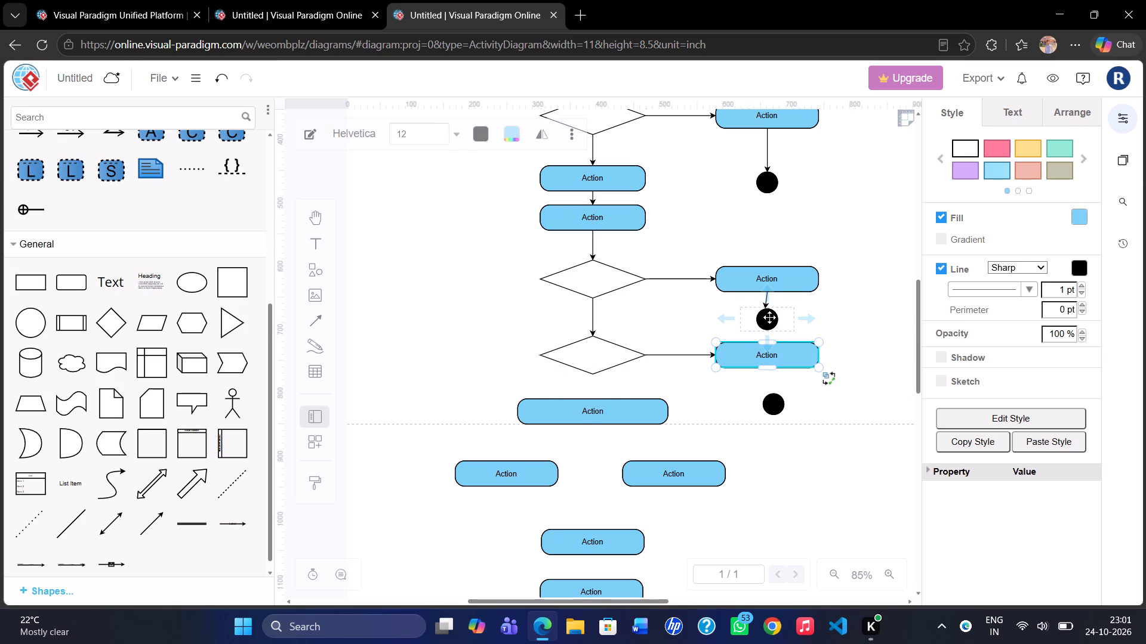
Move the black node under the second decision's side action slightly down, keeping it centred beneath that action.
left_click(769, 317)
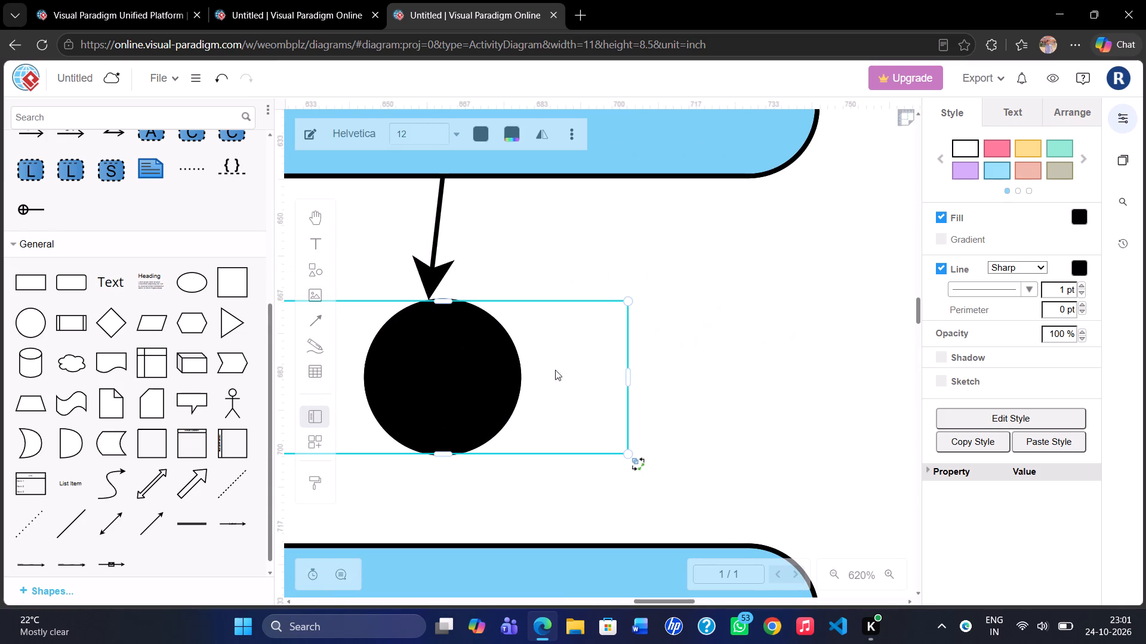
left_click_drag(482, 368, 486, 383)
left_click_drag(475, 394, 485, 438)
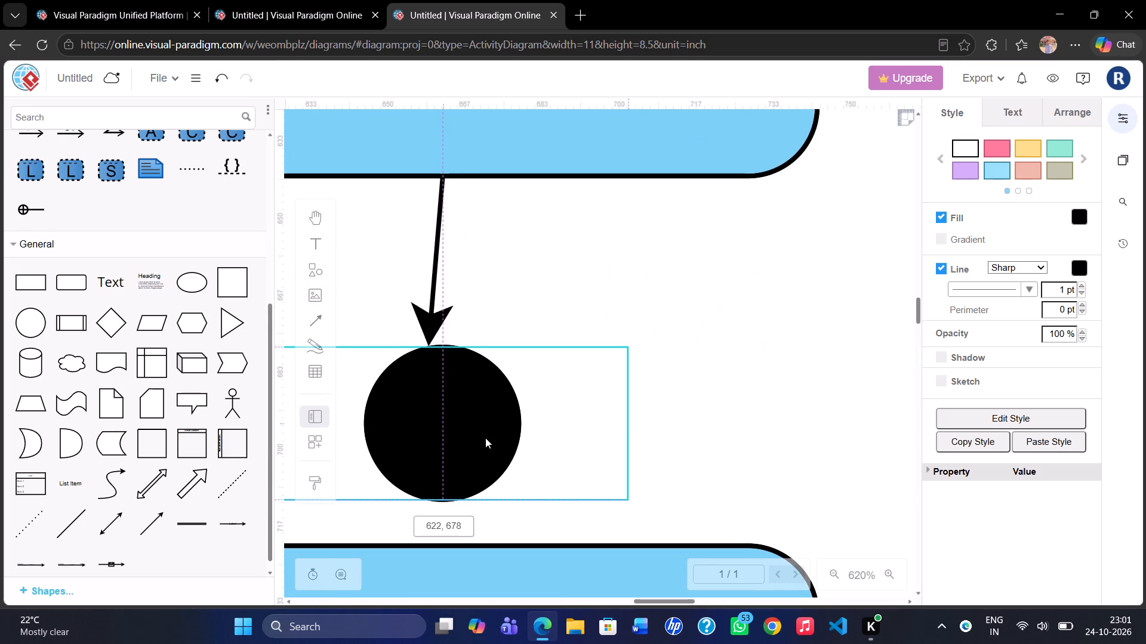
left_click_drag(485, 438, 484, 436)
left_click(513, 248)
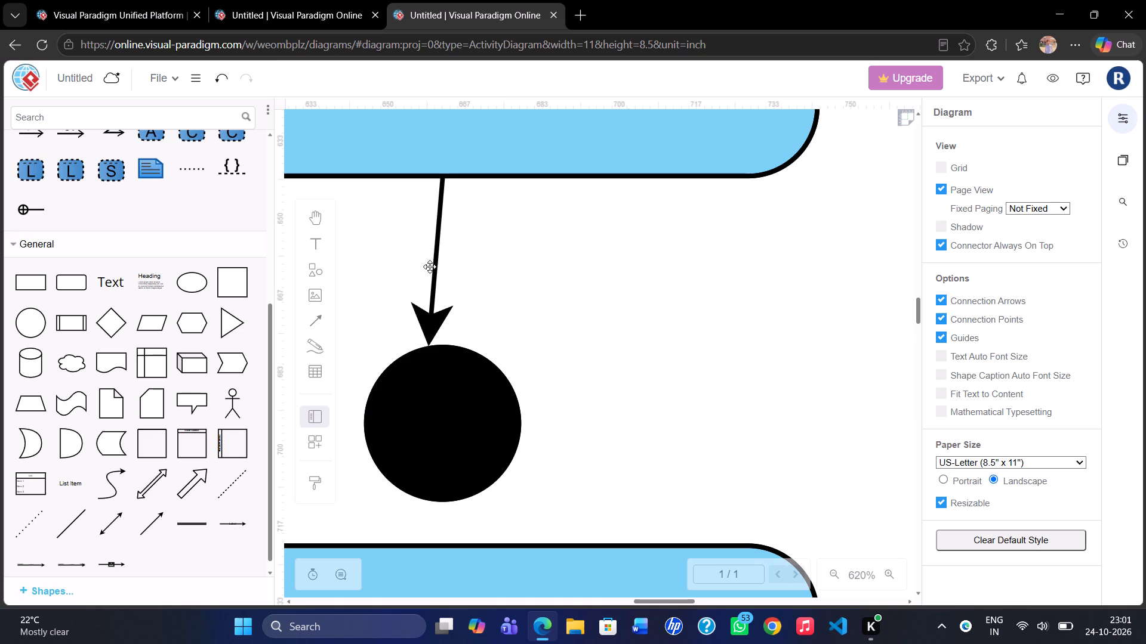
Reattach the arrow from the second decision's side action to the top centre of its black node so the arrow runs vertically.
left_click(436, 270)
left_click_drag(429, 344, 457, 306)
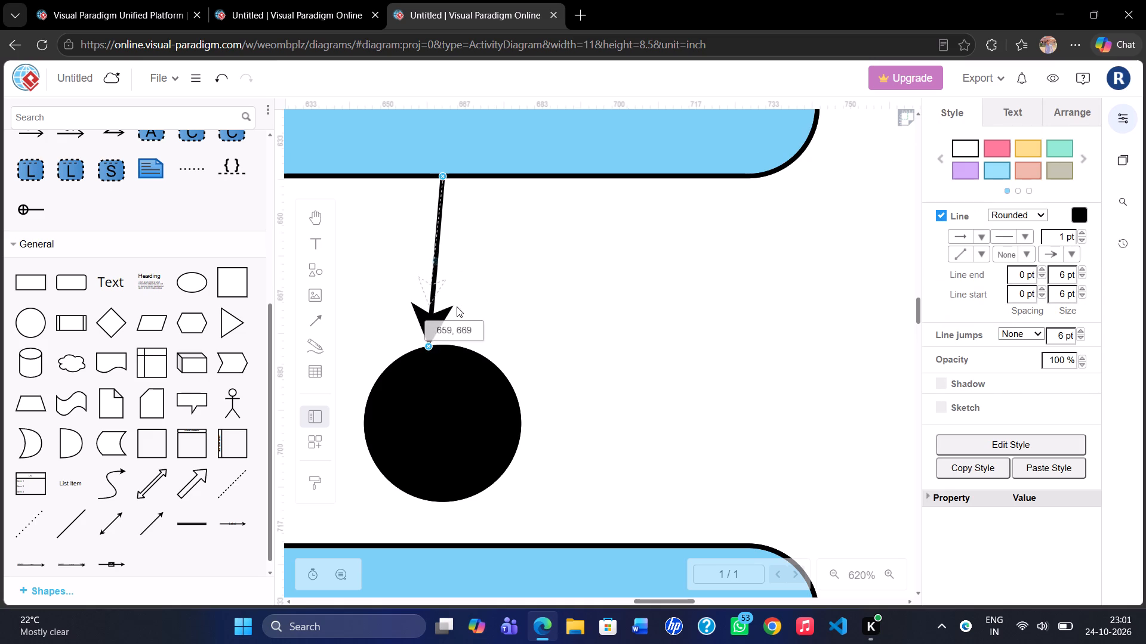
left_click_drag(457, 306, 445, 346)
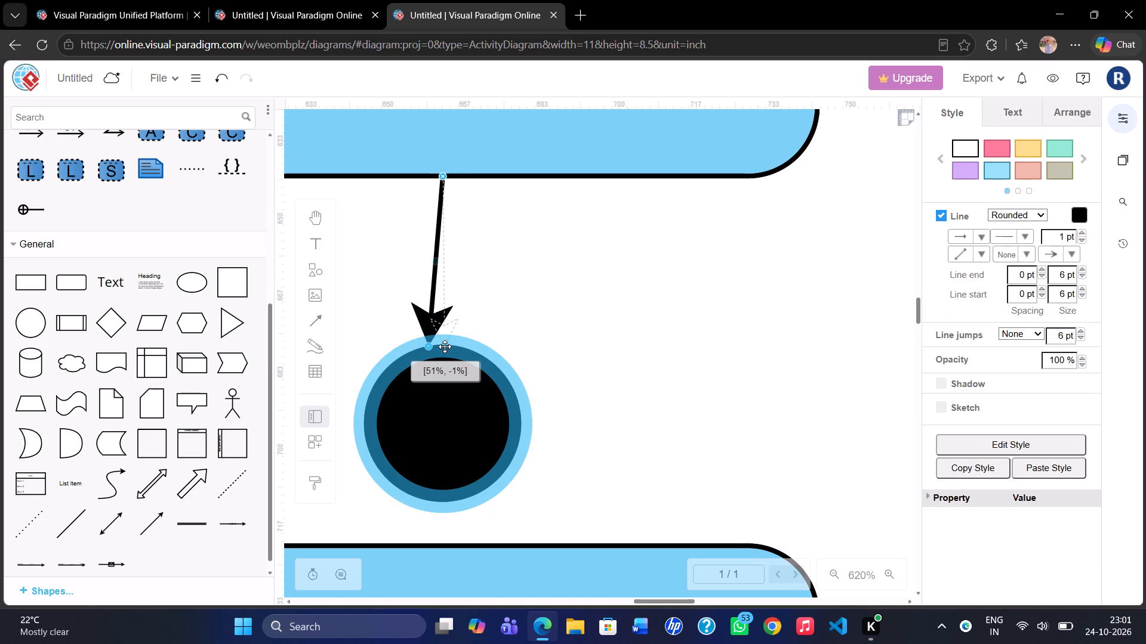
left_click_drag(445, 346, 446, 346)
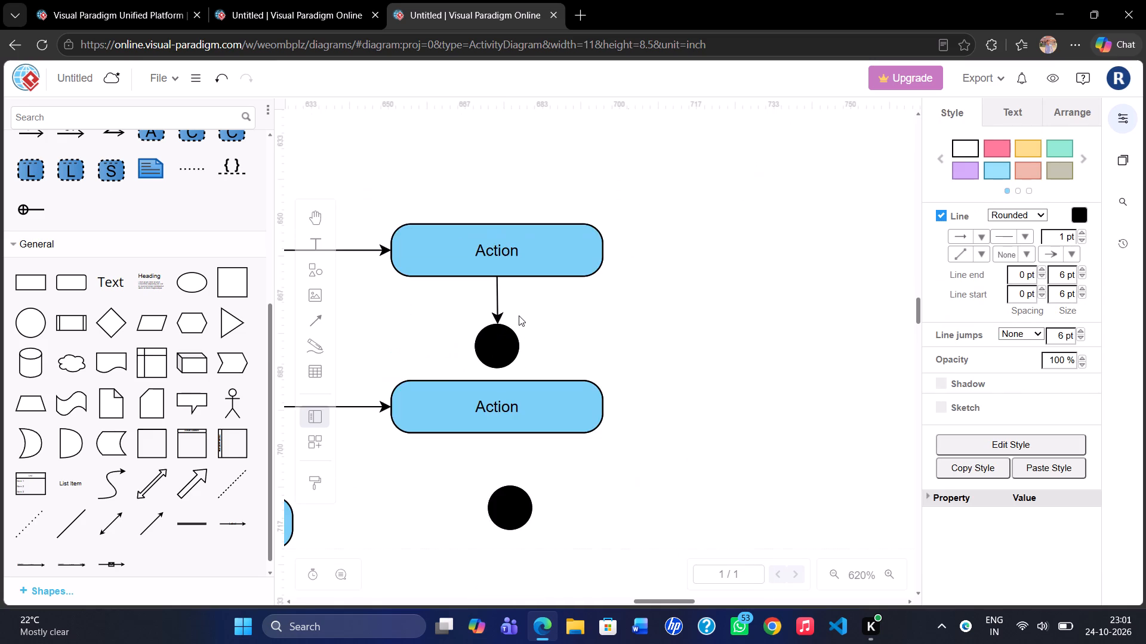
Add a directional arrow from the bottom centre of the third decision's side action to the top of the black node below.
scroll(519, 315, "right", 1)
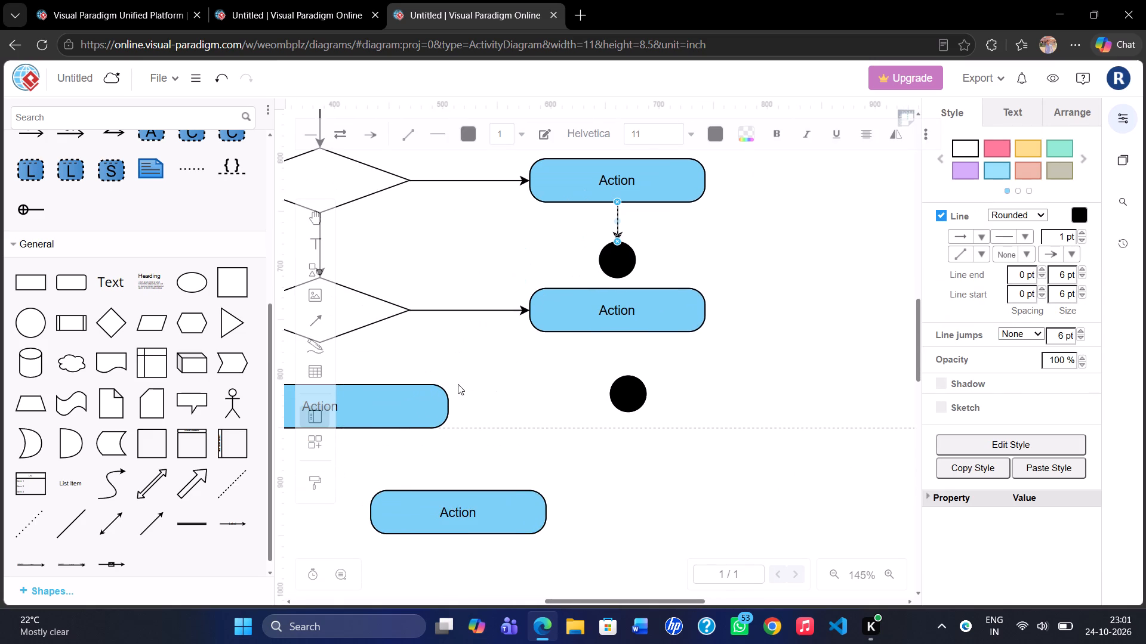
left_click_drag(159, 524, 550, 371)
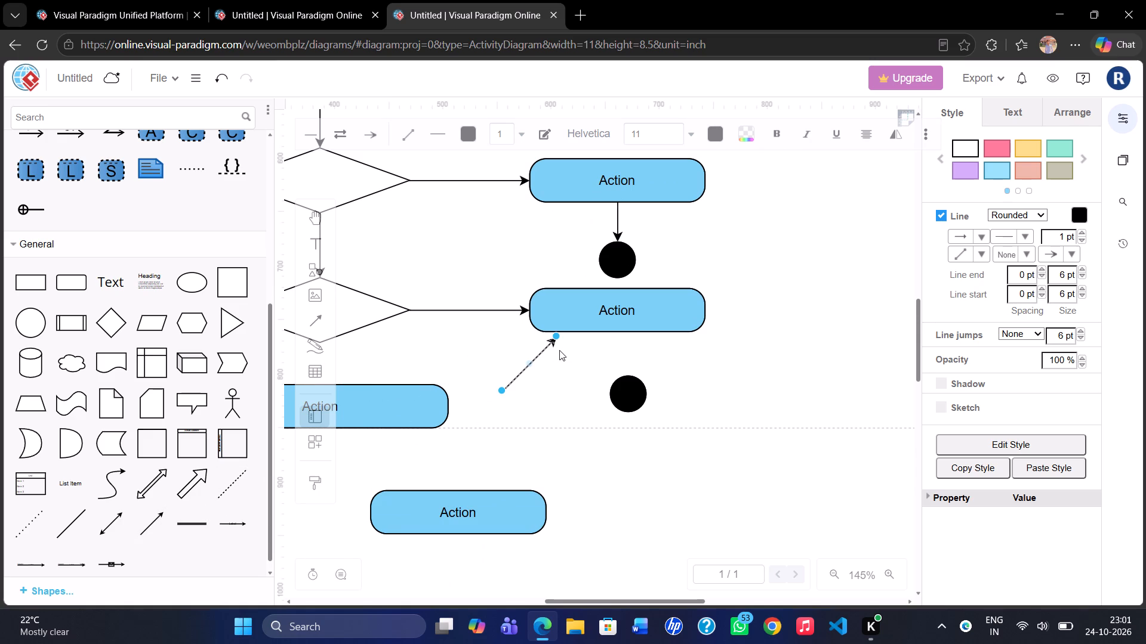
left_click_drag(553, 317, 707, 377)
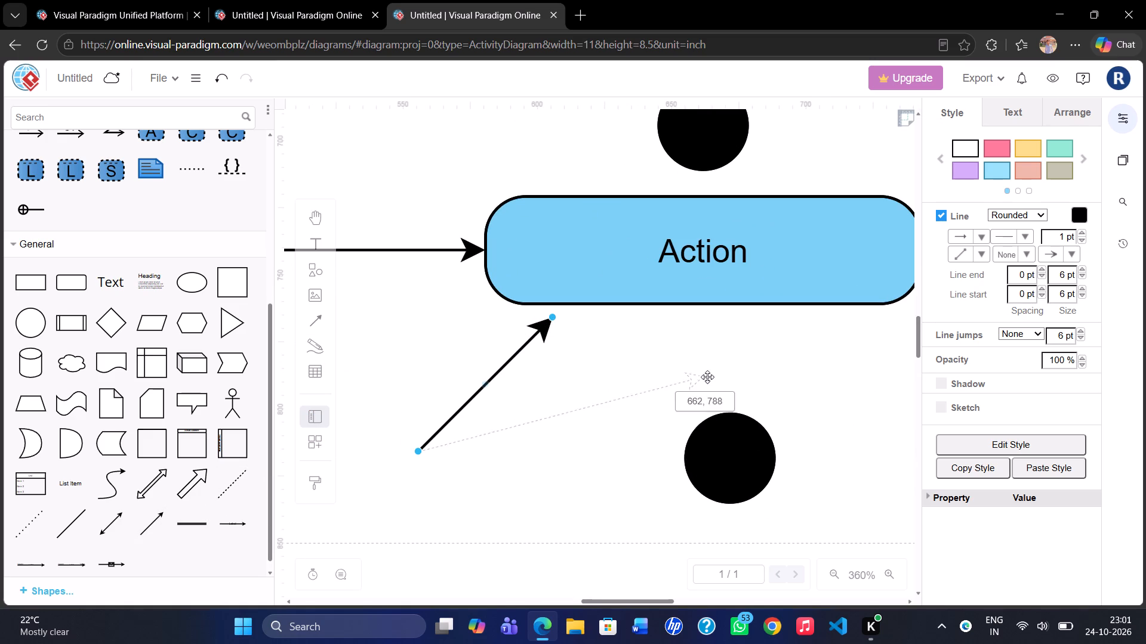
left_click_drag(707, 377, 734, 414)
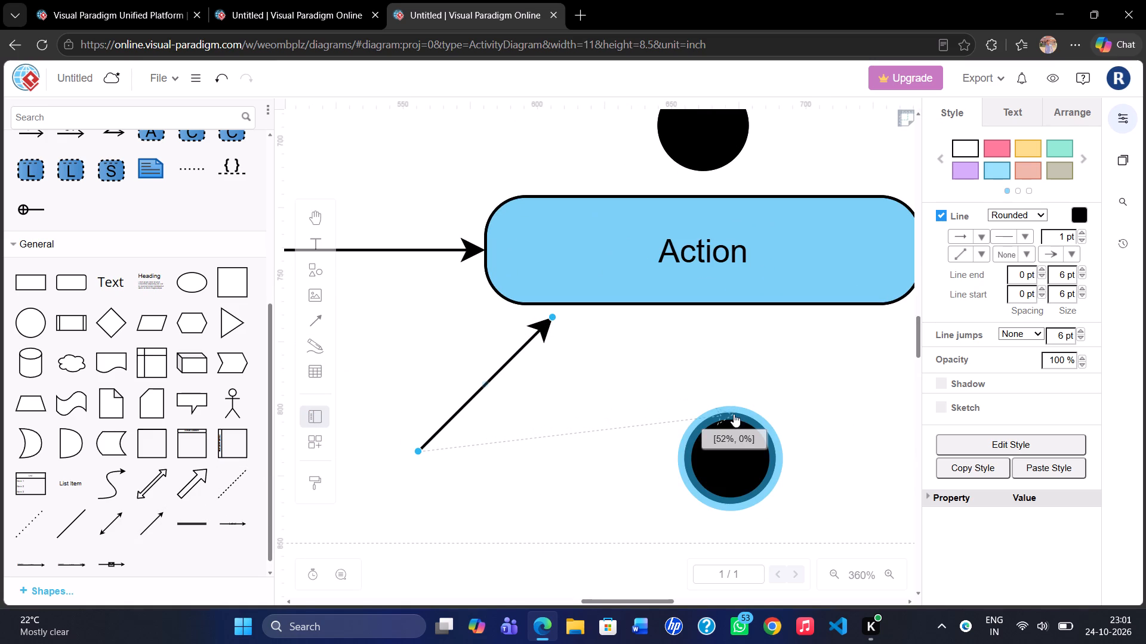
left_click_drag(417, 450, 608, 345)
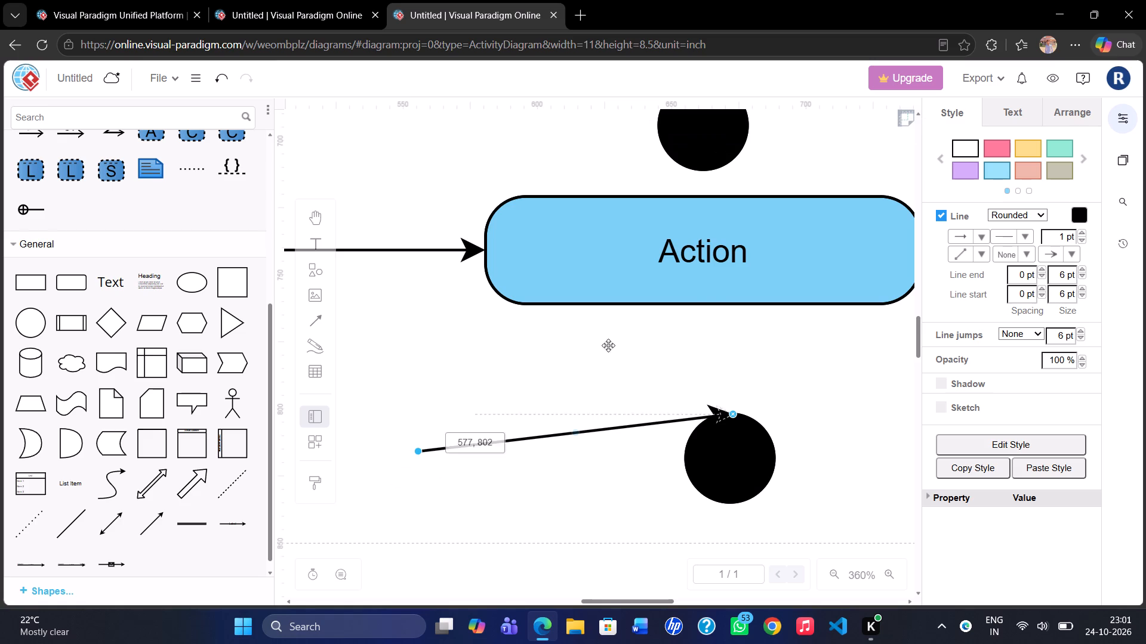
left_click_drag(608, 345, 704, 306)
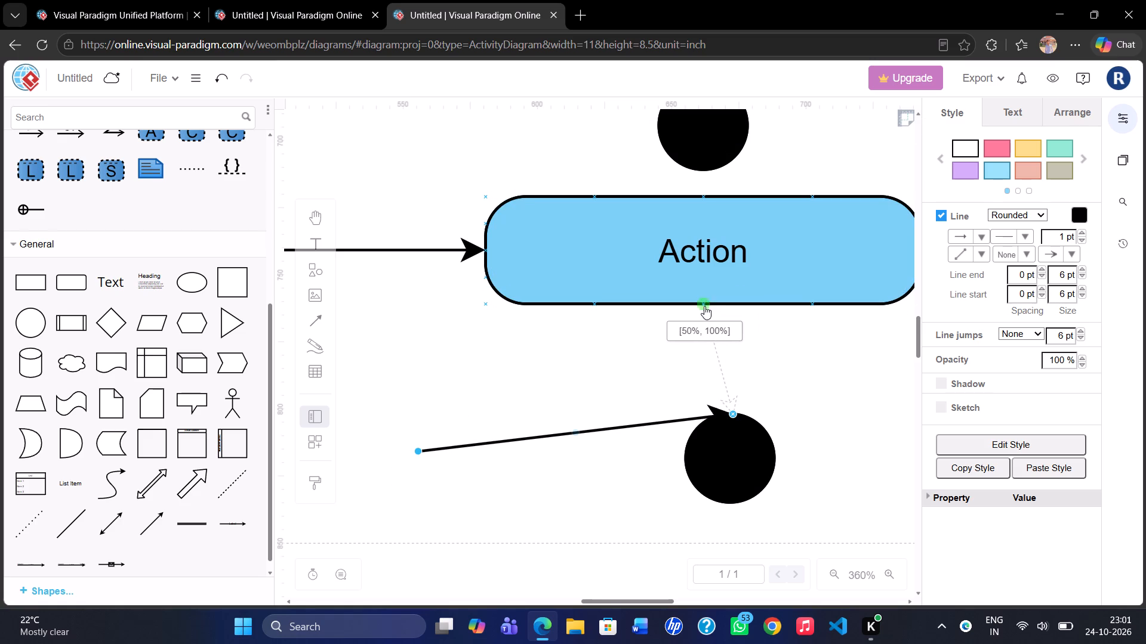
Centre the black node beneath the third decision's side action.
left_click_drag(728, 443, 710, 448)
scroll(555, 446, "right", 3)
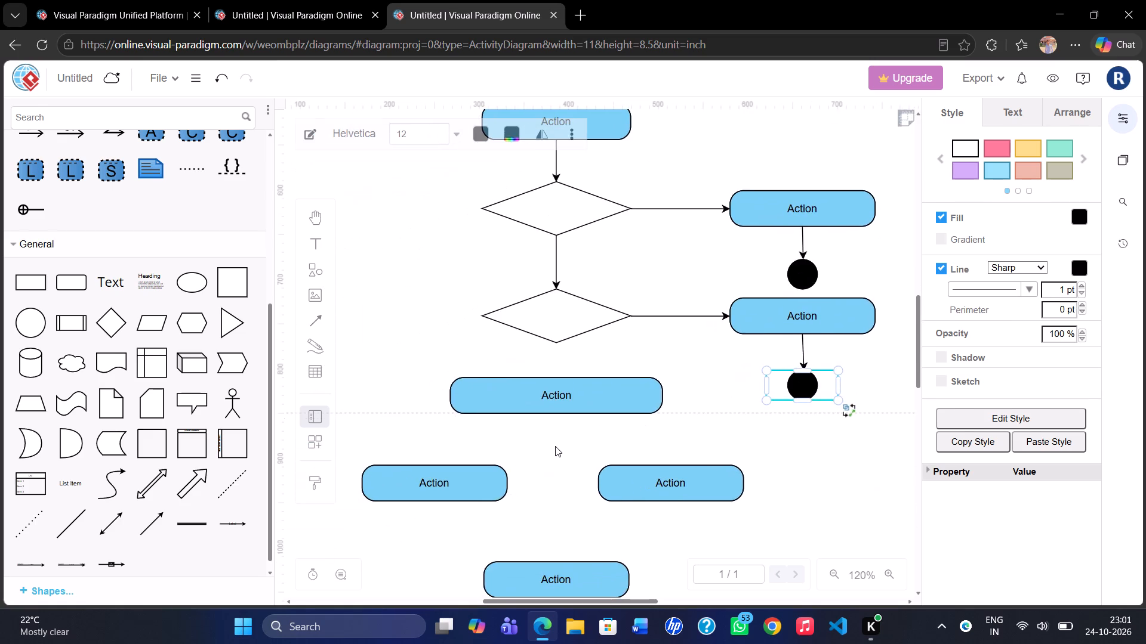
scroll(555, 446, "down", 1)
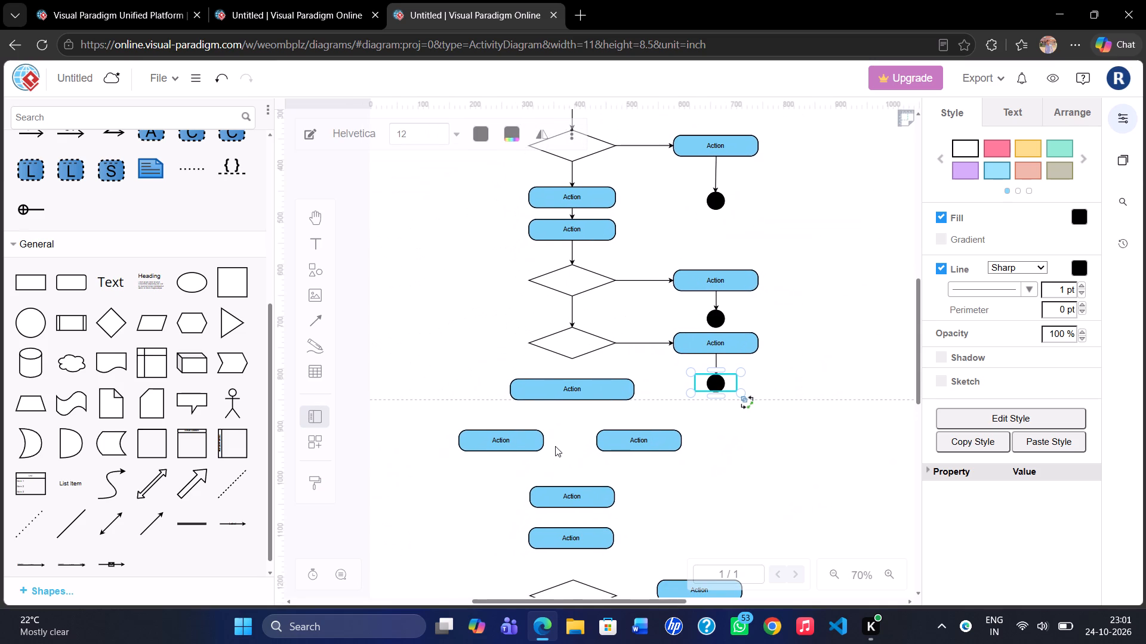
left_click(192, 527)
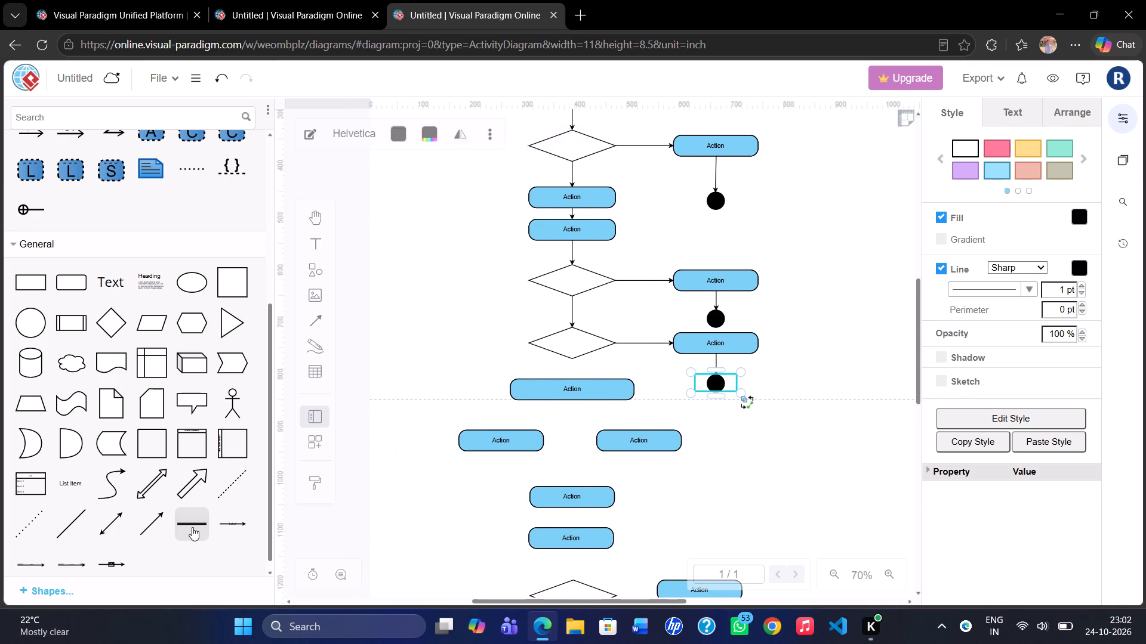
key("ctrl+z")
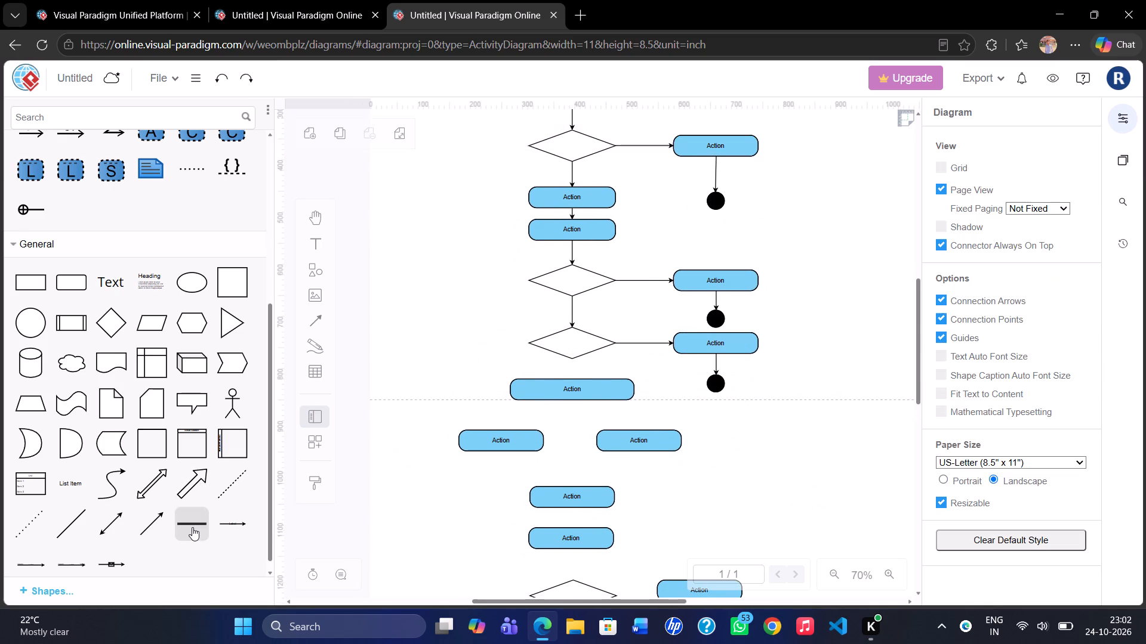
Add a plain horizontal line between the wide action and the parallel pair, spanning roughly between the centres of the paired actions.
scroll(153, 531, "down", 2)
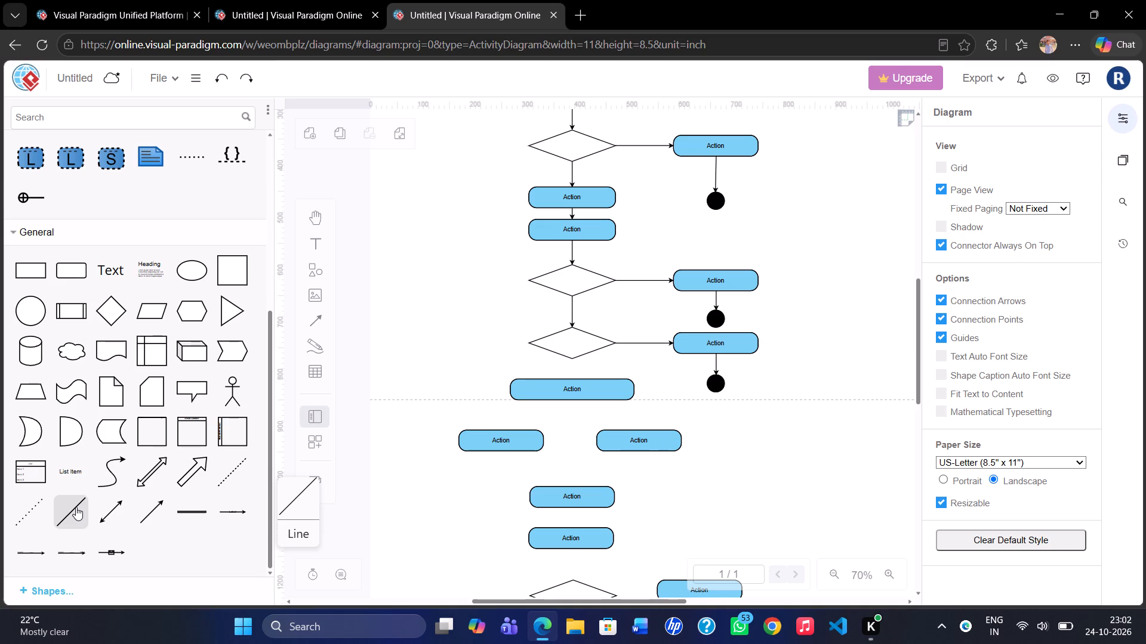
scroll(76, 507, "up", 5)
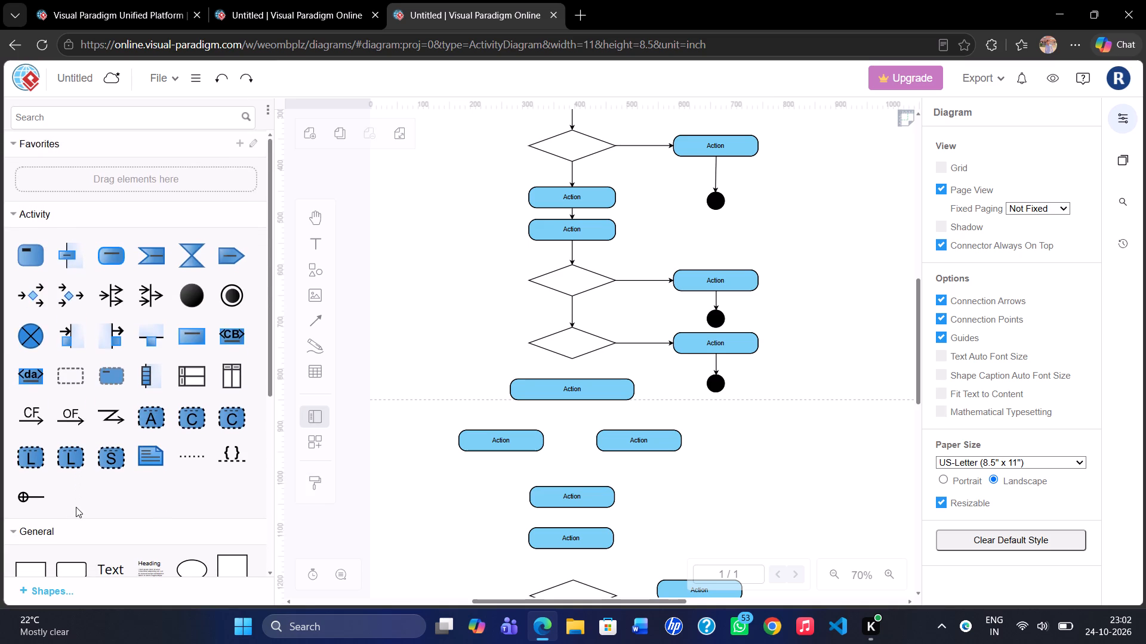
scroll(76, 507, "down", 6)
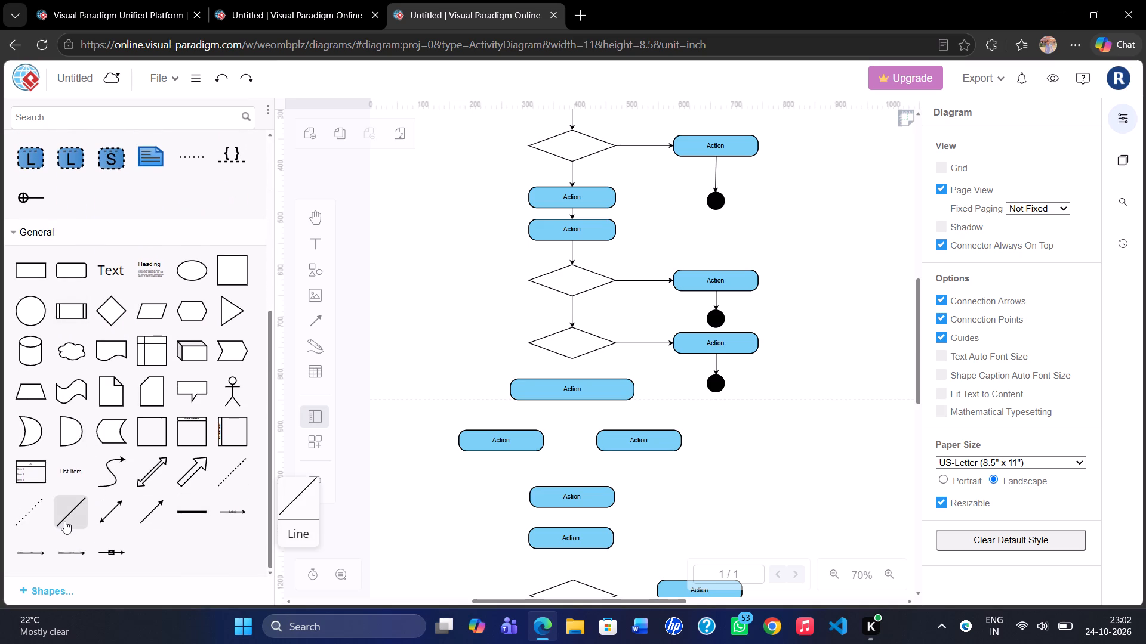
left_click(65, 521)
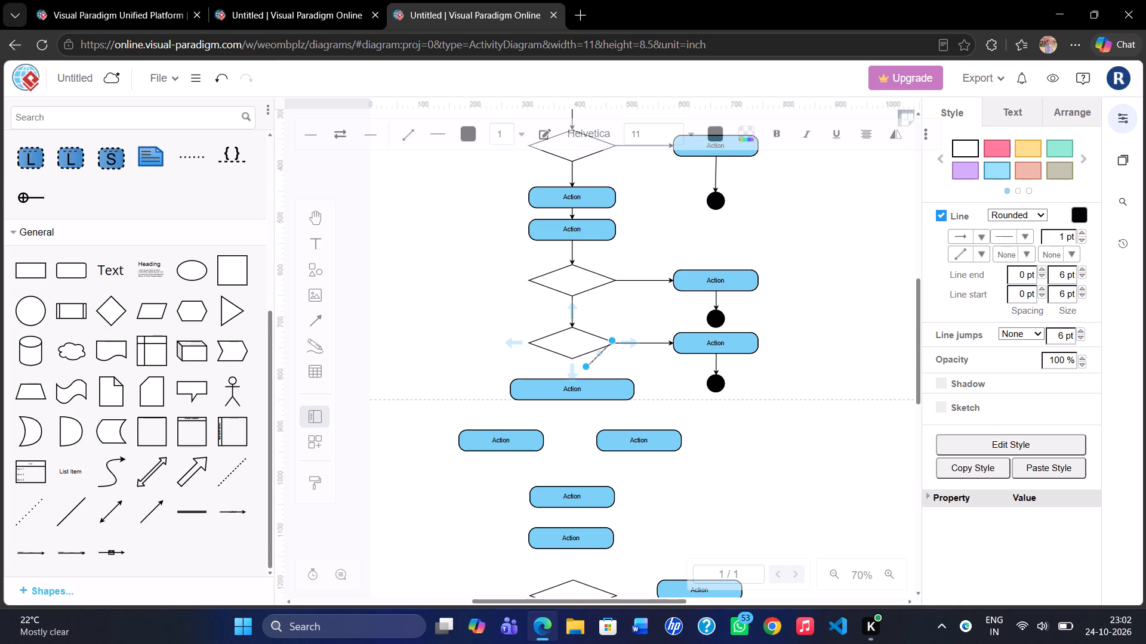
left_click_drag(592, 359, 505, 433)
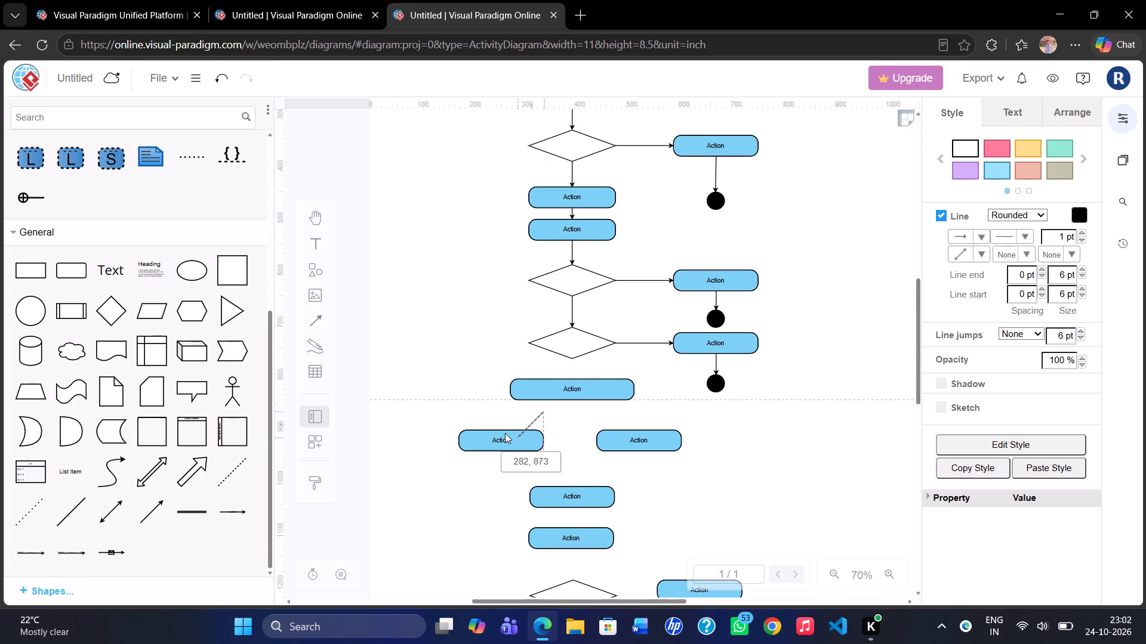
left_click_drag(505, 433, 503, 407)
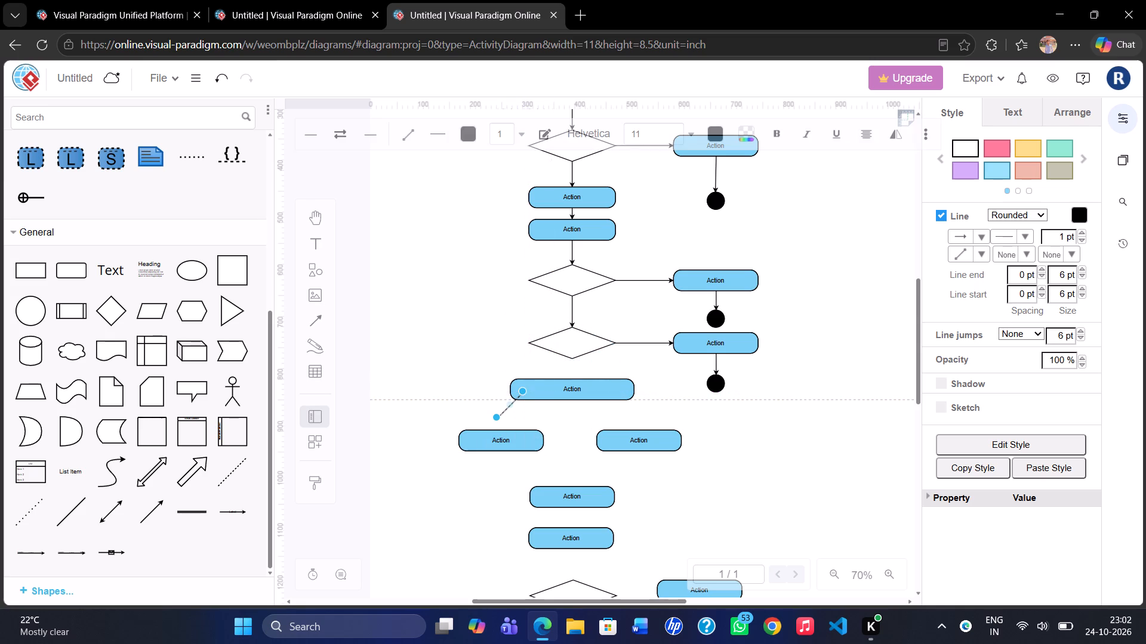
left_click_drag(526, 392, 651, 415)
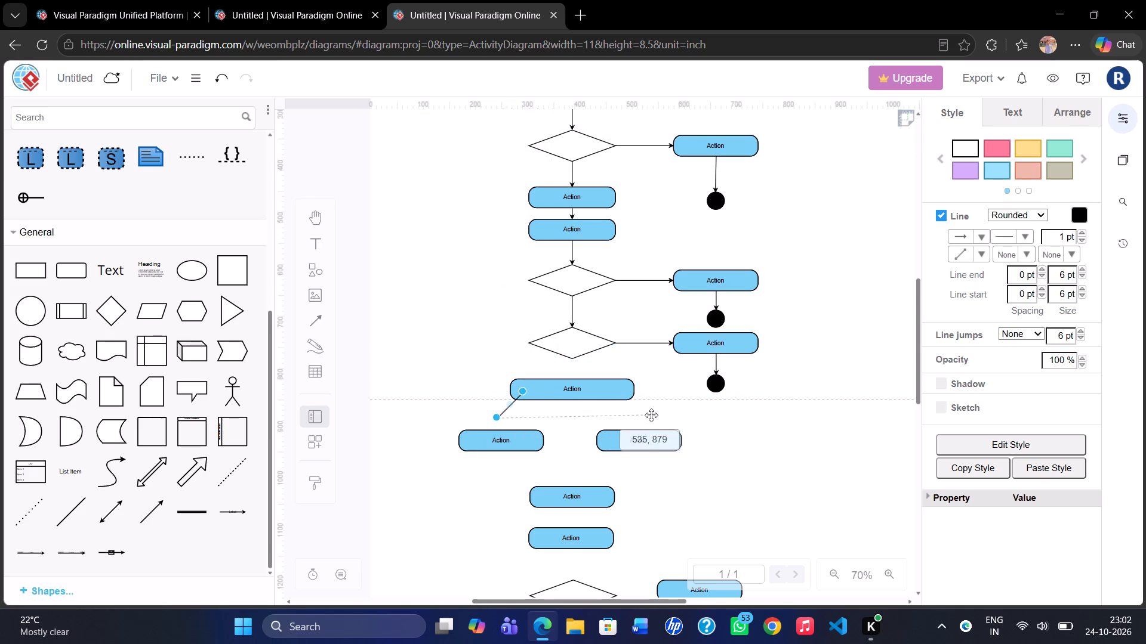
left_click_drag(651, 415, 654, 419)
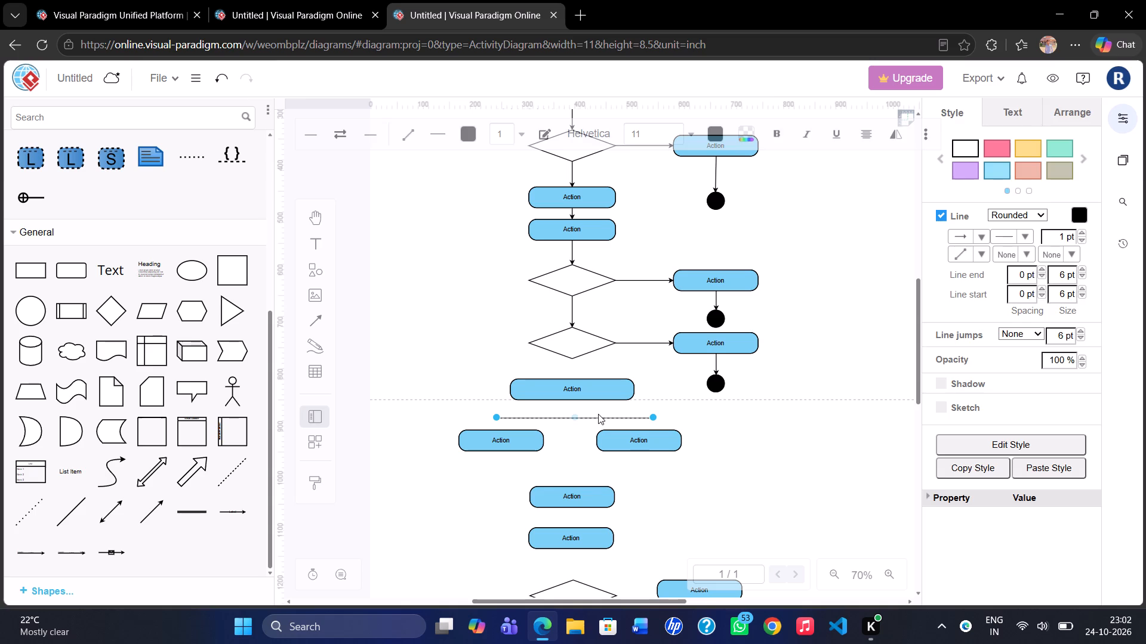
left_click(598, 414)
left_click(488, 408)
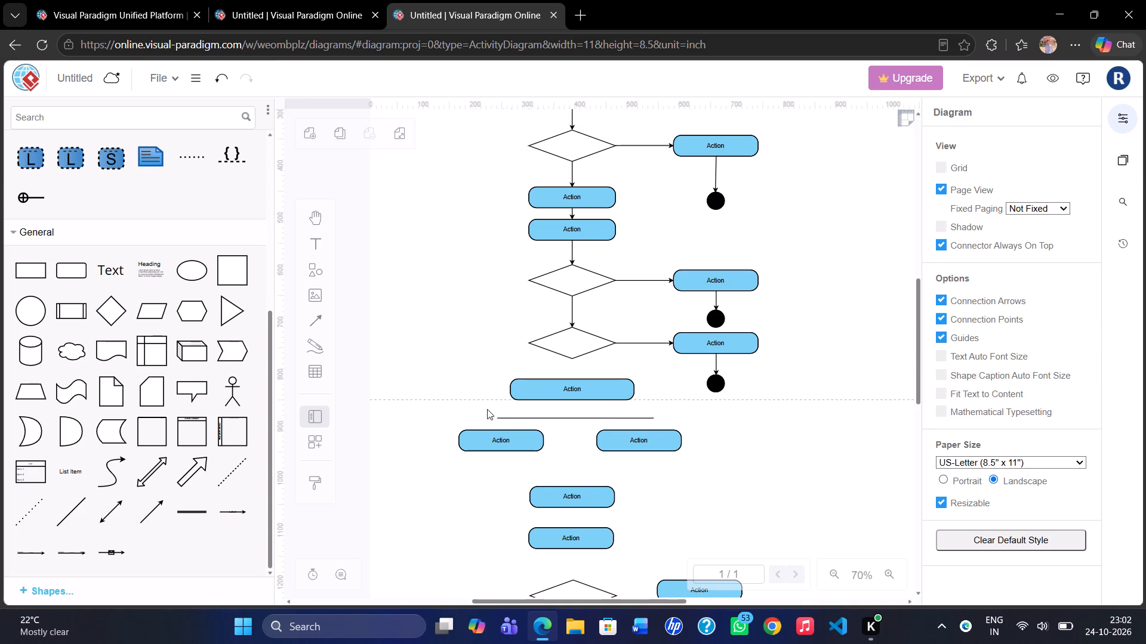
Format the horizontal line above the parallel pair with bold text, black line colour and 5 pt thickness.
left_click_drag(487, 409, 673, 423)
key("ctrl+b")
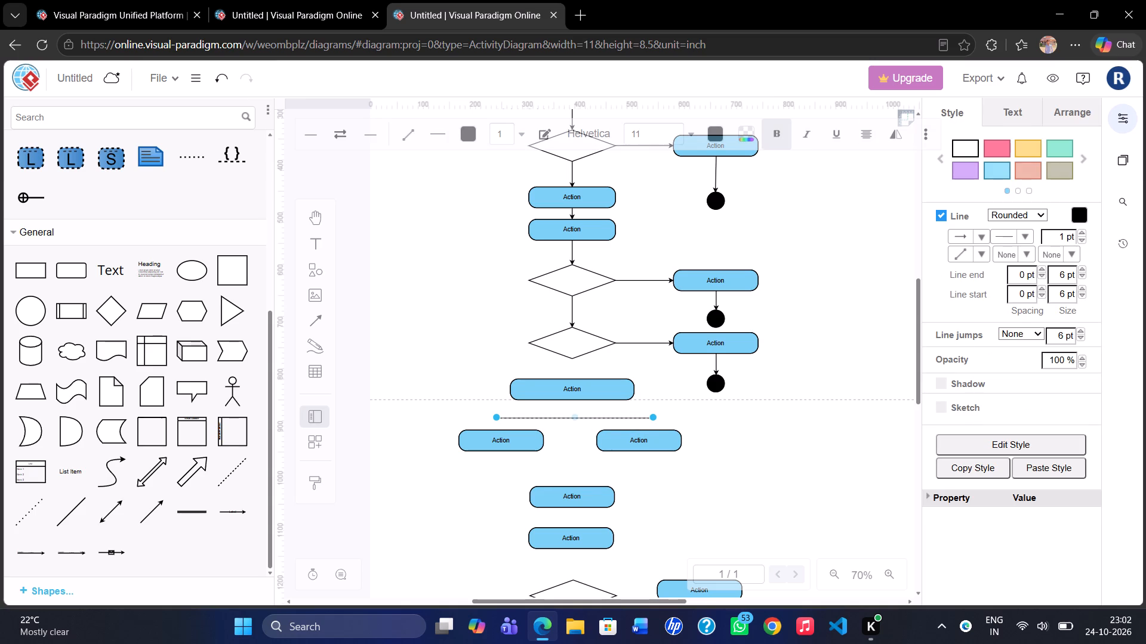
left_click(1075, 216)
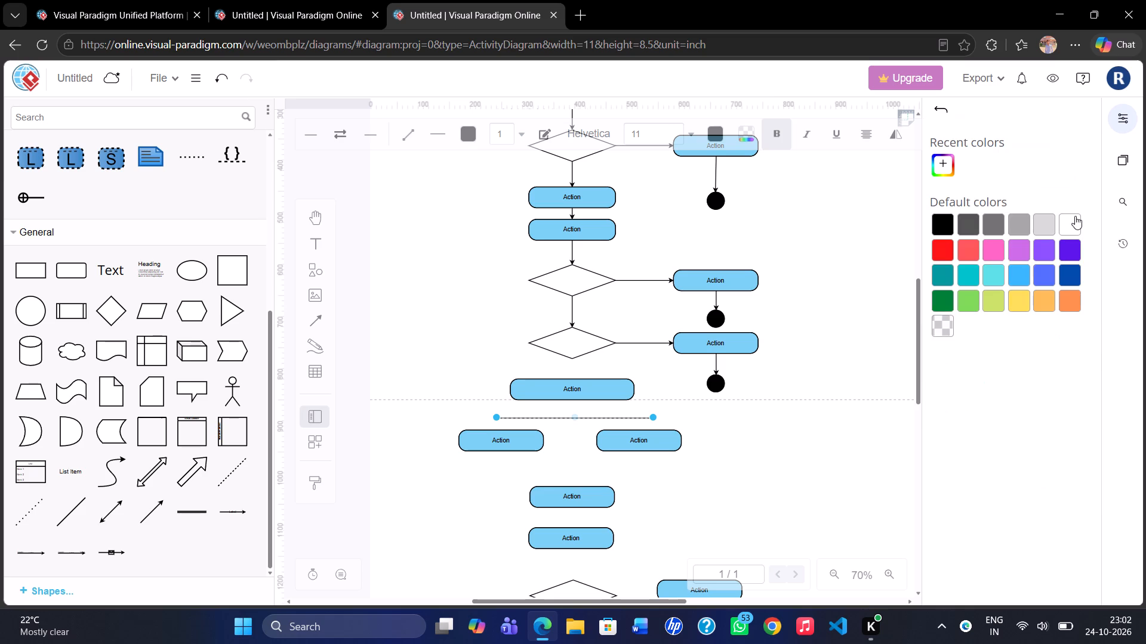
left_click(939, 222)
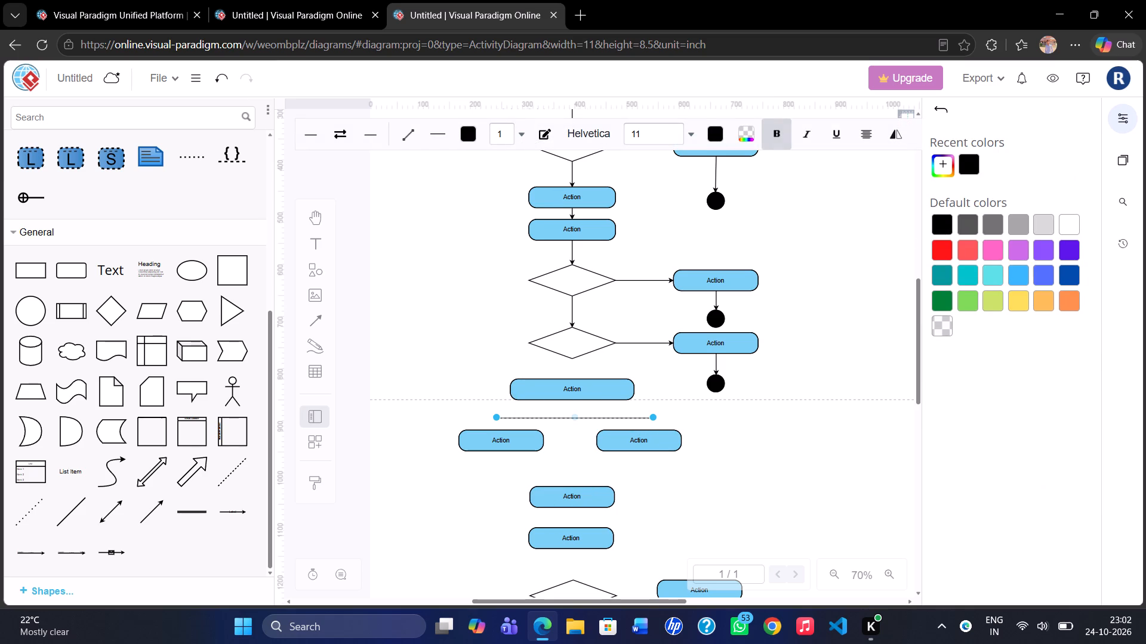
left_click(507, 135)
key("BackSpace")
key("4")
key("Up")
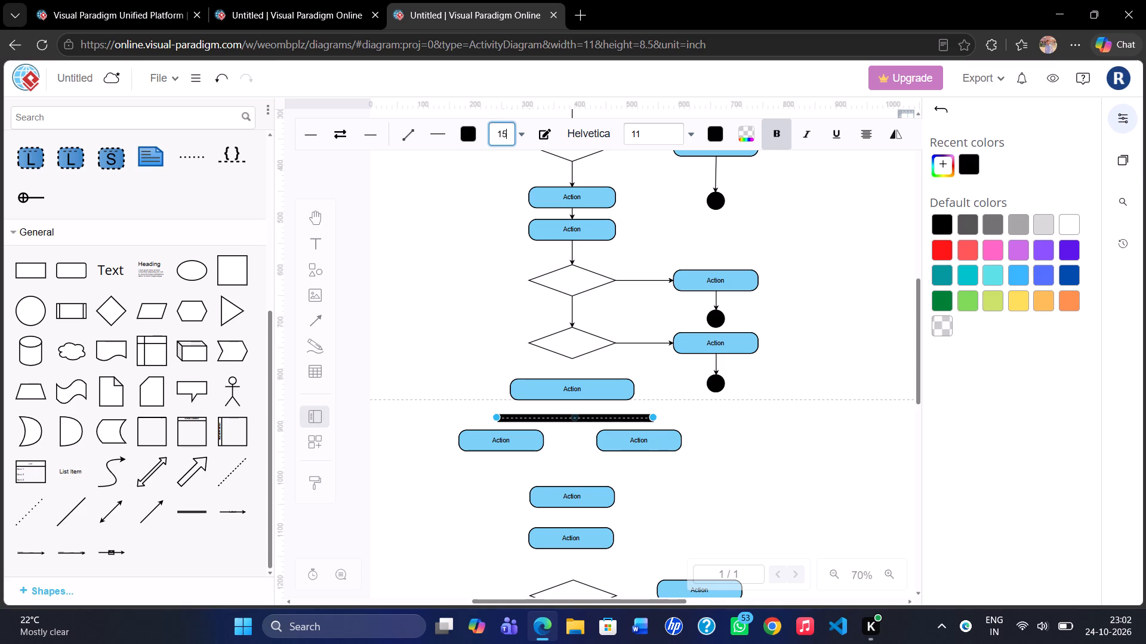
key("Left")
key("BackSpace")
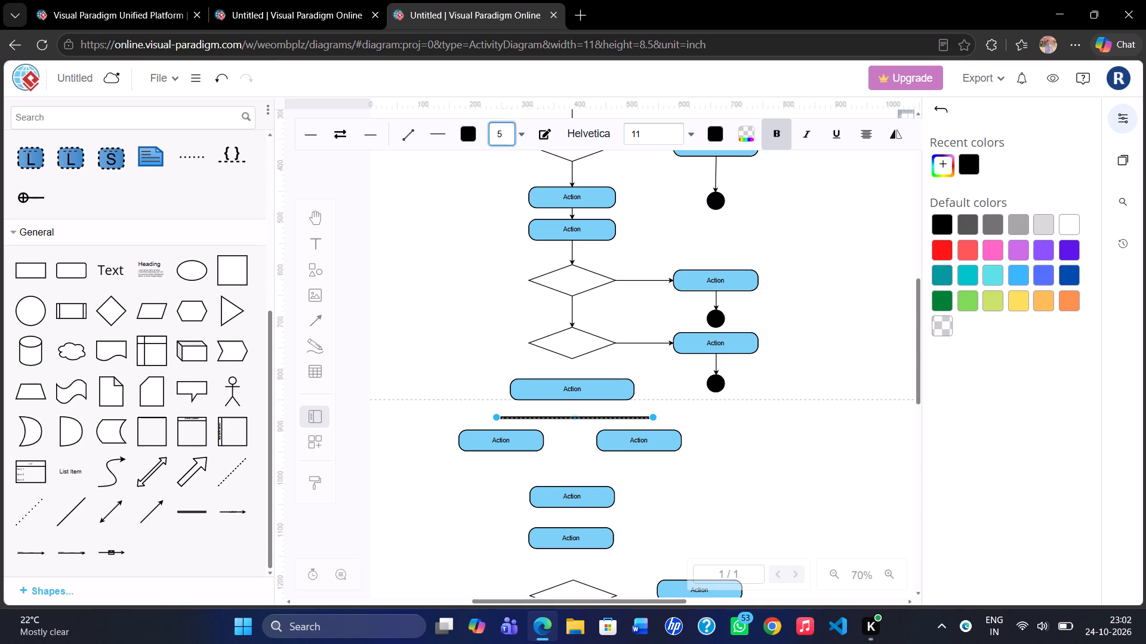
left_click(781, 472)
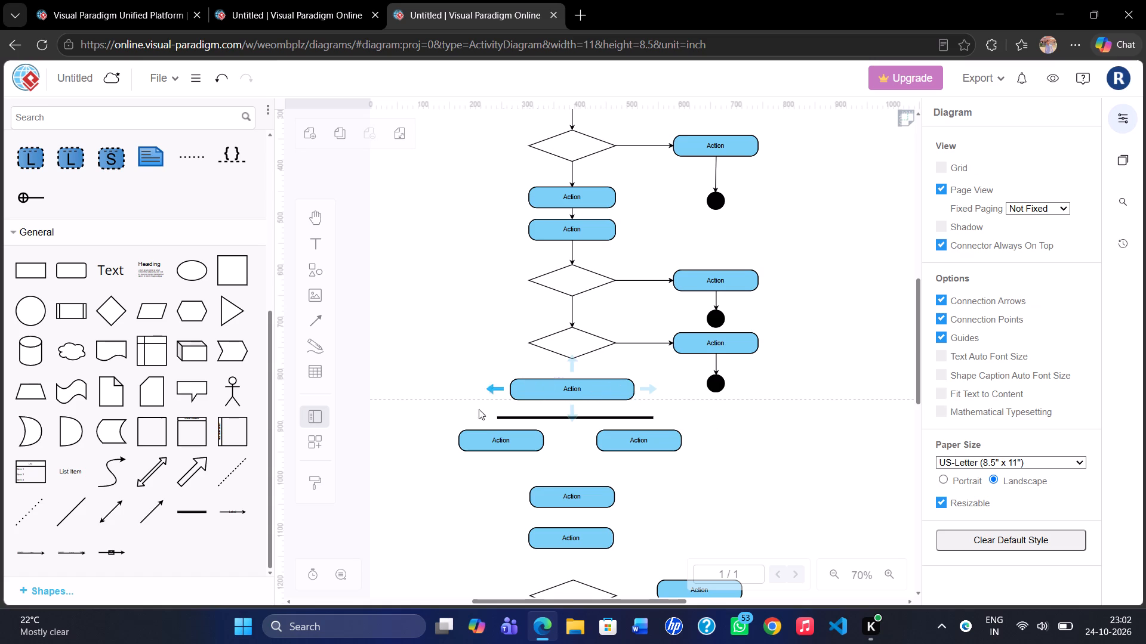
Duplicate the thick horizontal bar and place the copy below the parallel pair, aligned with the upper bar.
left_click_drag(485, 413, 633, 424)
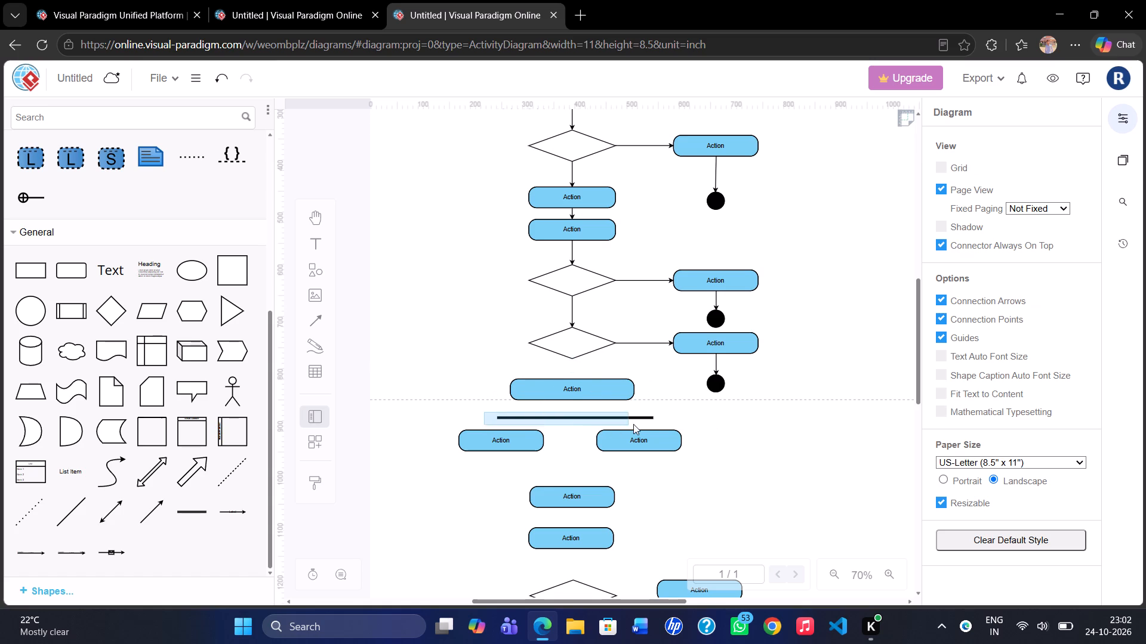
left_click_drag(633, 424, 667, 423)
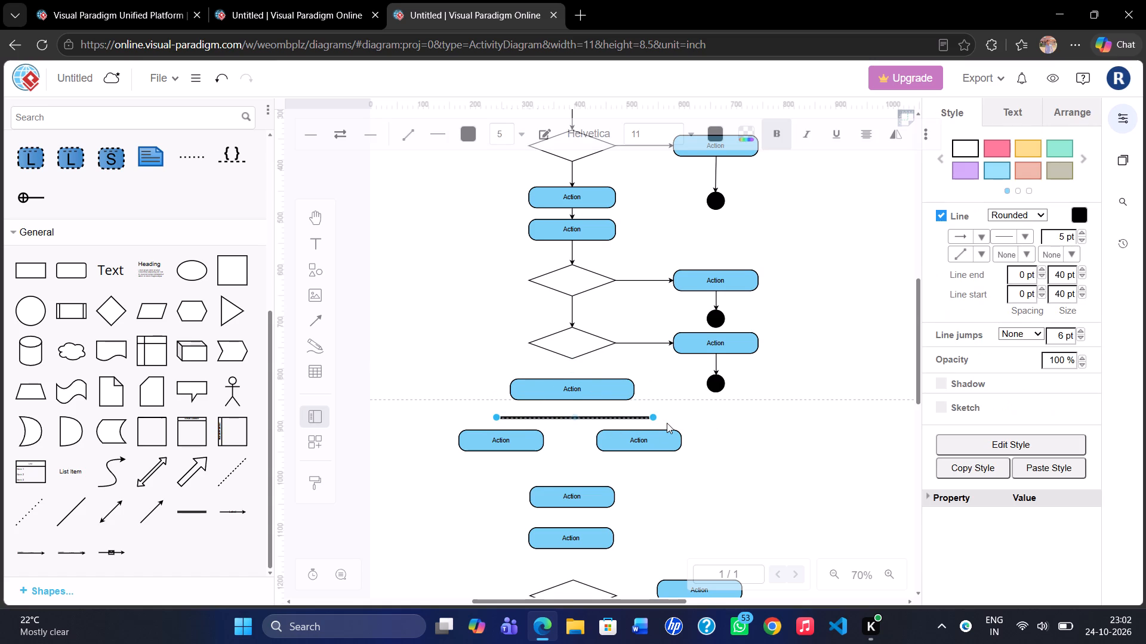
key("ctrl+c")
left_click(557, 471)
key("ctrl+v")
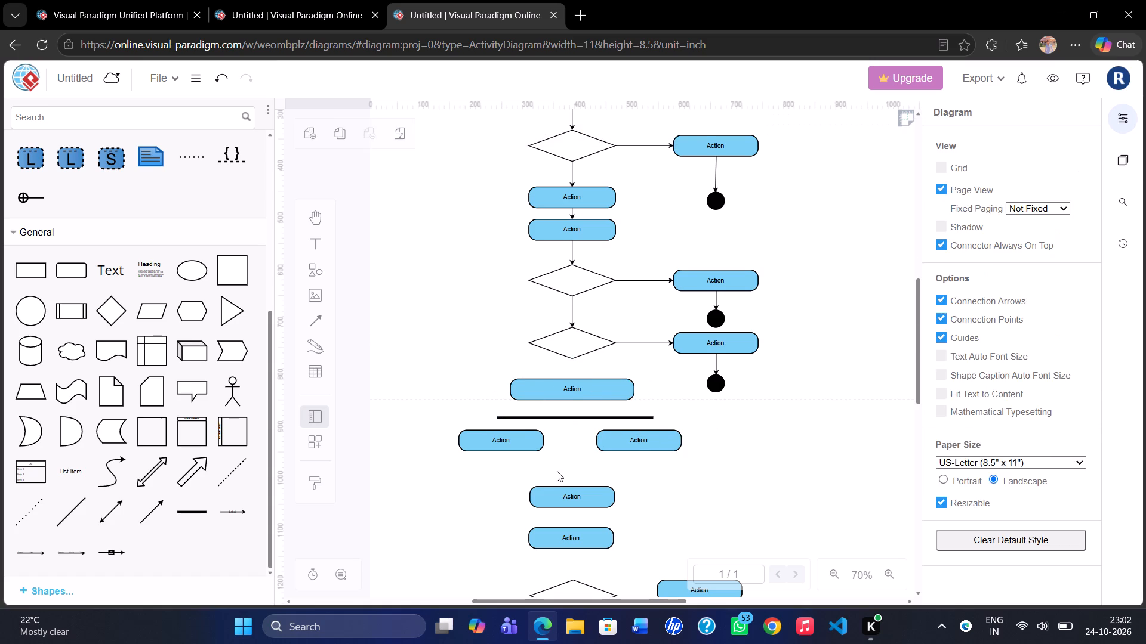
left_click_drag(576, 469, 592, 467)
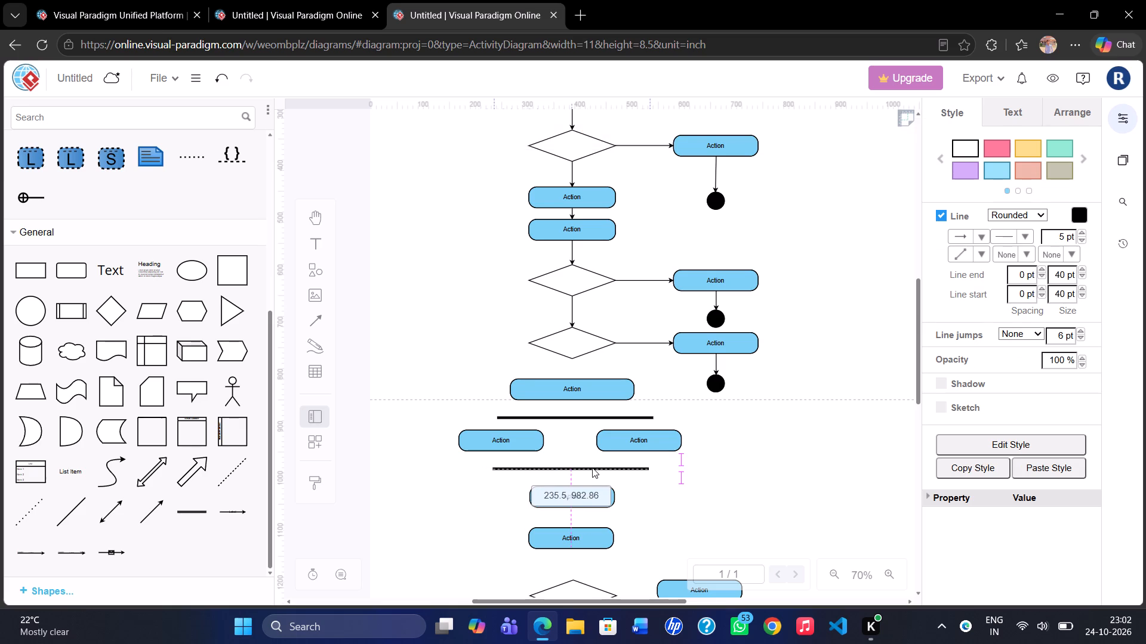
left_click_drag(592, 467, 599, 466)
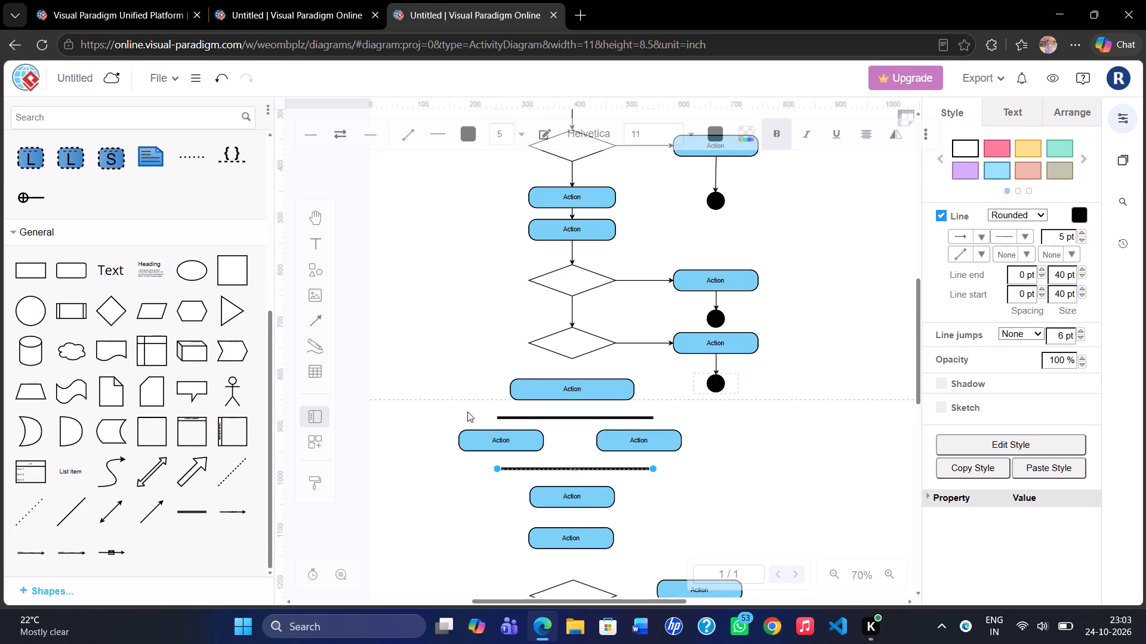
Add a 1 pt directional arrow from the third decision's bottom corner to the top centre of the wide action.
left_click_drag(147, 510, 574, 369)
left_click_drag(574, 369, 576, 366)
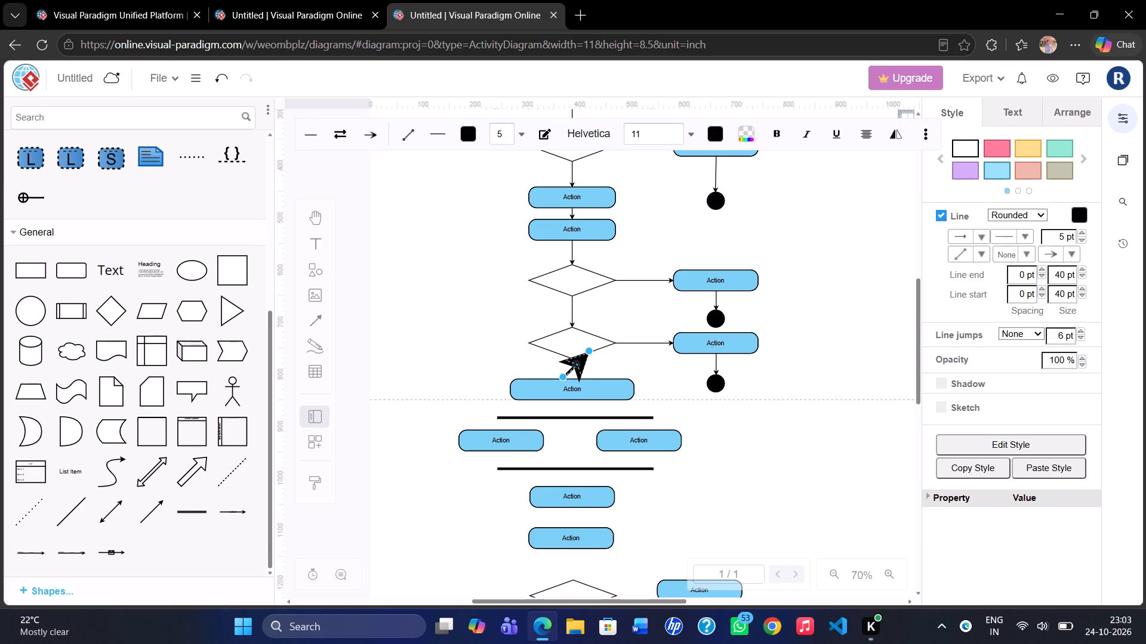
left_click(506, 138)
key("BackSpace")
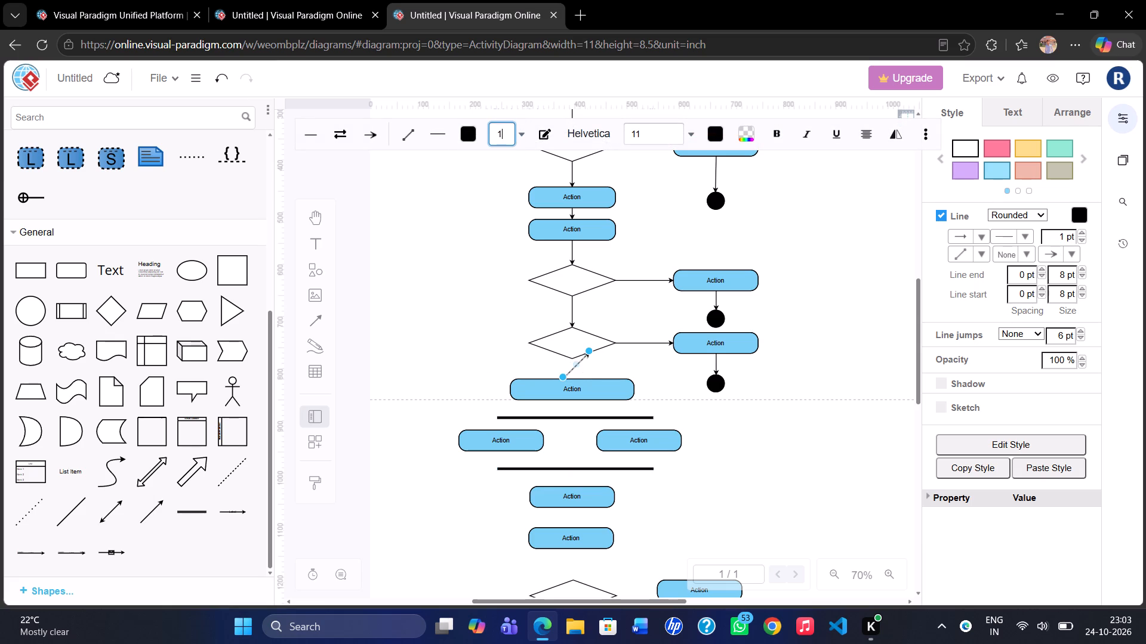
key("Return")
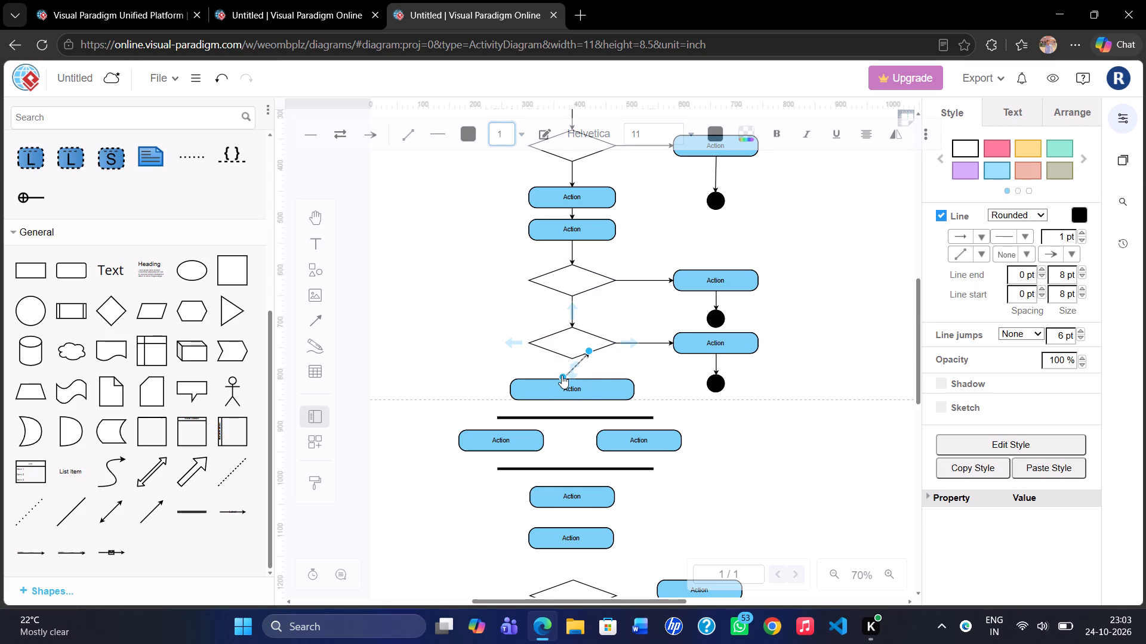
left_click_drag(562, 375, 571, 356)
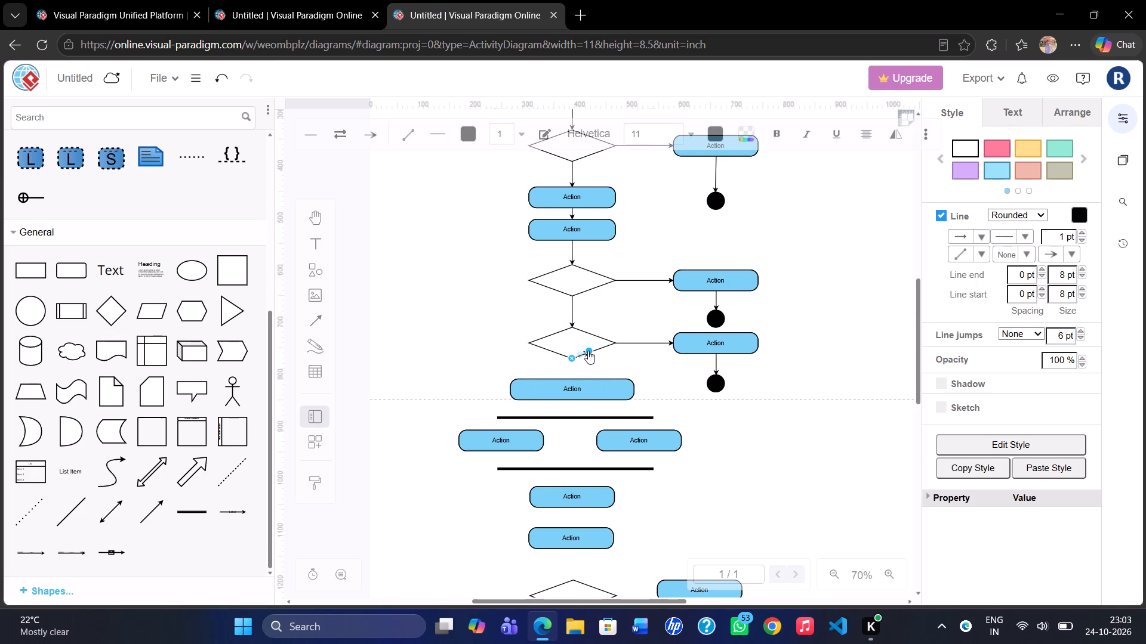
left_click_drag(588, 351, 572, 380)
left_click(714, 444)
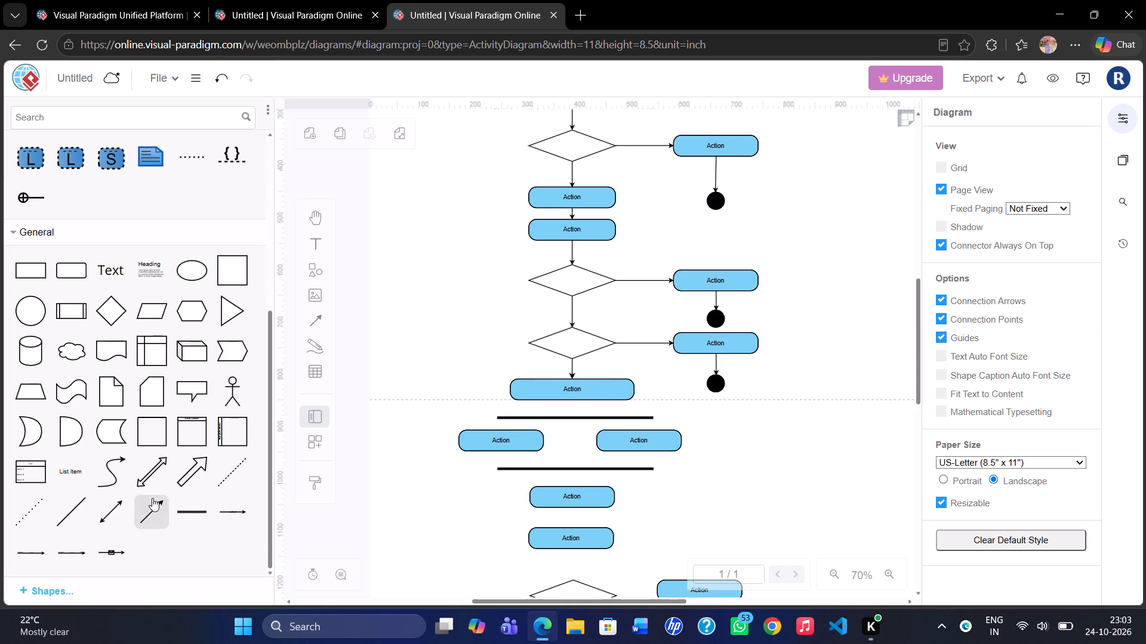
Add a directional arrow from the wide action's bottom centre to the middle of the upper thick bar.
left_click_drag(153, 500, 566, 416)
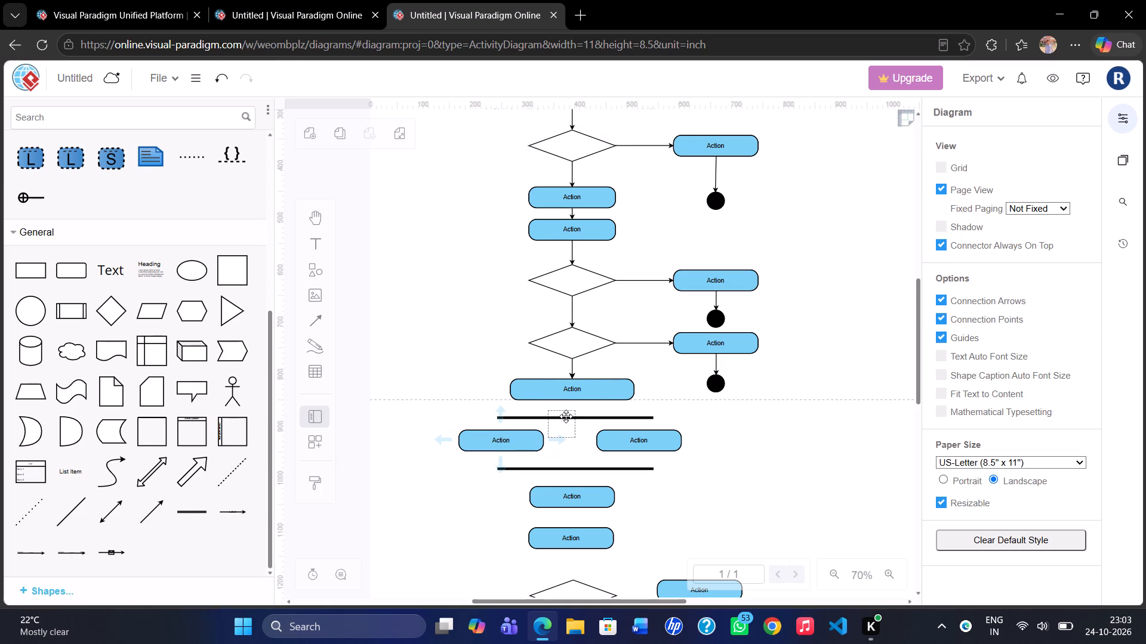
left_click_drag(566, 416, 569, 417)
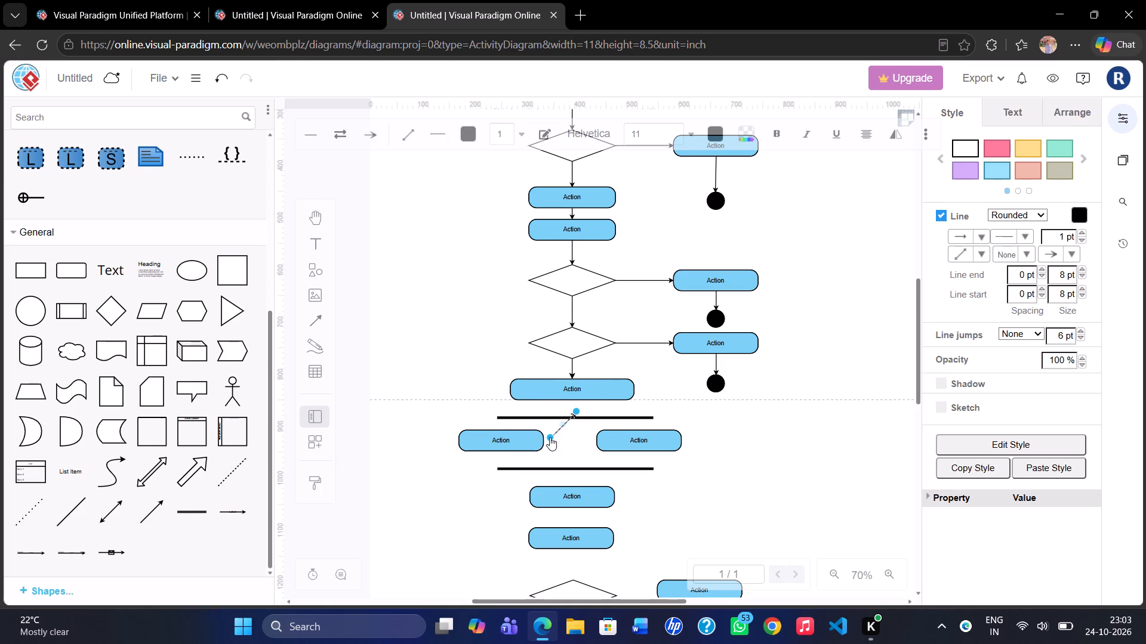
left_click_drag(550, 436, 573, 400)
left_click_drag(576, 412, 571, 416)
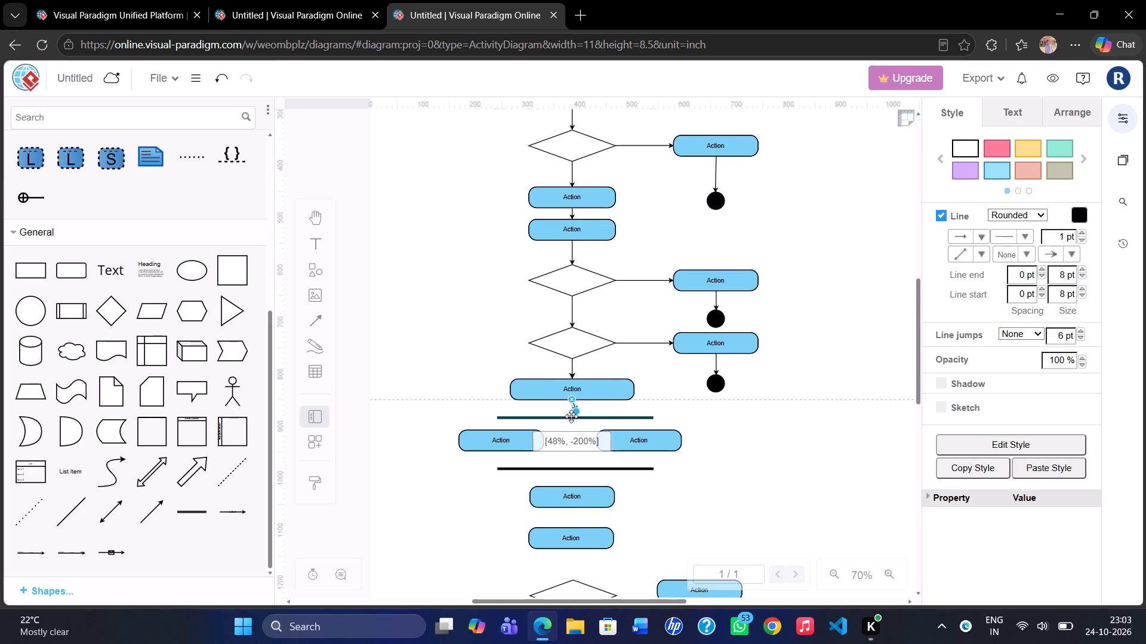
left_click_drag(571, 416, 573, 419)
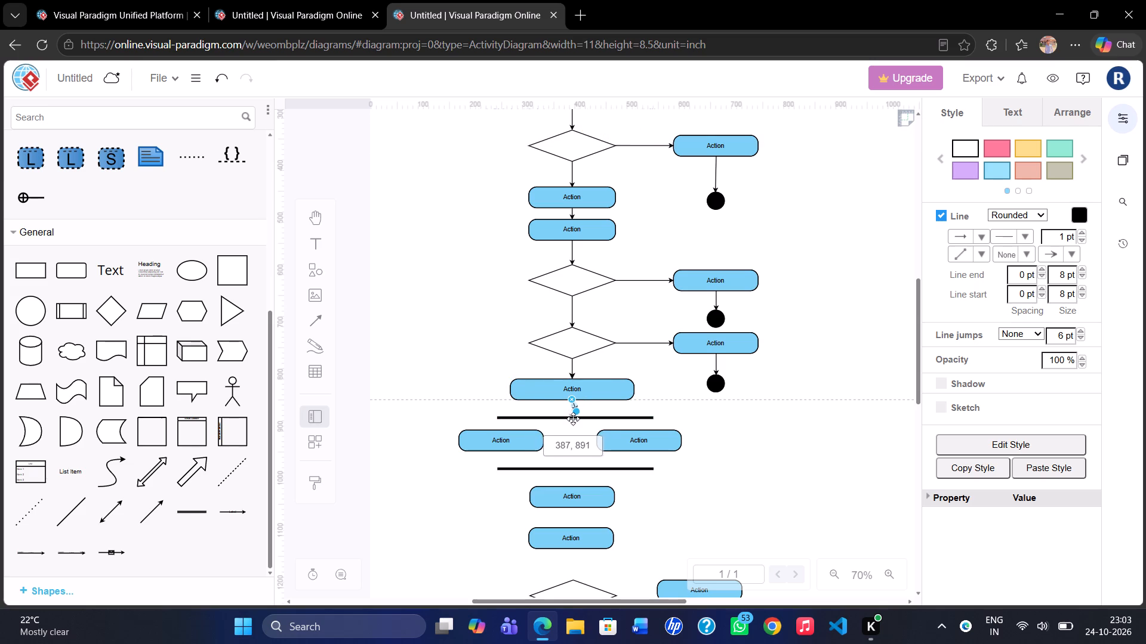
left_click_drag(573, 419, 572, 418)
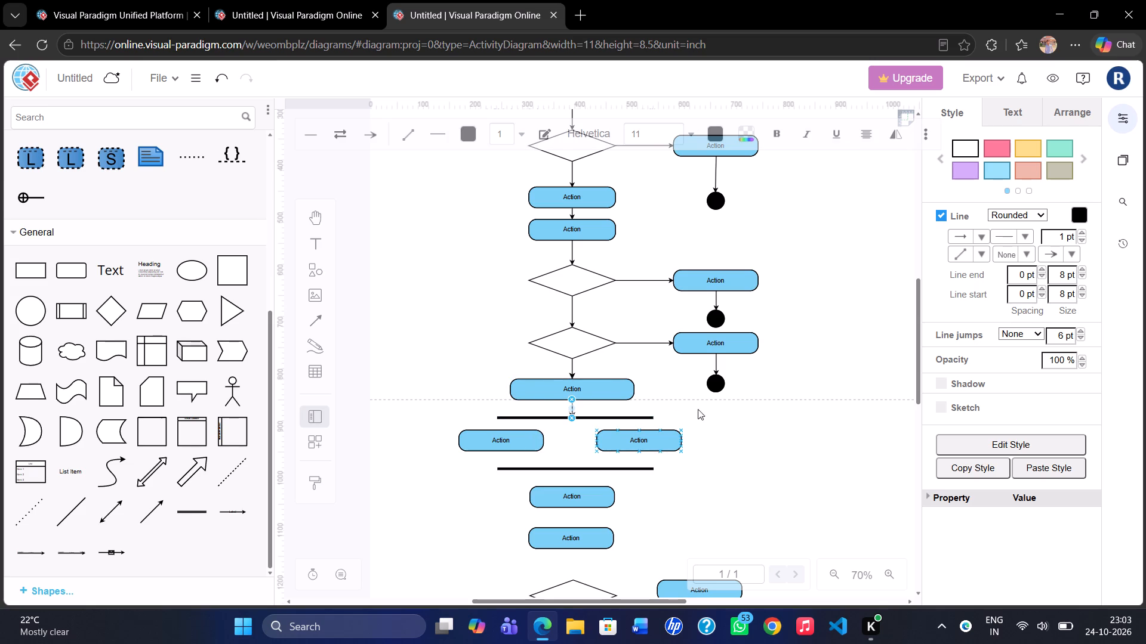
left_click(717, 412)
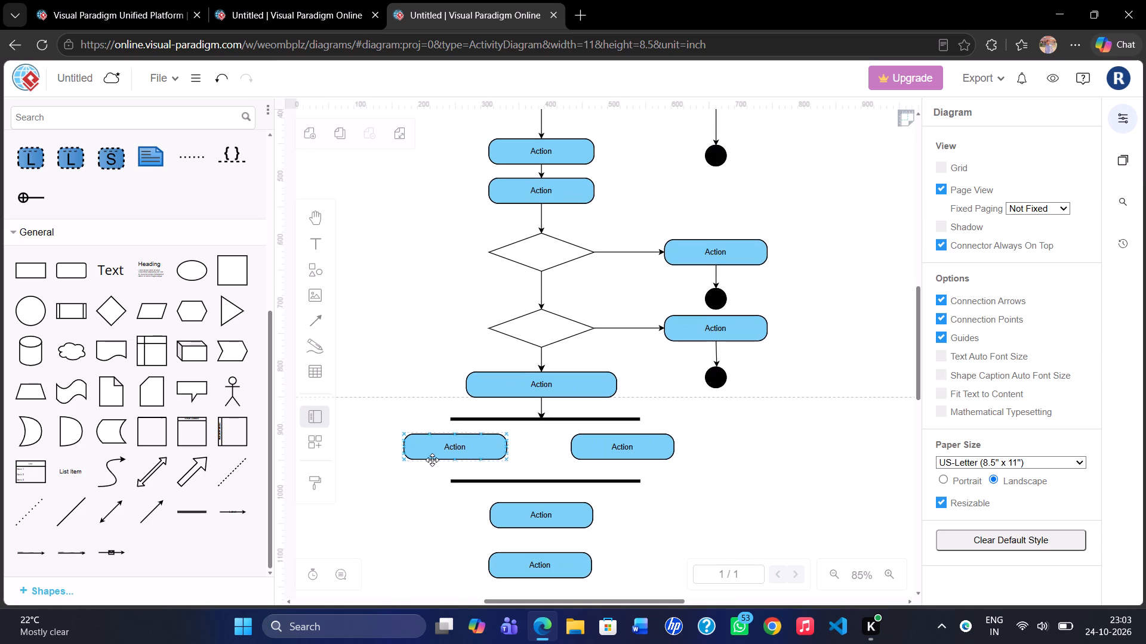
Add a short directional arrow from near the upper bar's left end down toward the left parallel action.
left_click_drag(151, 510, 462, 414)
left_click_drag(462, 414, 454, 410)
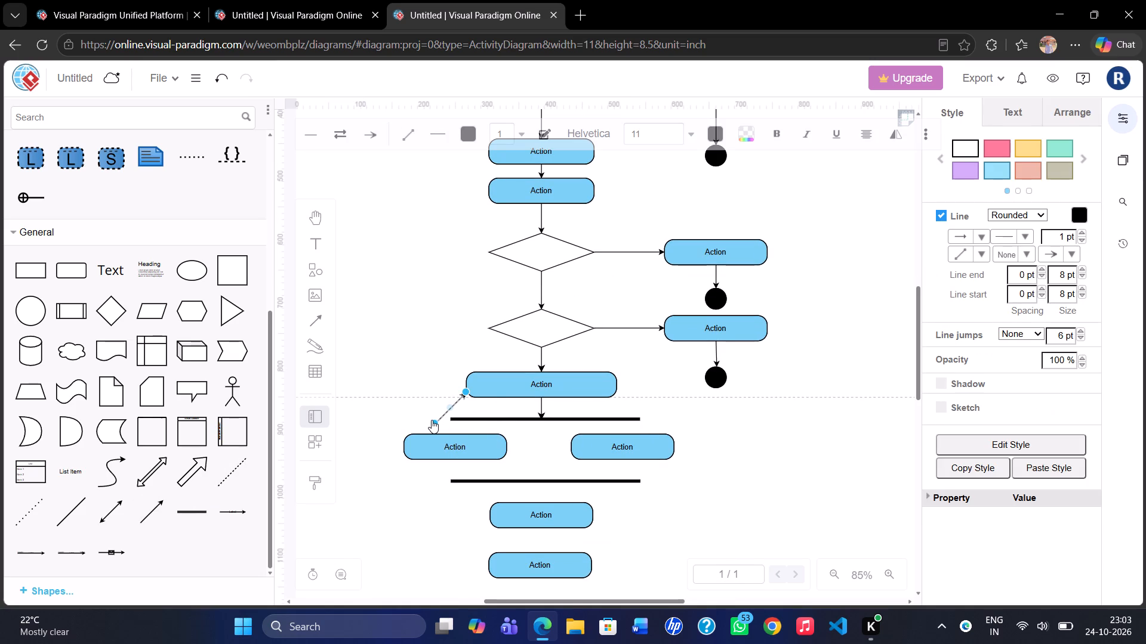
left_click_drag(433, 421, 451, 426)
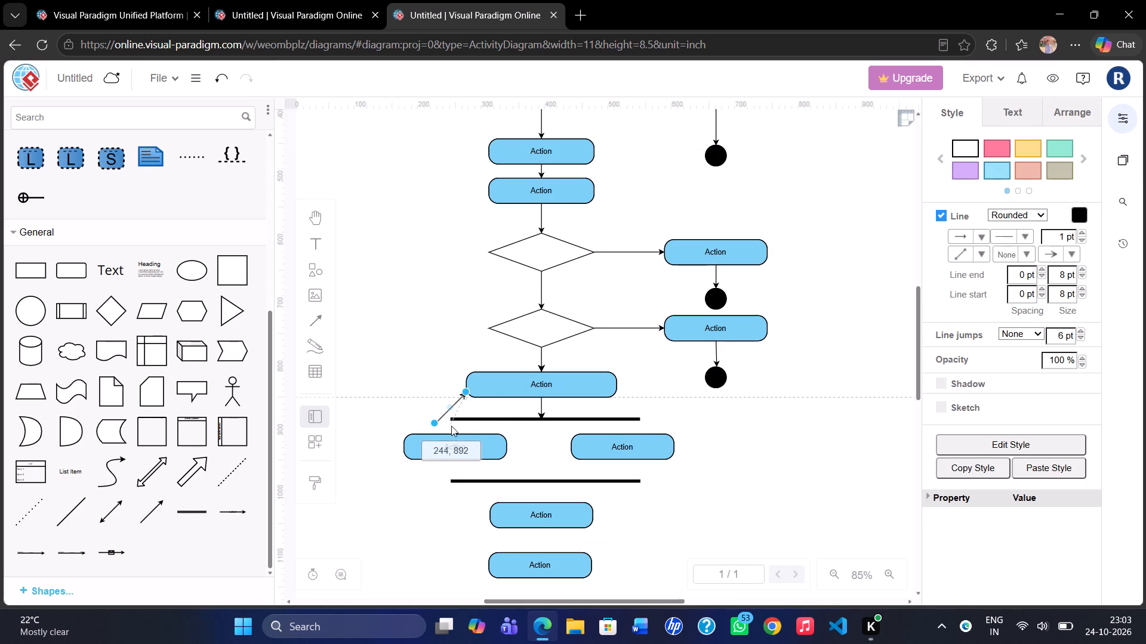
left_click_drag(451, 426, 457, 422)
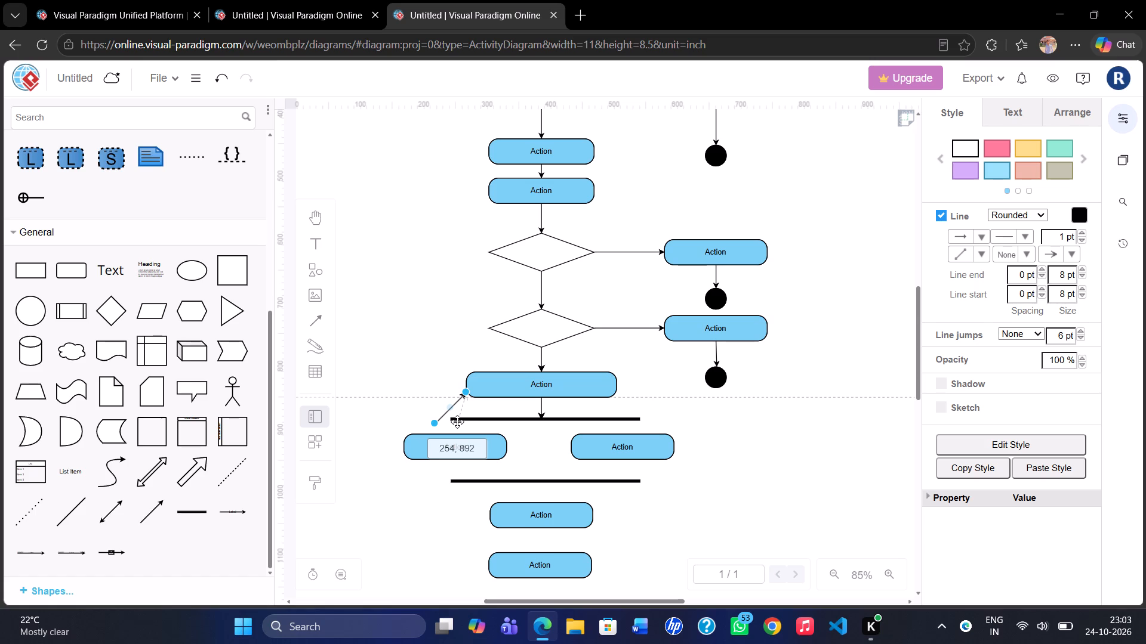
left_click_drag(457, 422, 459, 419)
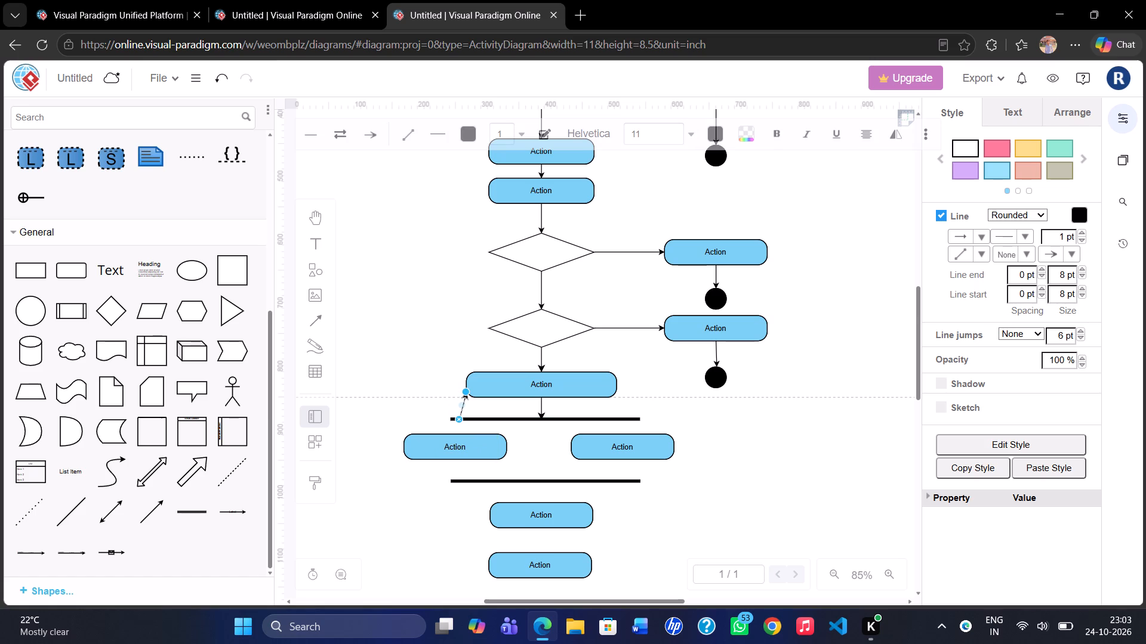
left_click(464, 391)
left_click_drag(464, 391, 457, 414)
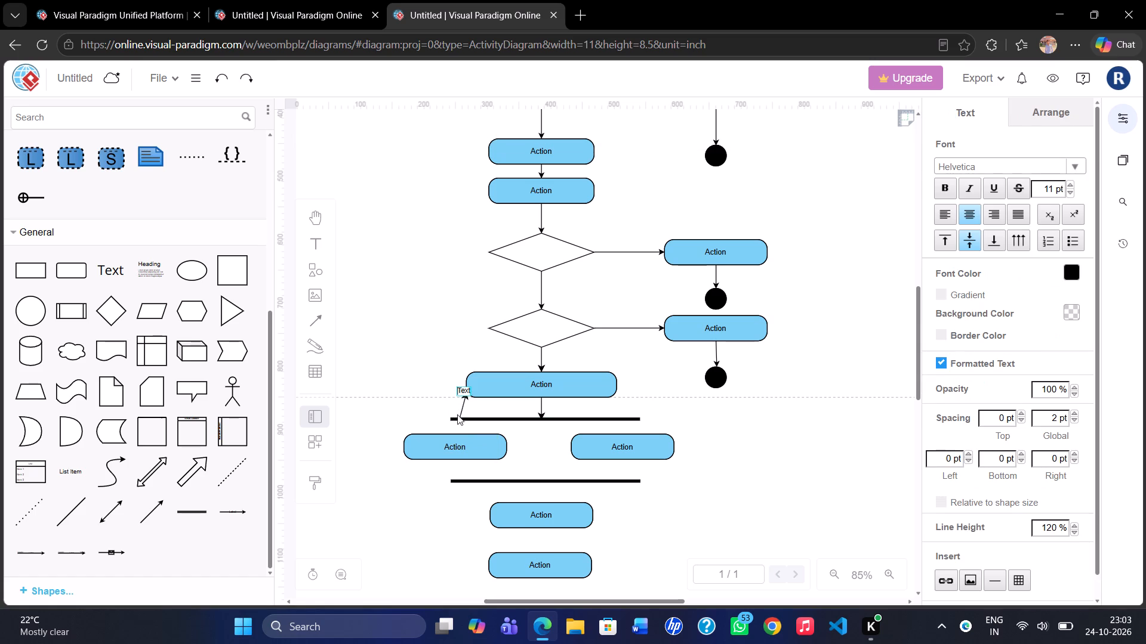
left_click_drag(457, 414, 460, 433)
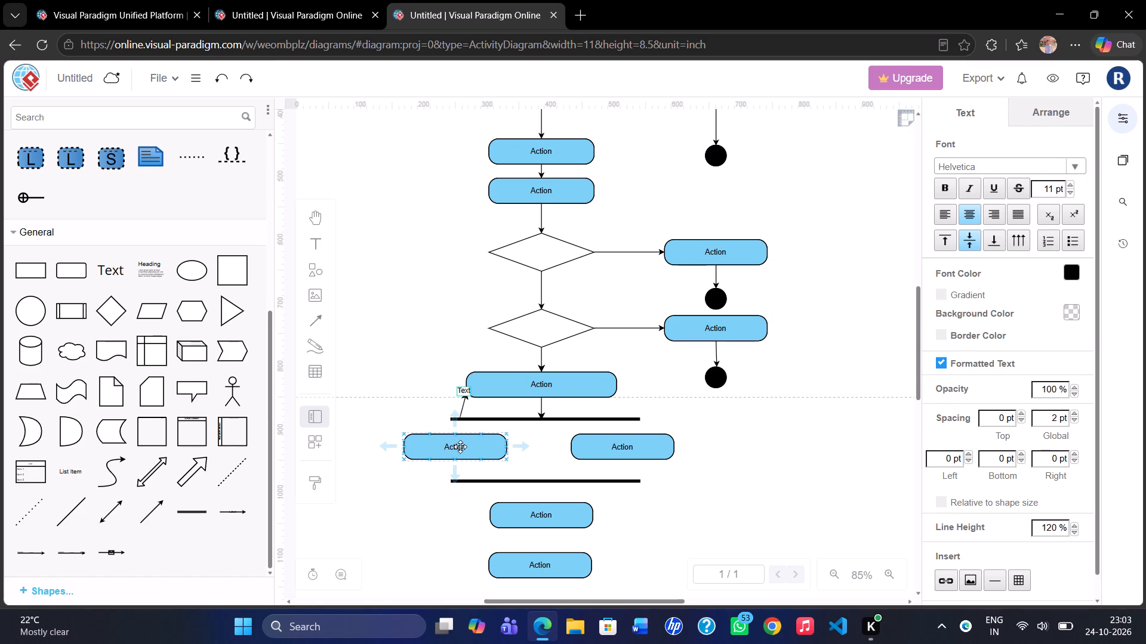
left_click(464, 400)
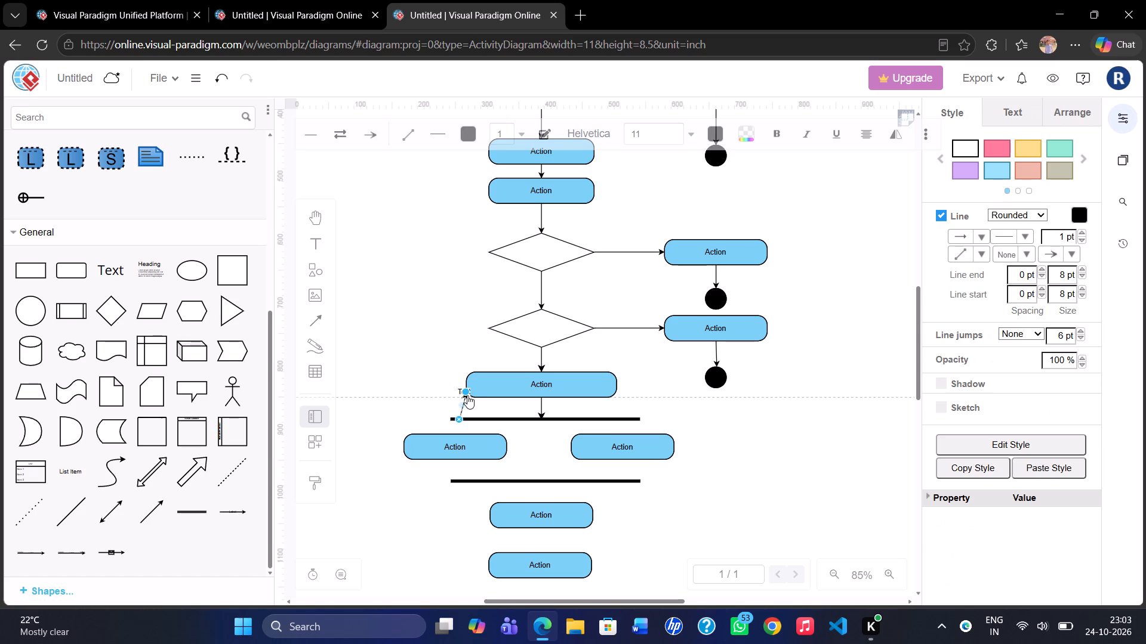
left_click_drag(467, 389, 458, 428)
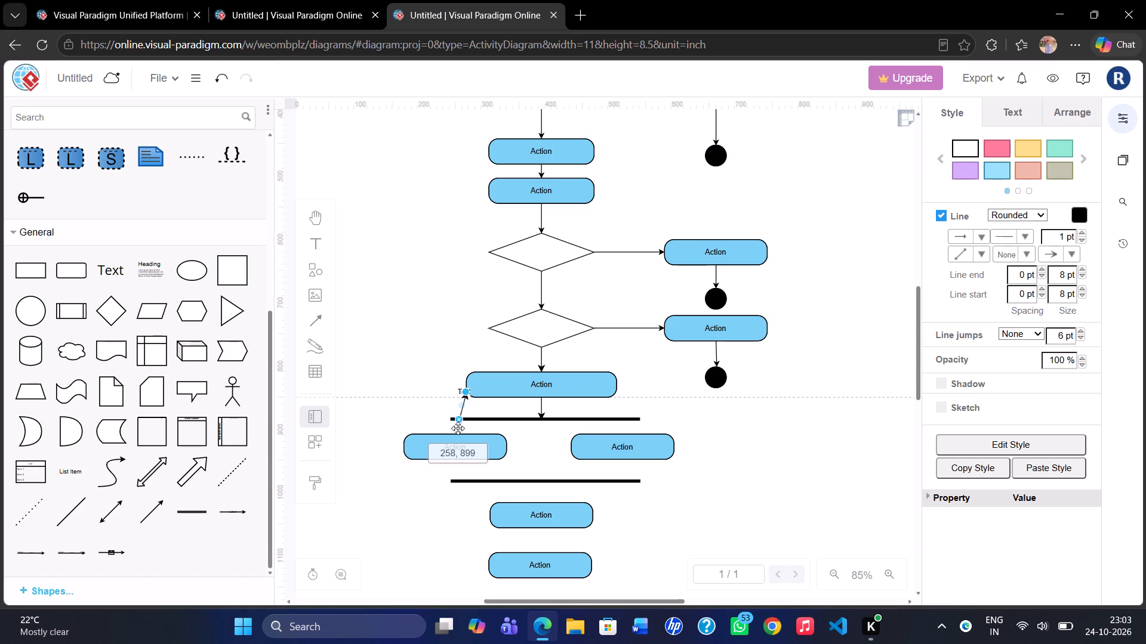
left_click_drag(458, 428, 458, 431)
left_click(439, 499)
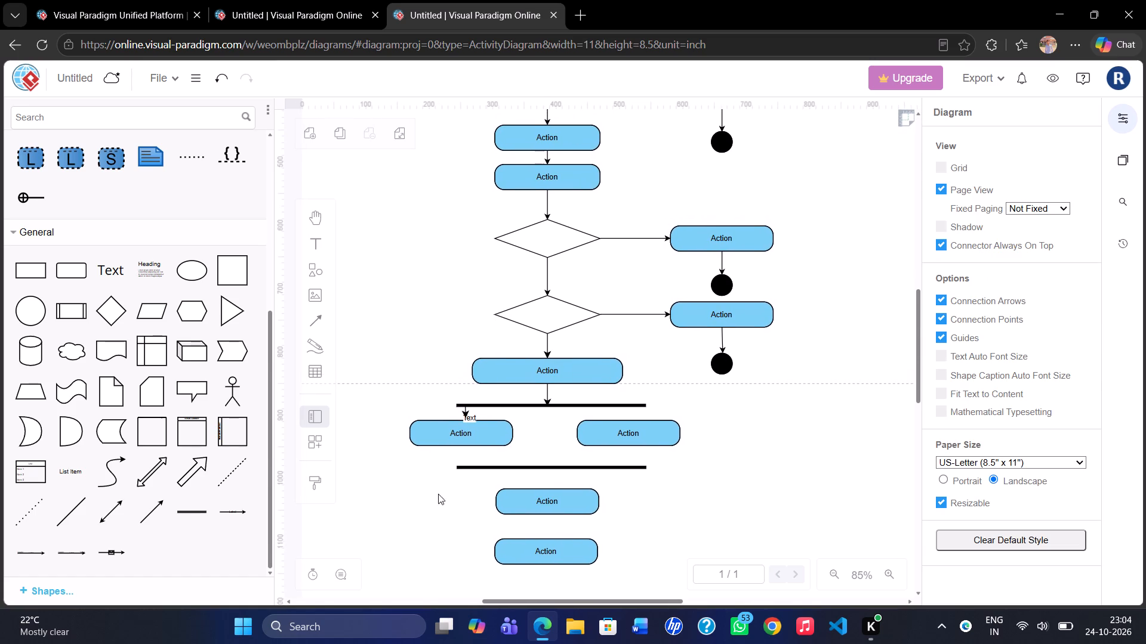
Clear the stray text label at the tip of the arrow above the left parallel action.
double_click(472, 419)
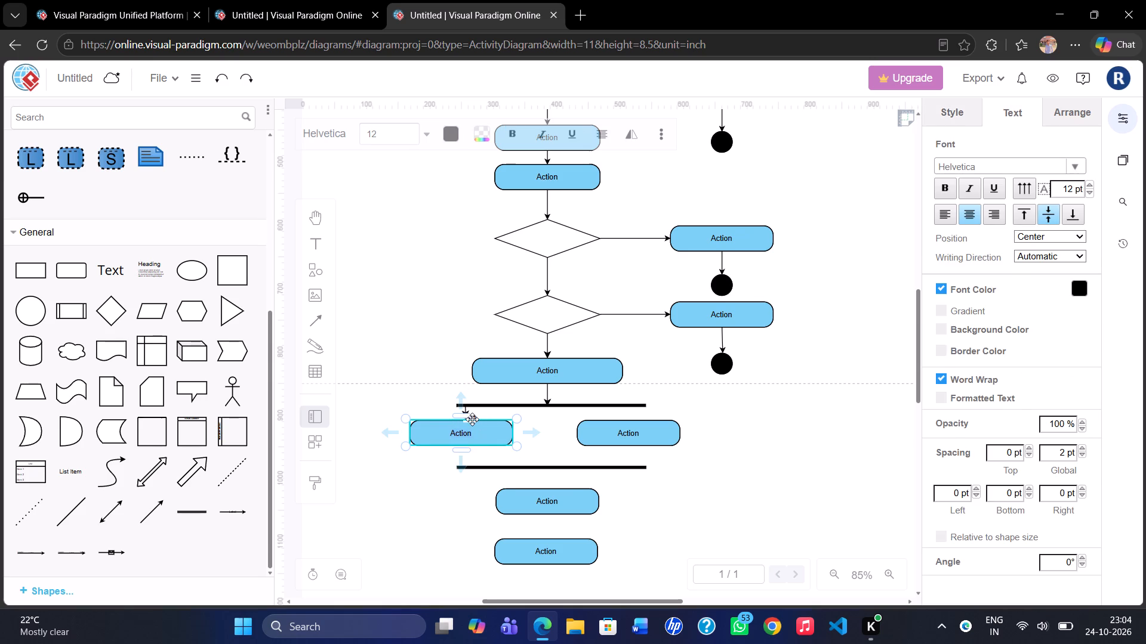
double_click(472, 419)
double_click(472, 416)
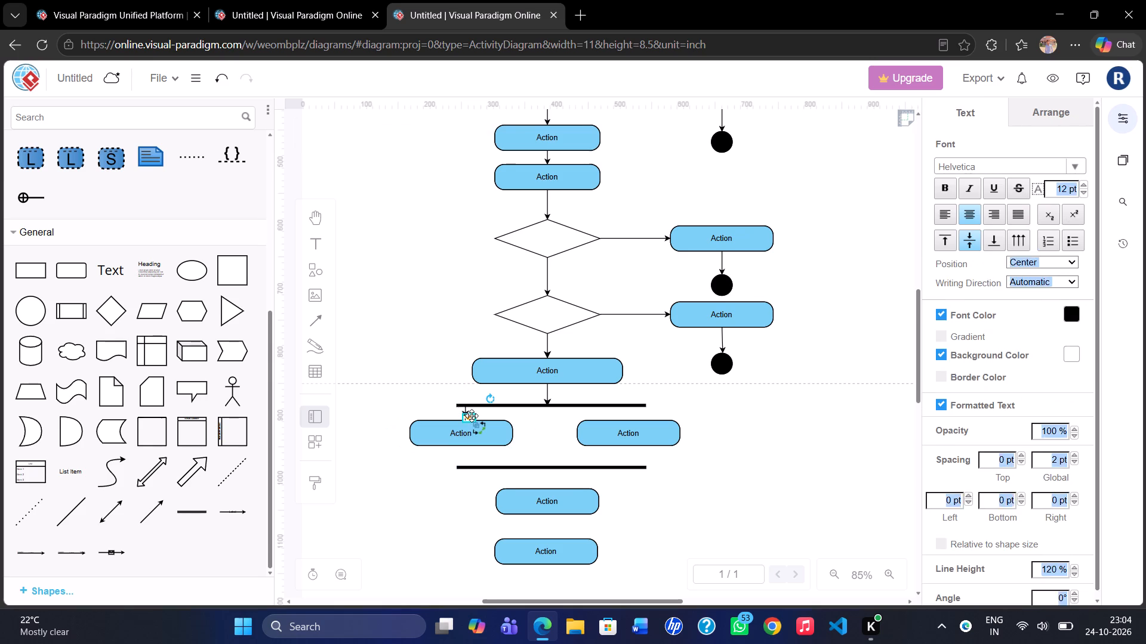
key("BackSpace")
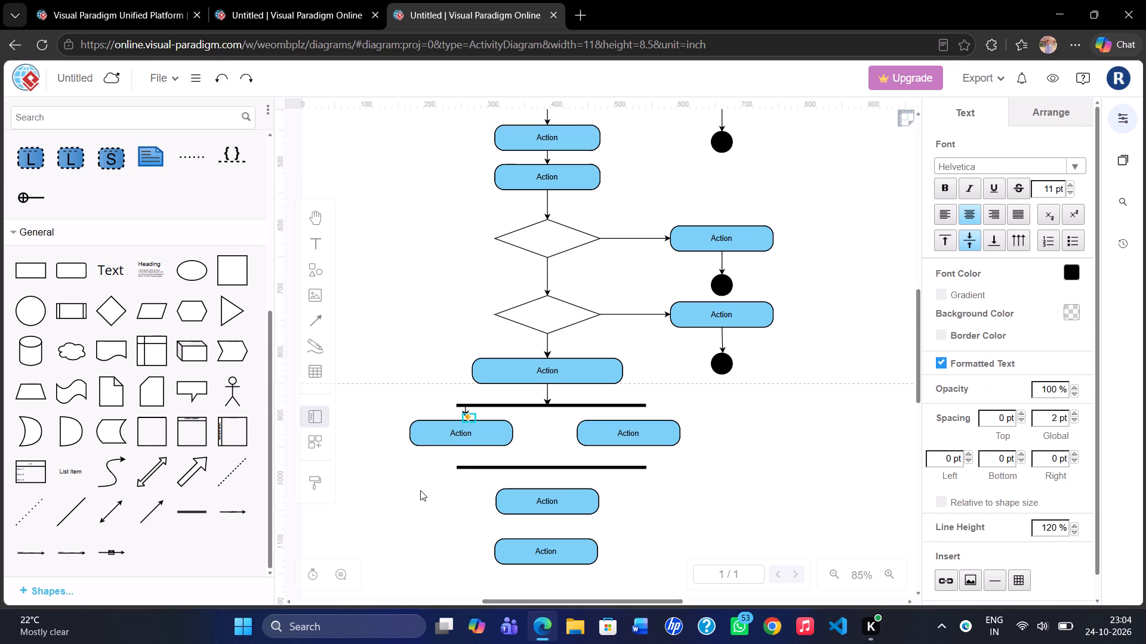
left_click(420, 490)
Attach the arrow's lower end to the top centre of the left parallel action.
left_click(464, 414)
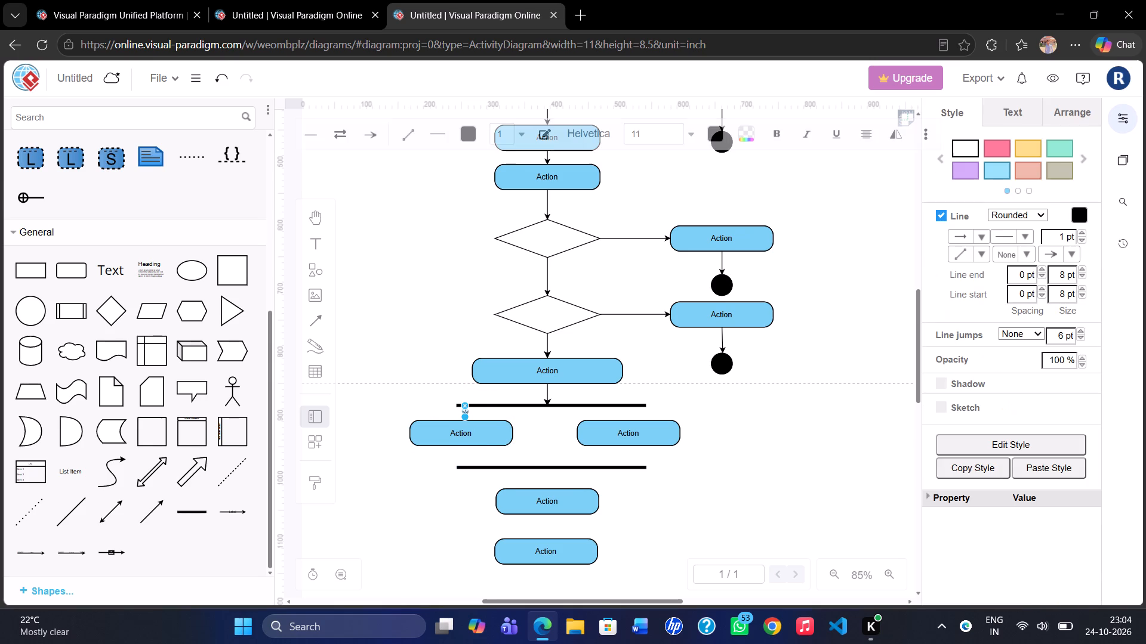
left_click(465, 416)
Move the left parallel action slightly right and down between the two thick bars, to about x 185.
left_click_drag(469, 435, 473, 435)
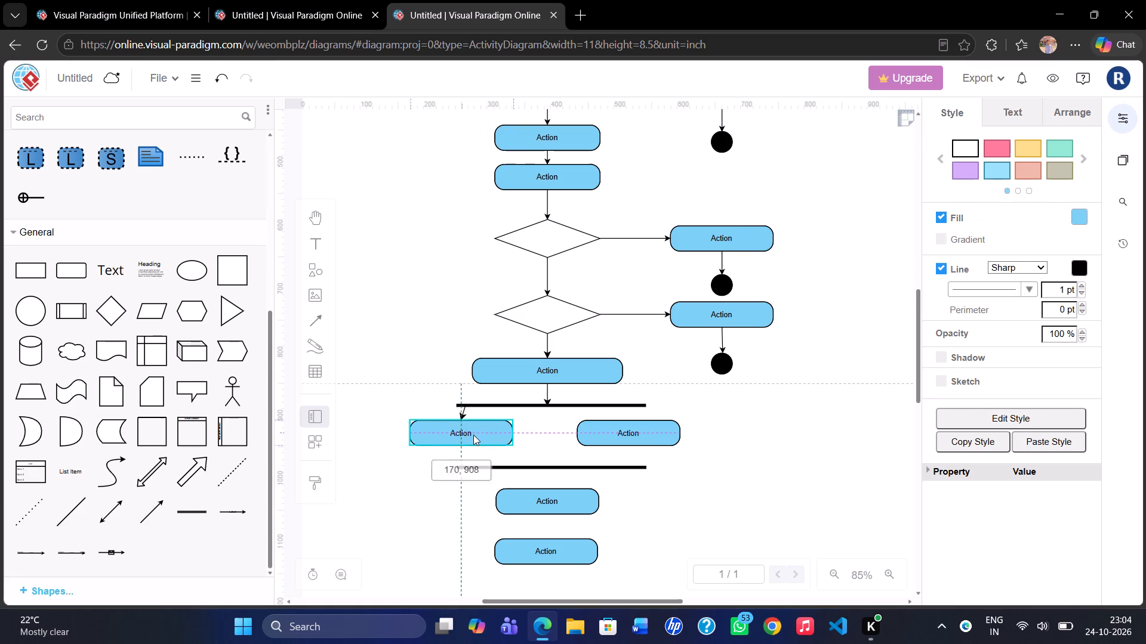
left_click_drag(473, 435, 474, 441)
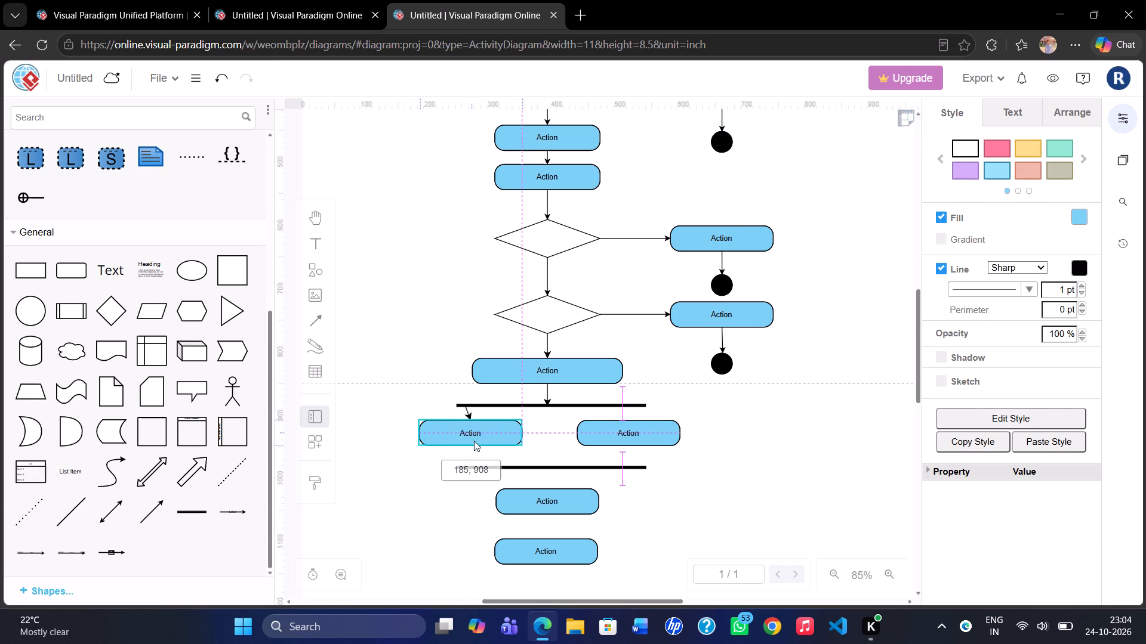
left_click_drag(474, 441, 474, 444)
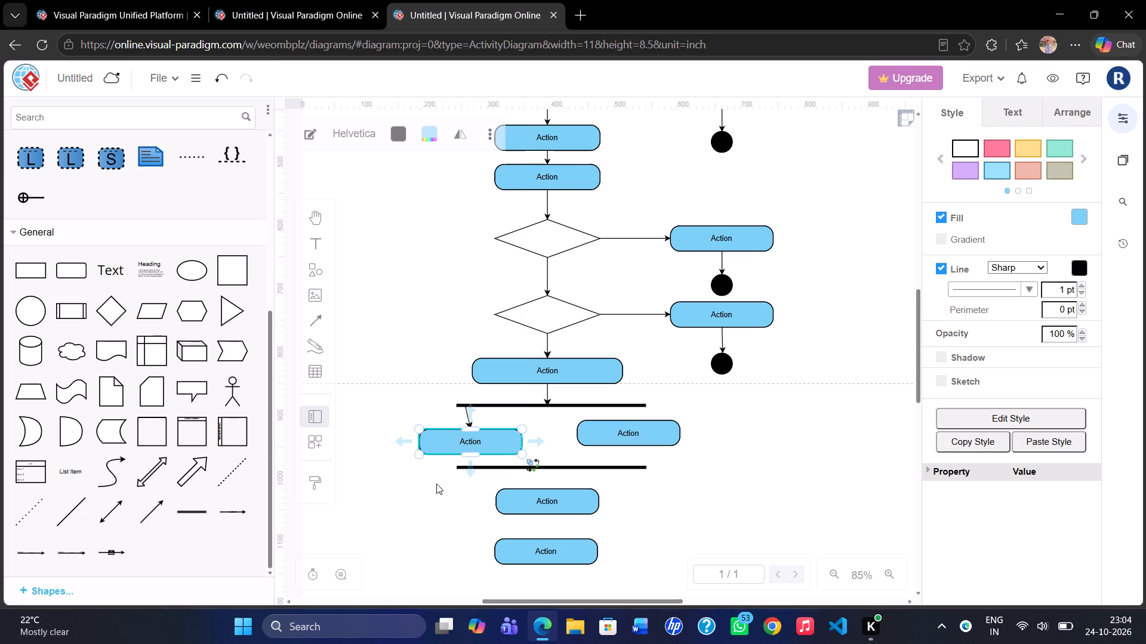
left_click(436, 484)
Shift the upper end of the left parallel action's incoming arrow along the upper thick bar so the arrow runs vertically.
left_click(470, 411)
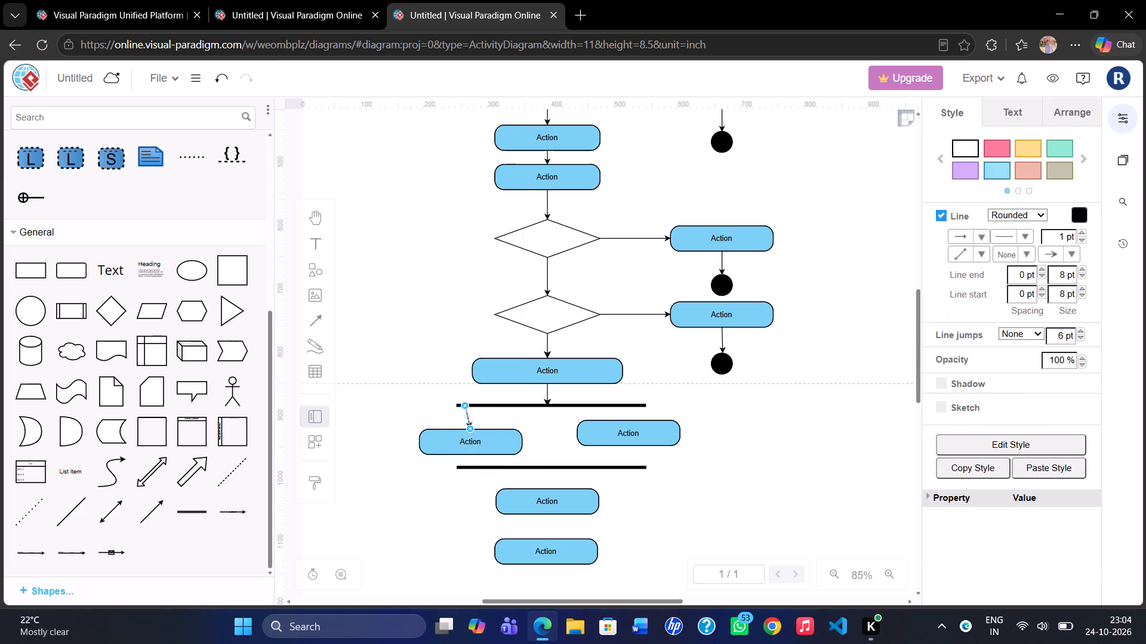
left_click_drag(464, 403, 472, 413)
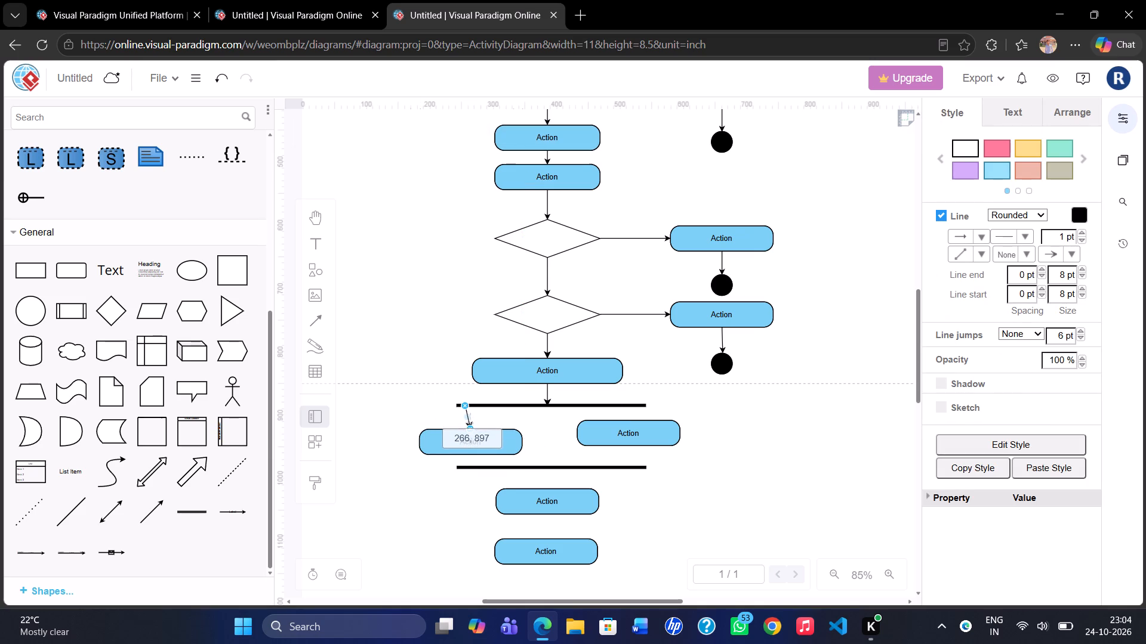
left_click_drag(472, 413, 470, 407)
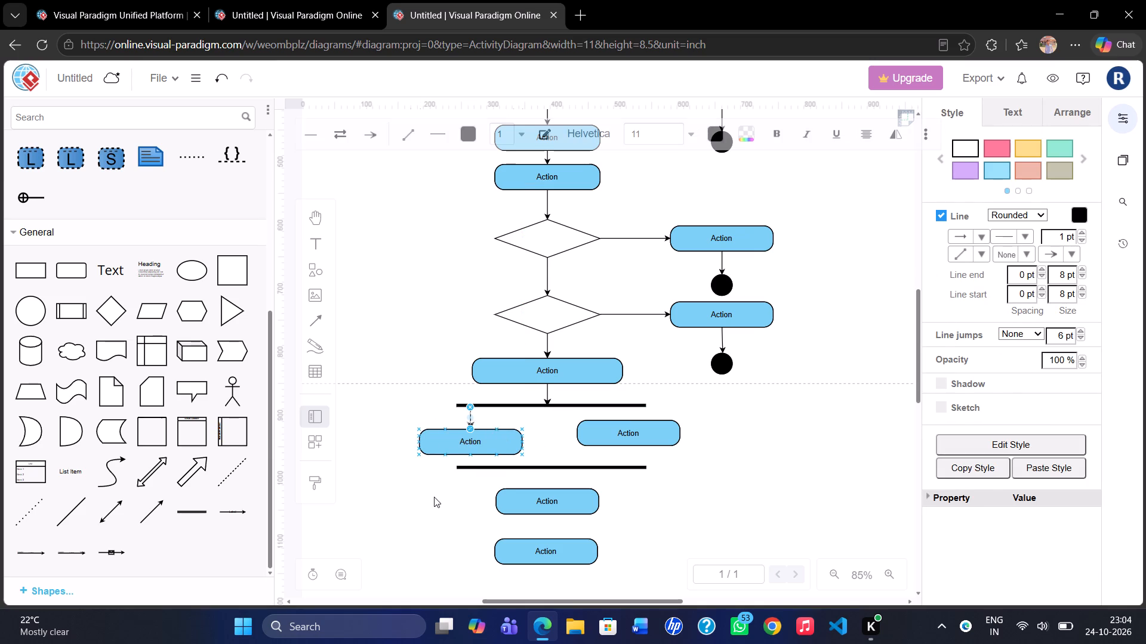
left_click(434, 497)
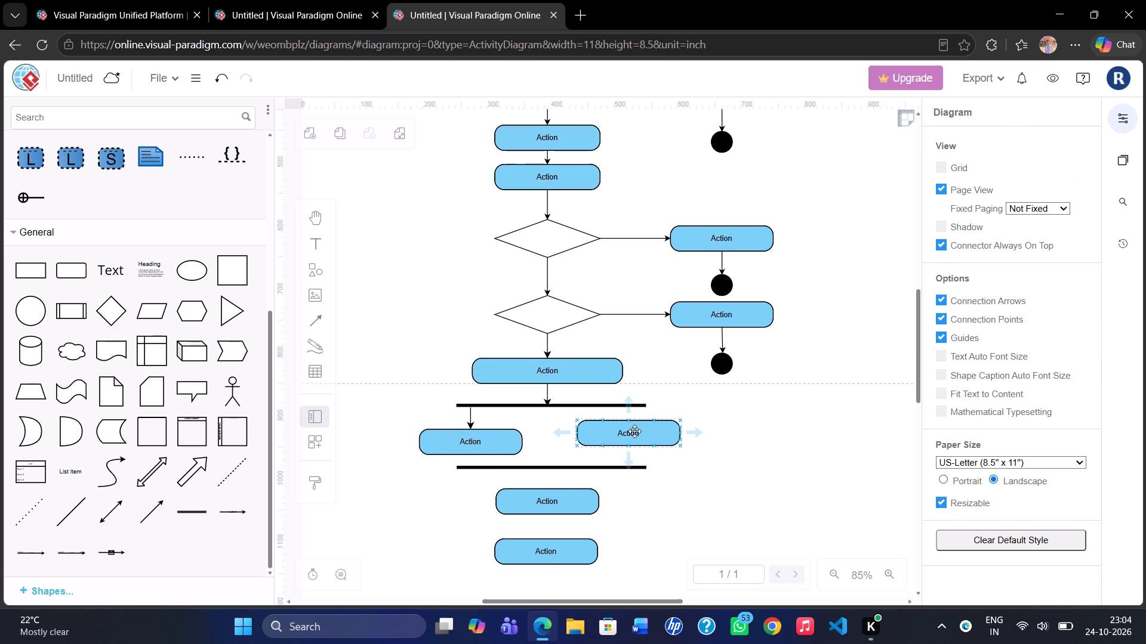
Move the right parallel action down and slightly left, level with the left parallel action.
left_click_drag(634, 431, 632, 440)
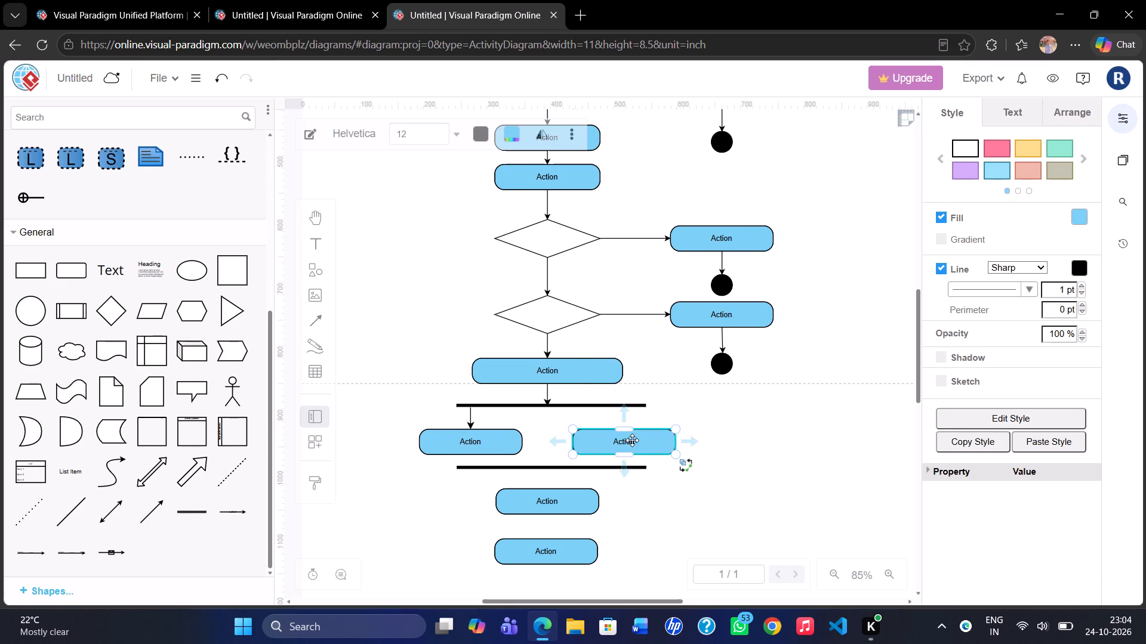
Add a vertical directional arrow from the upper thick bar, near its right end, to the right parallel action's top centre.
left_click_drag(159, 502, 618, 431)
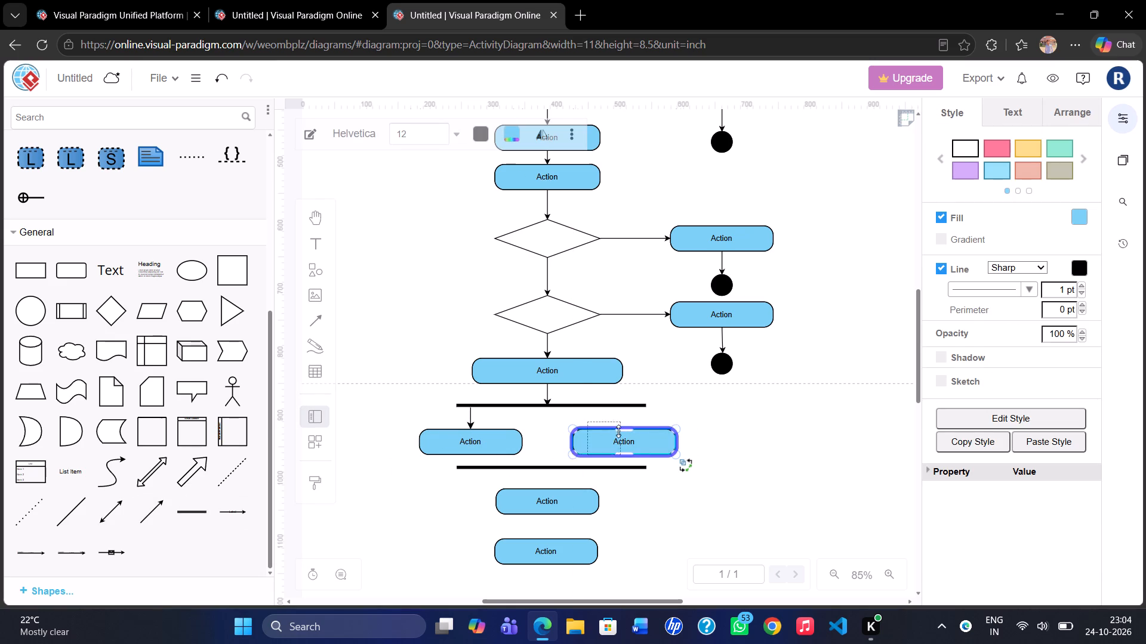
left_click_drag(618, 431, 605, 411)
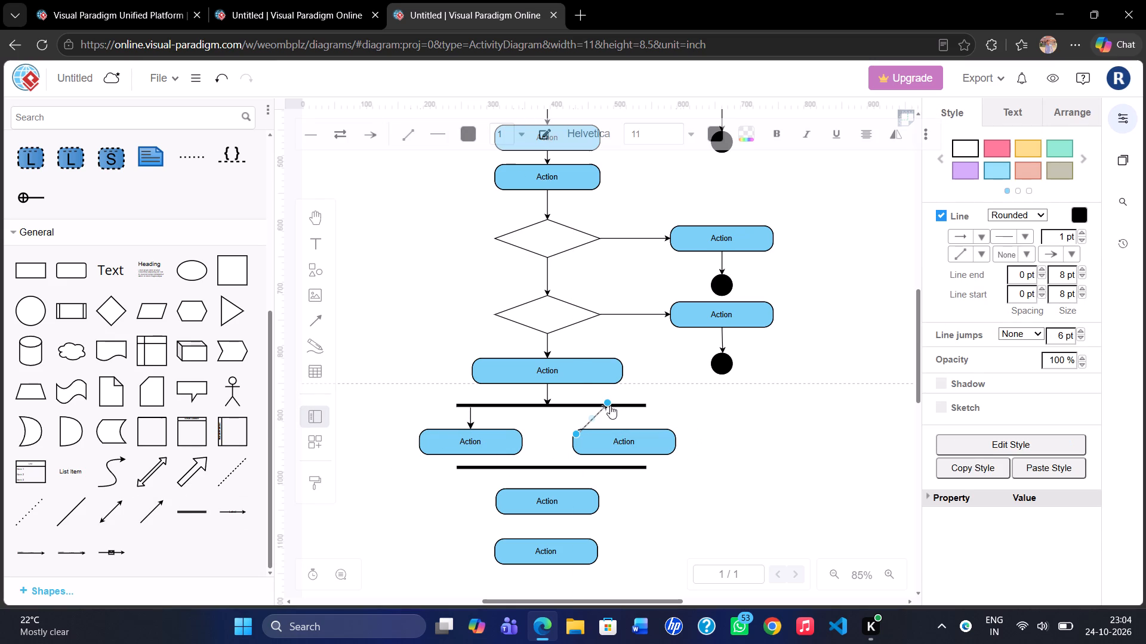
left_click_drag(608, 402, 623, 429)
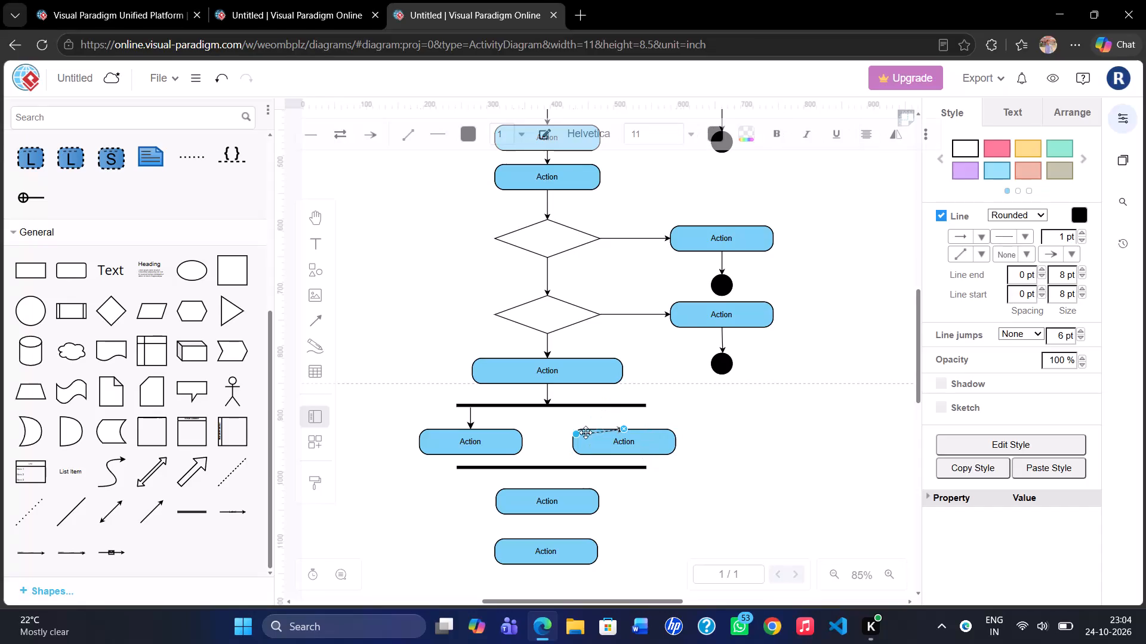
left_click_drag(576, 435, 623, 407)
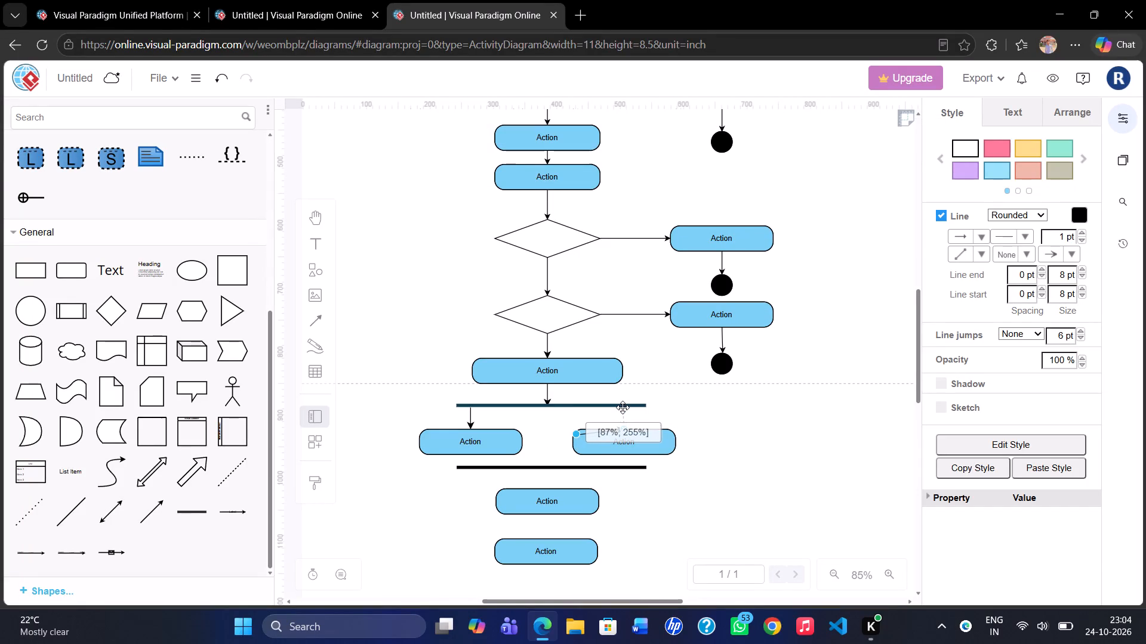
left_click_drag(623, 407, 624, 406)
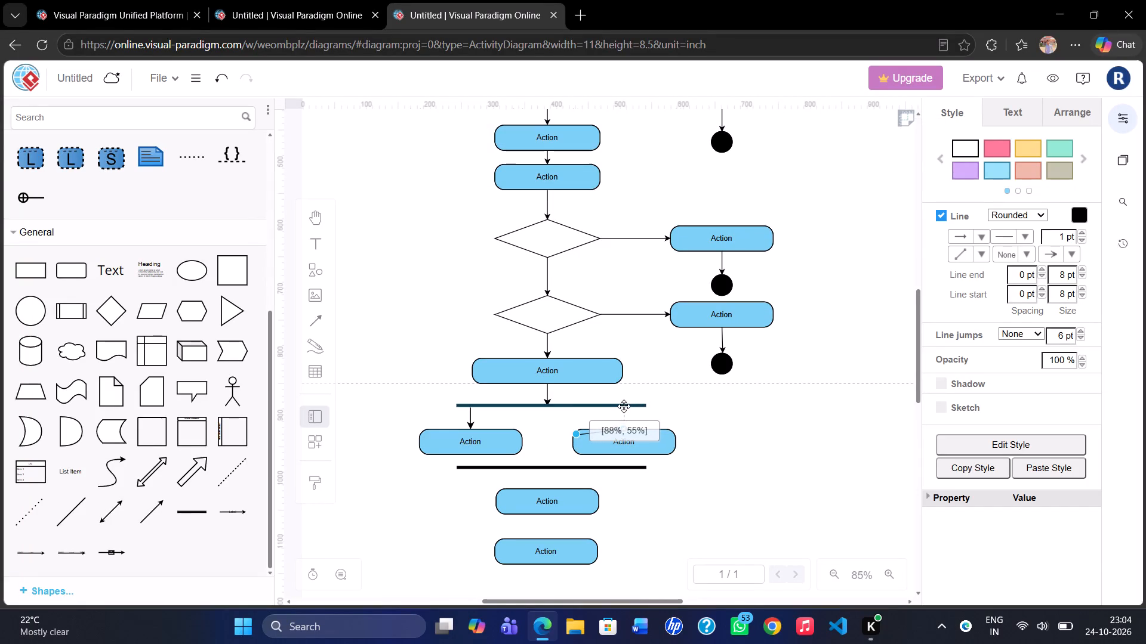
left_click_drag(624, 406, 623, 405)
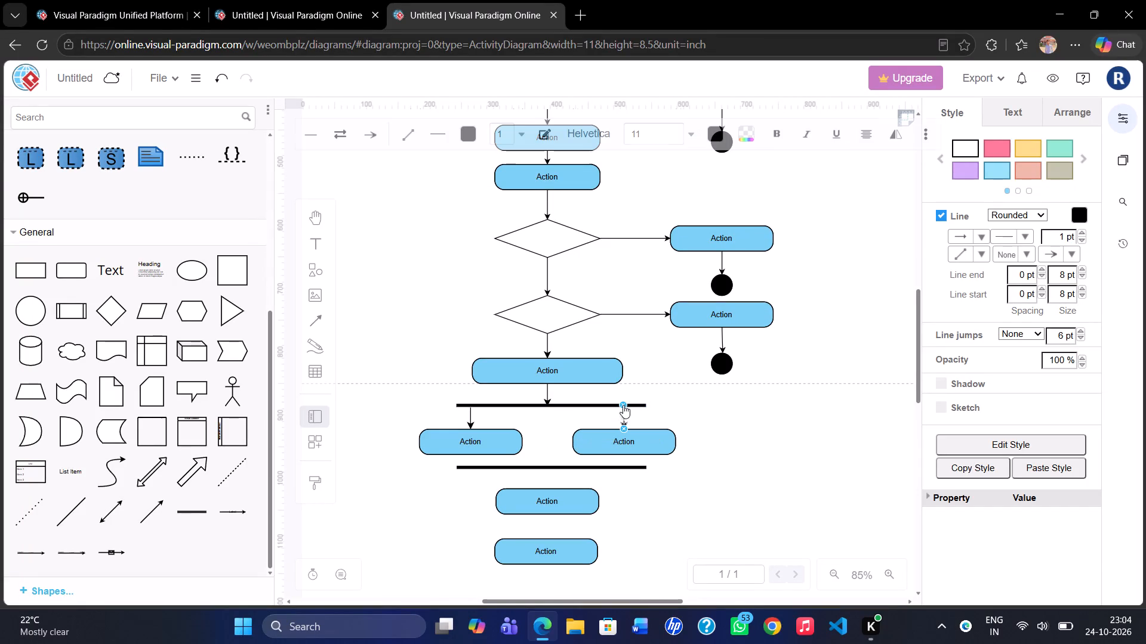
left_click(688, 402)
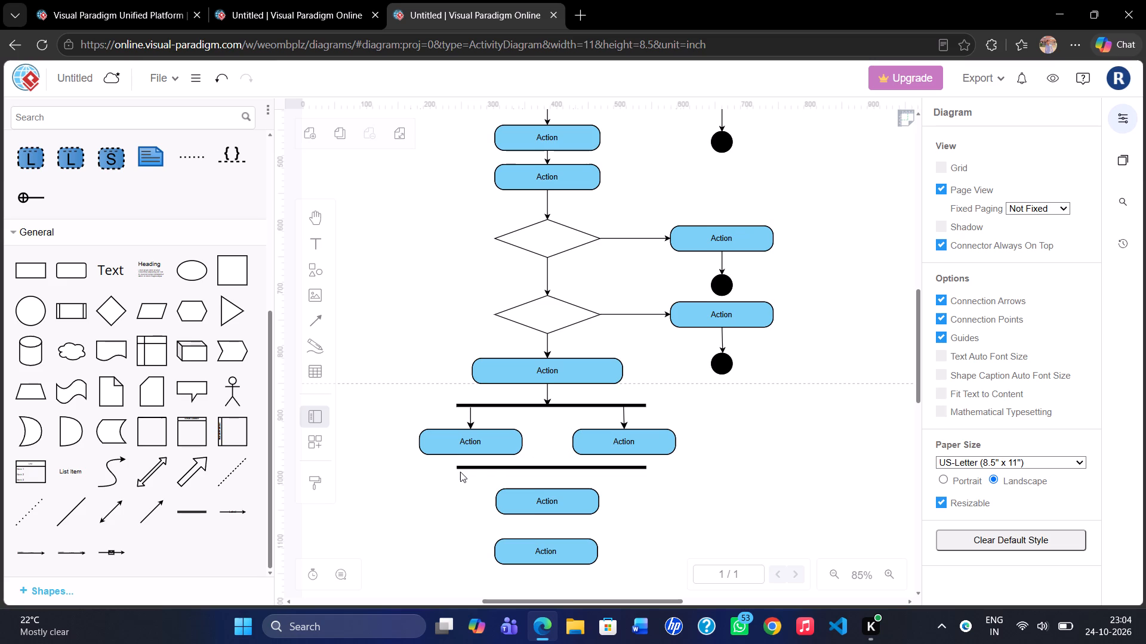
Lower the bottom thick bar slightly below the parallel actions, keeping its ends in line with the upper bar.
scroll(460, 472, "down", 1)
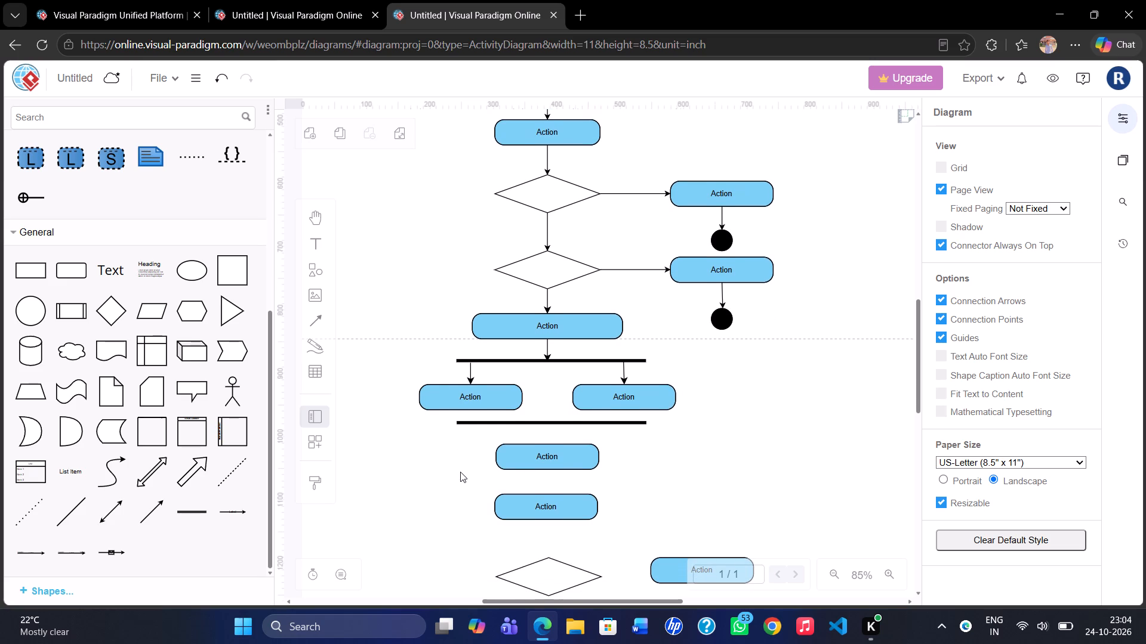
left_click(563, 420)
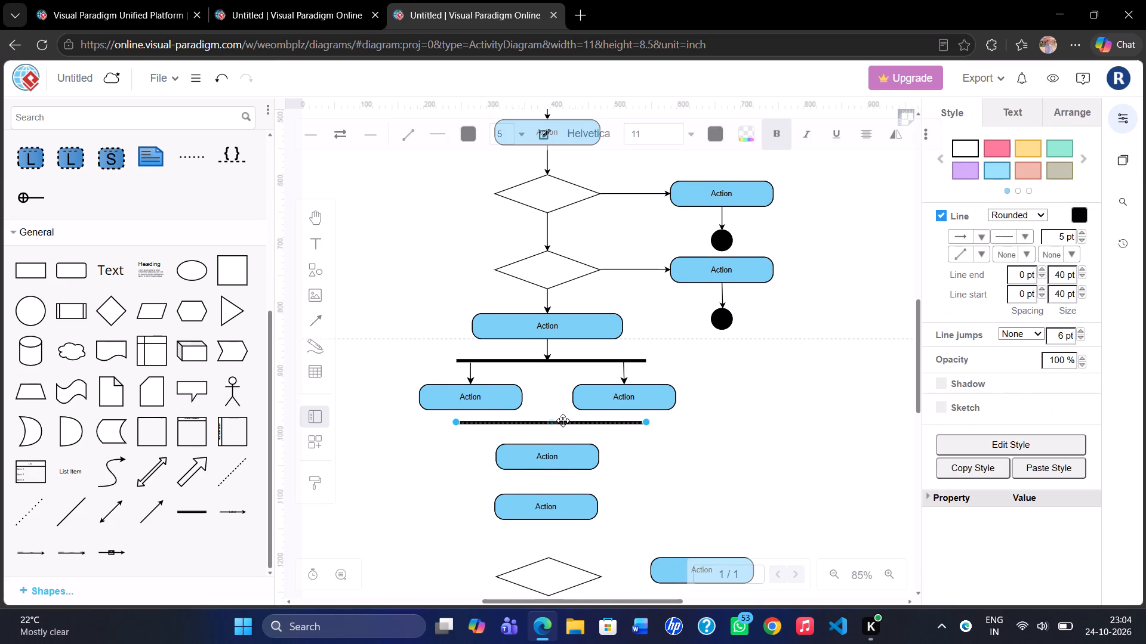
left_click_drag(562, 421, 559, 427)
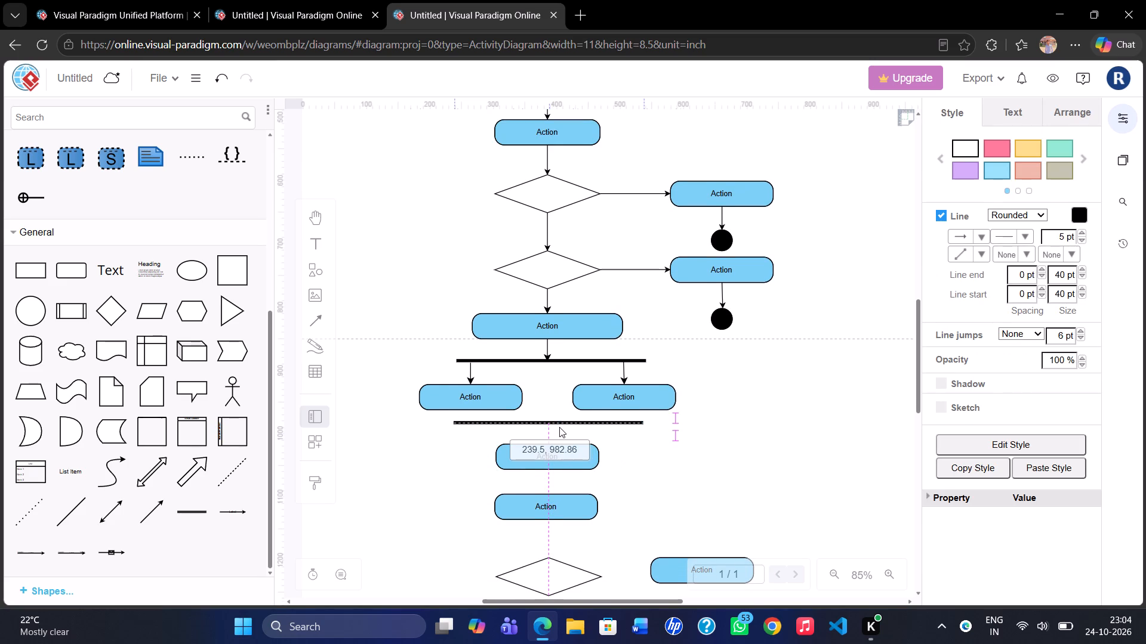
left_click_drag(559, 427, 560, 429)
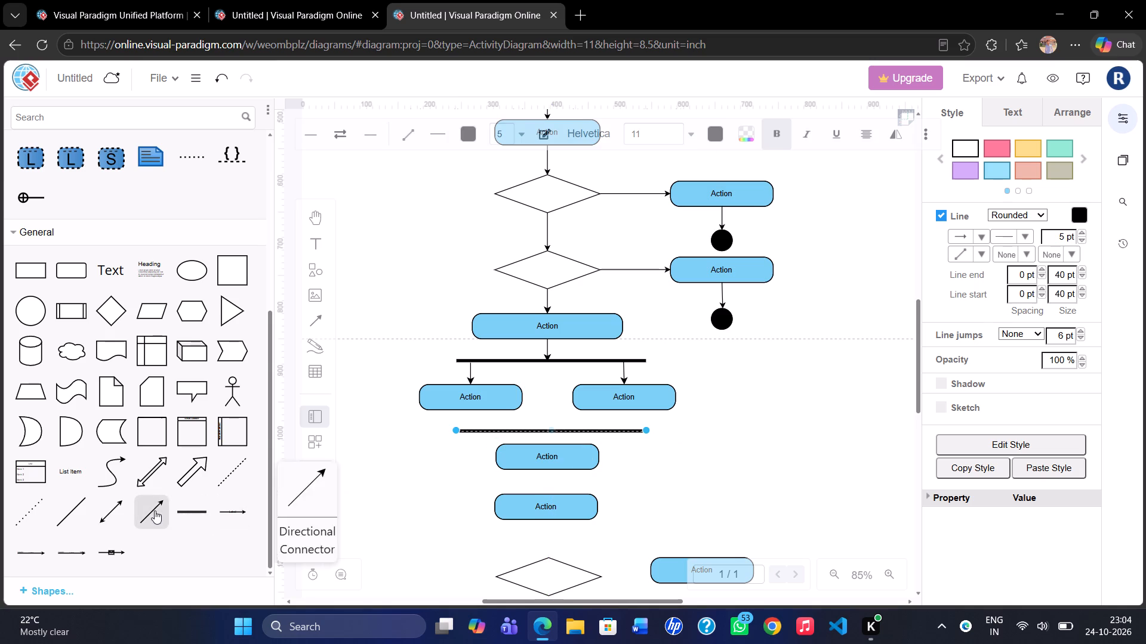
Add a short vertical directional arrow from the left parallel action's bottom centre to the lower thick bar.
left_click_drag(155, 510, 470, 420)
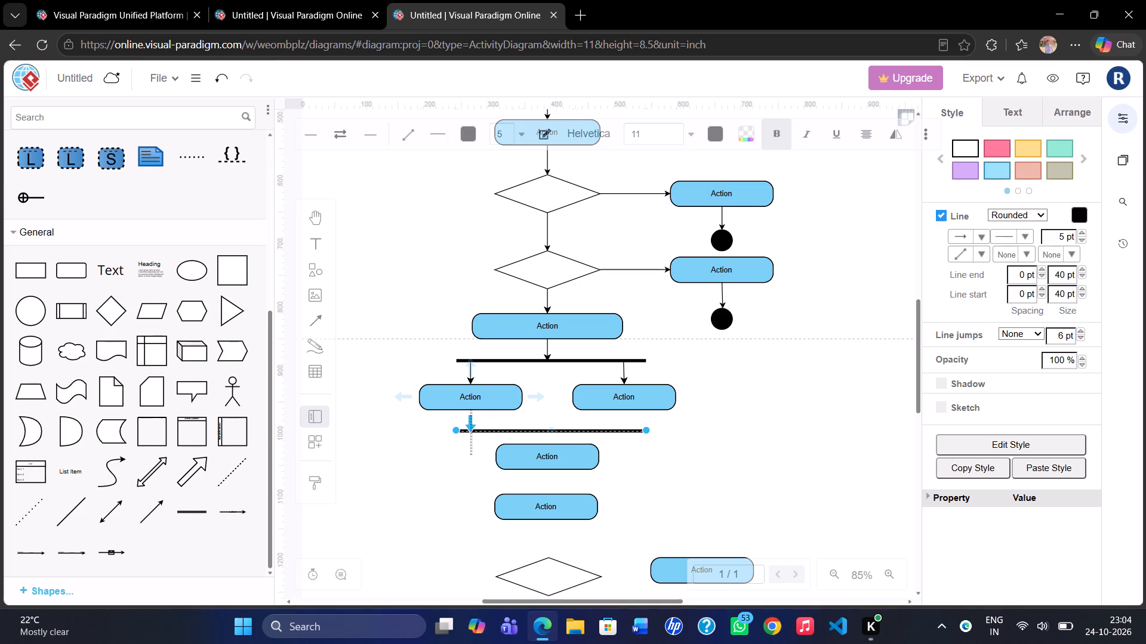
left_click_drag(470, 420, 473, 420)
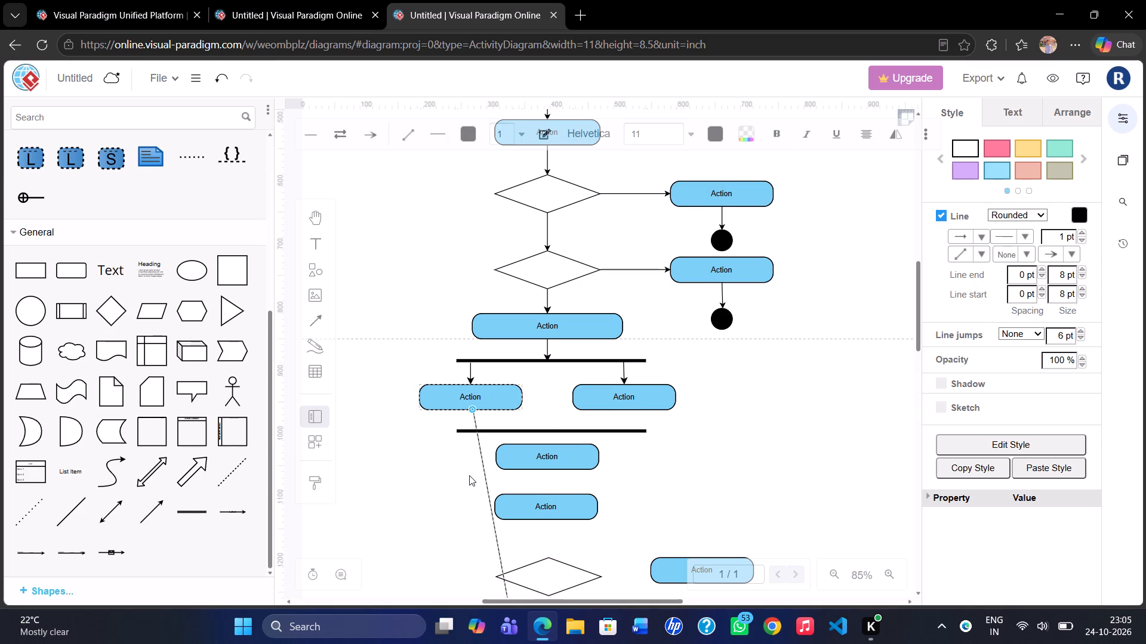
scroll(469, 475, "down", 9)
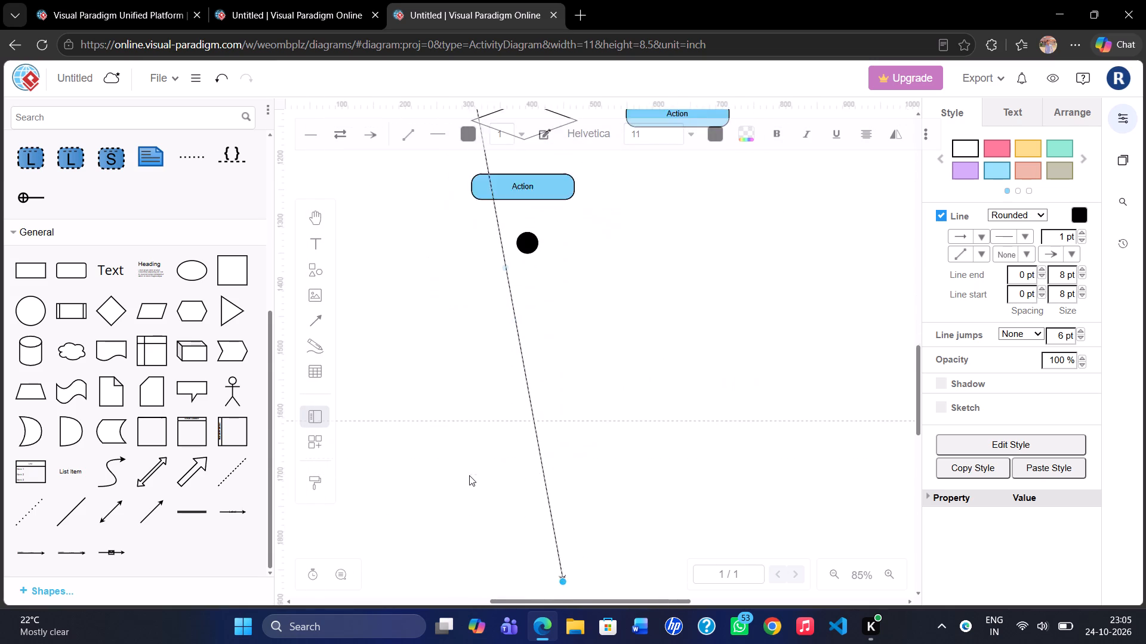
scroll(469, 475, "down", 1)
scroll(469, 475, "up", 4)
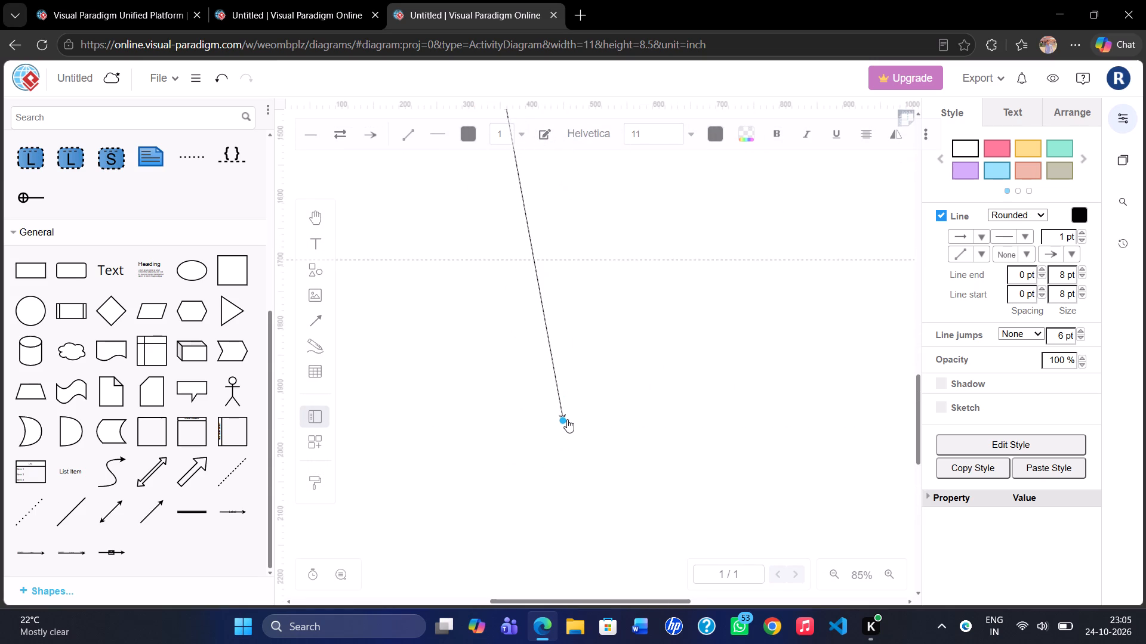
left_click_drag(562, 419, 537, 246)
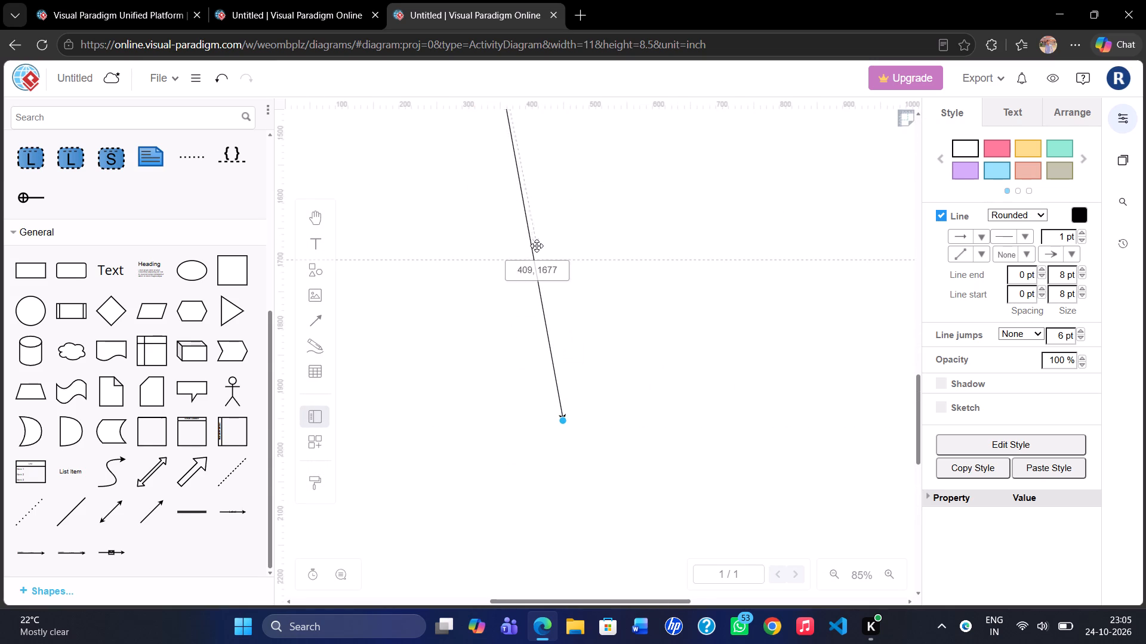
left_click_drag(537, 246, 496, 165)
scroll(496, 165, "up", 2)
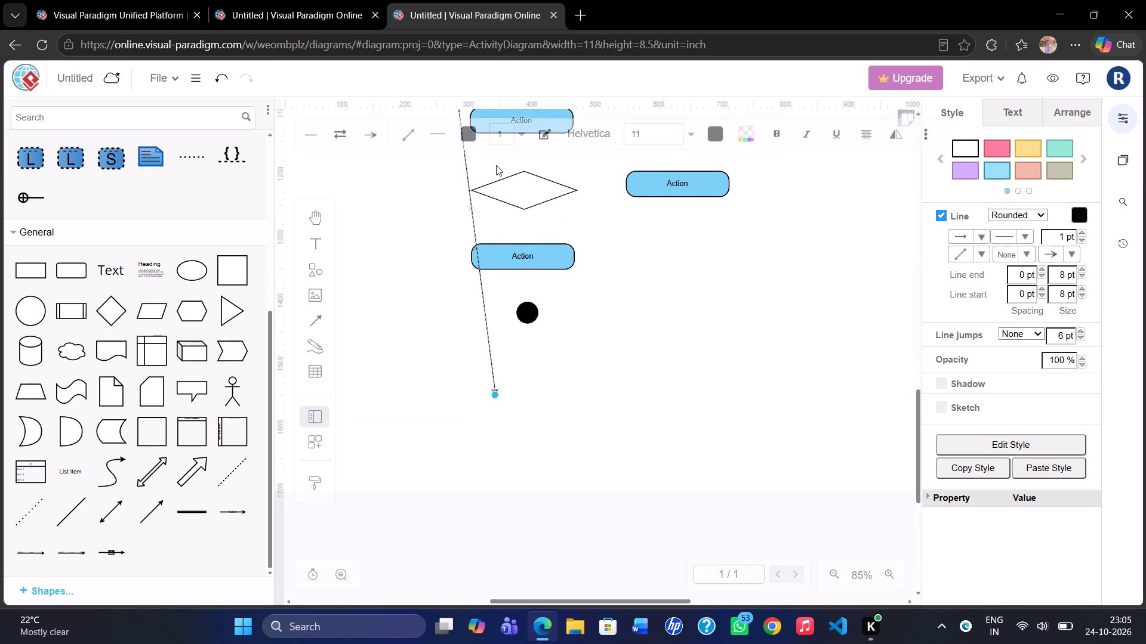
scroll(496, 165, "up", 3)
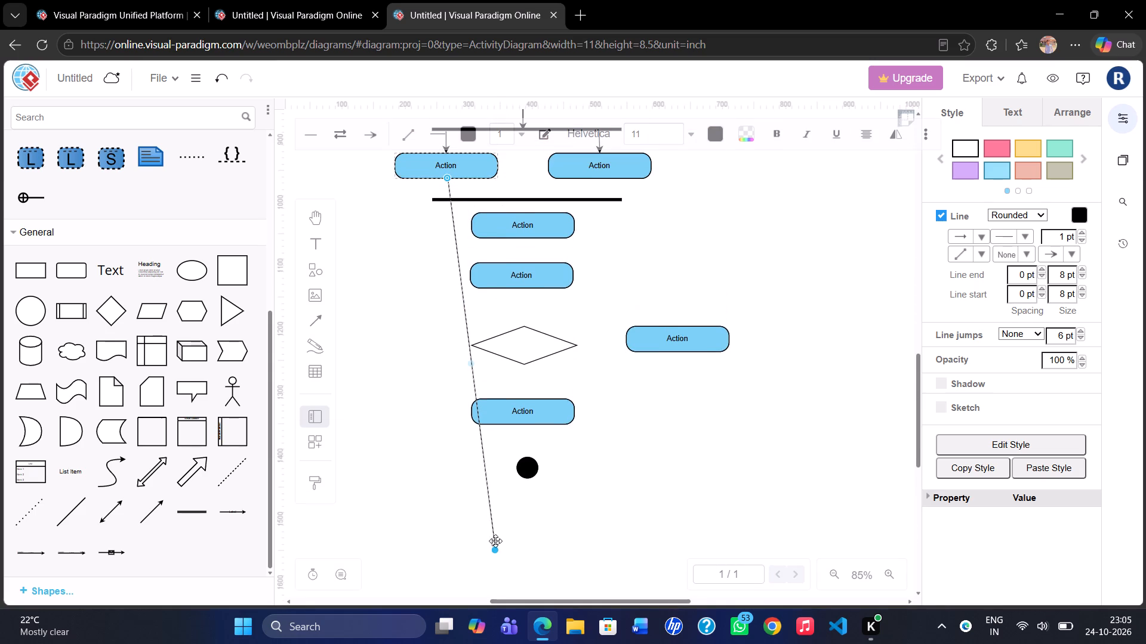
left_click_drag(497, 549, 443, 199)
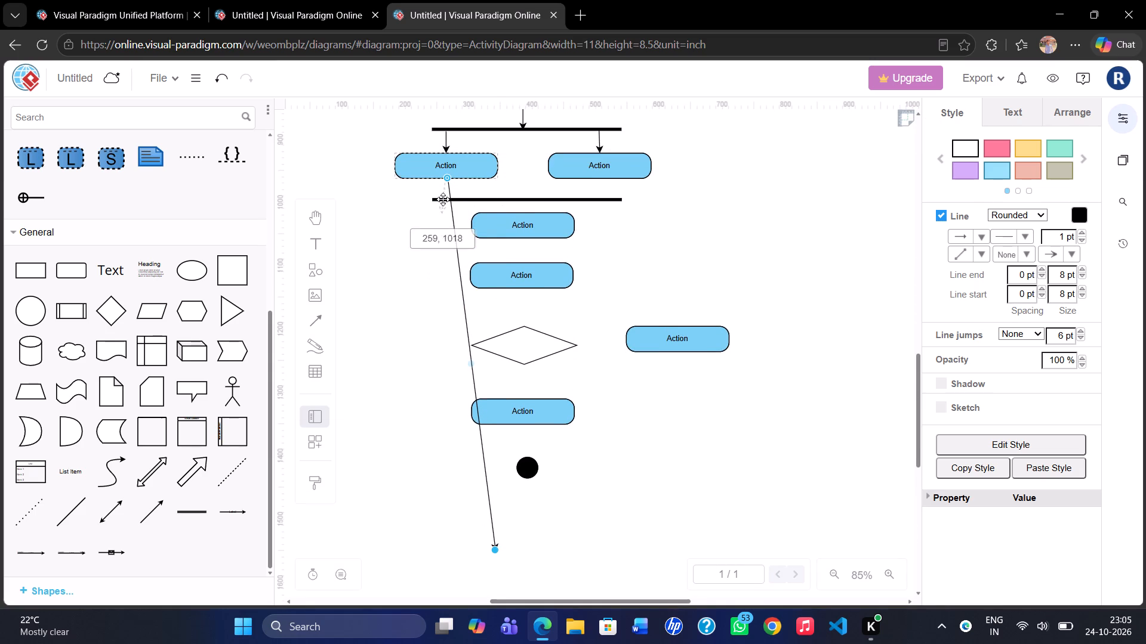
left_click_drag(443, 199, 447, 199)
left_click(412, 271)
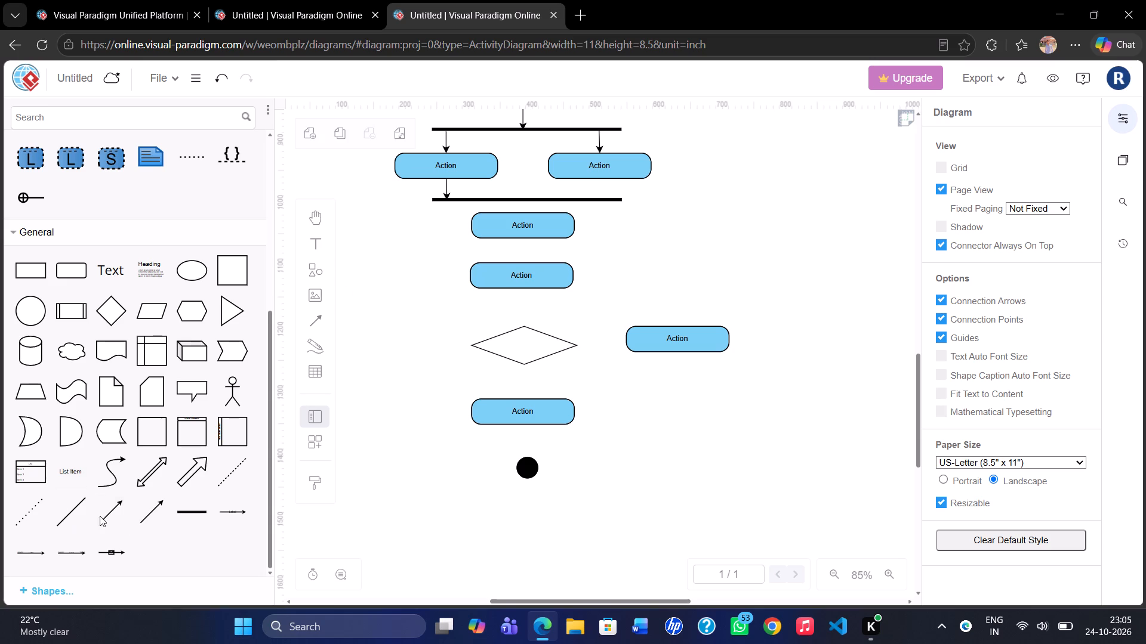
Add a short vertical directional arrow from the right parallel action's bottom centre down toward the lower thick bar.
left_click_drag(146, 514, 627, 185)
left_click_drag(627, 185, 642, 187)
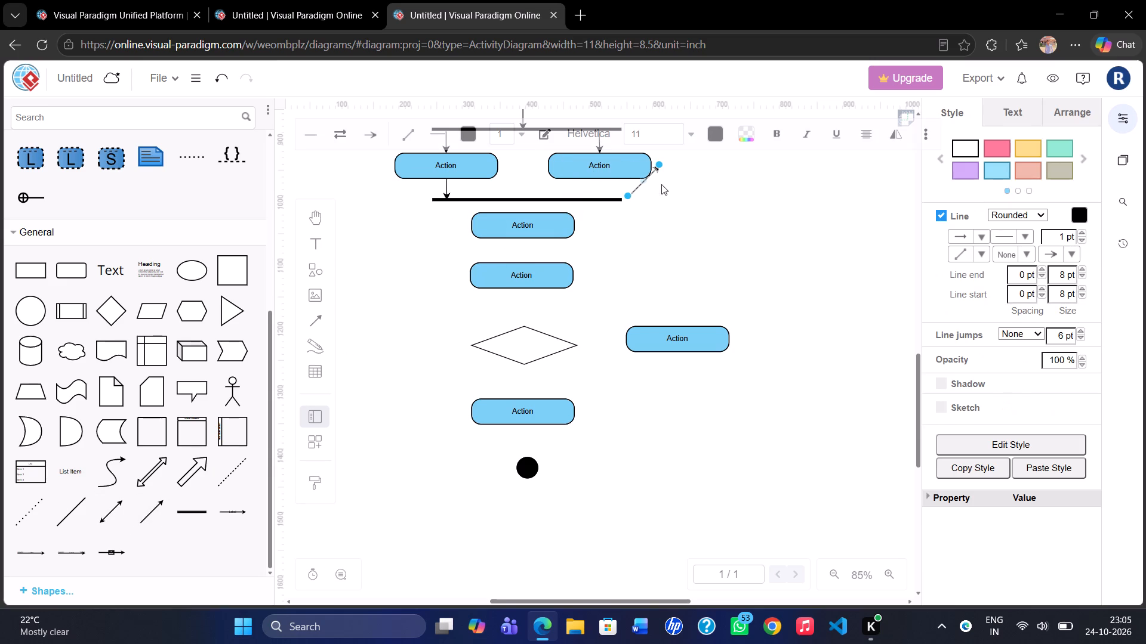
left_click_drag(658, 165, 605, 178)
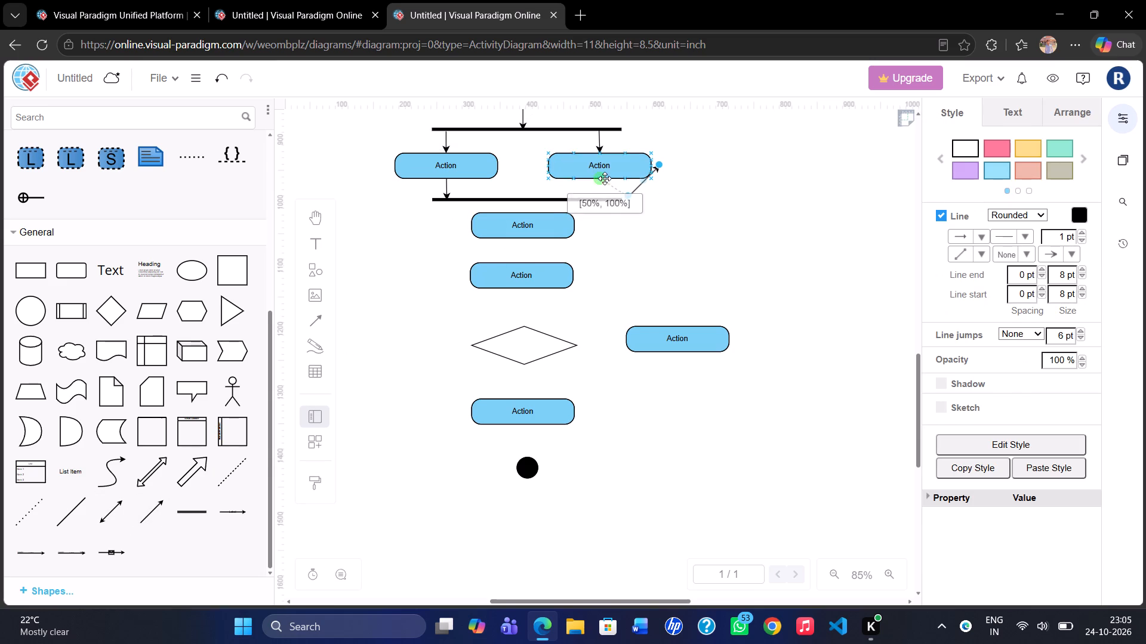
left_click_drag(605, 178, 595, 198)
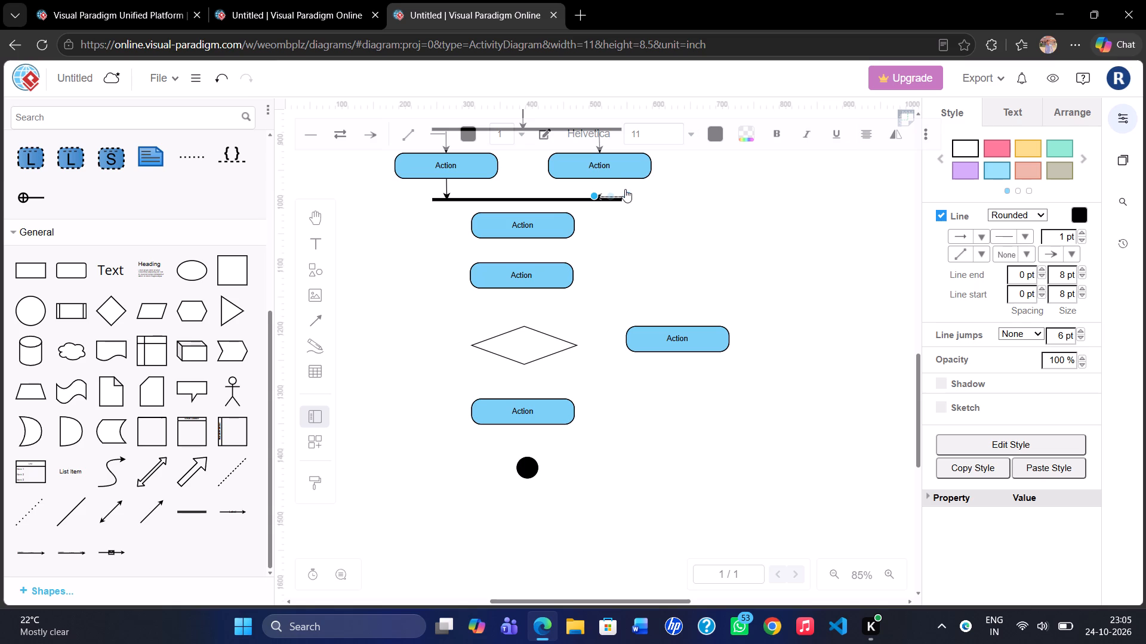
left_click_drag(626, 193, 600, 178)
left_click_drag(593, 196, 599, 197)
left_click(611, 239)
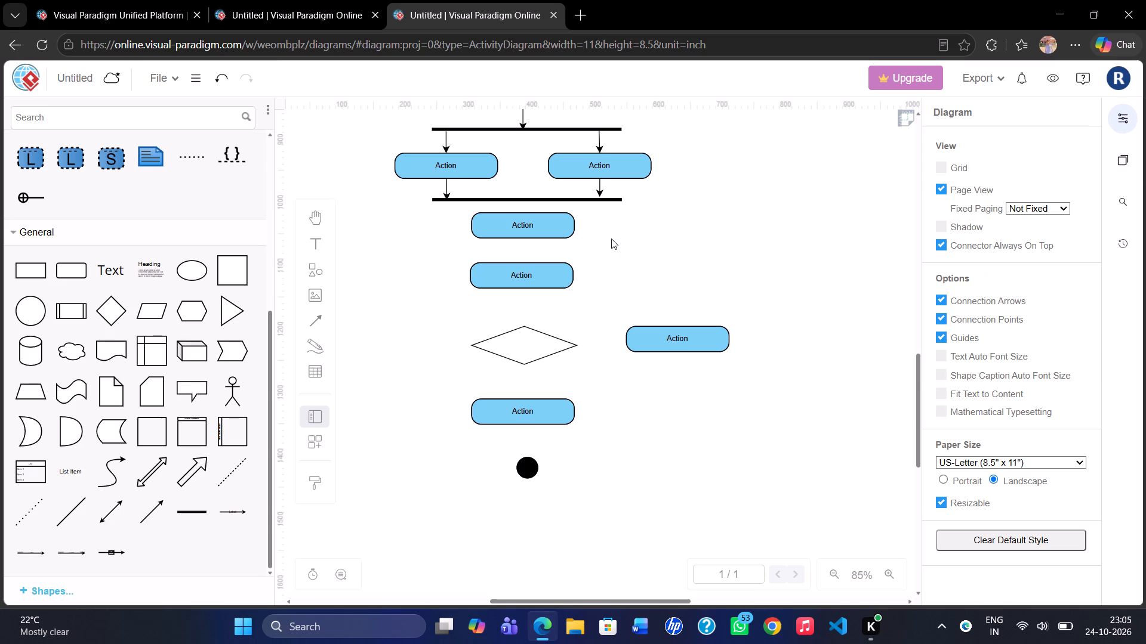
Extend the tip of the arrow below the right parallel action onto the lower thick bar.
left_click(603, 190)
left_click(600, 196)
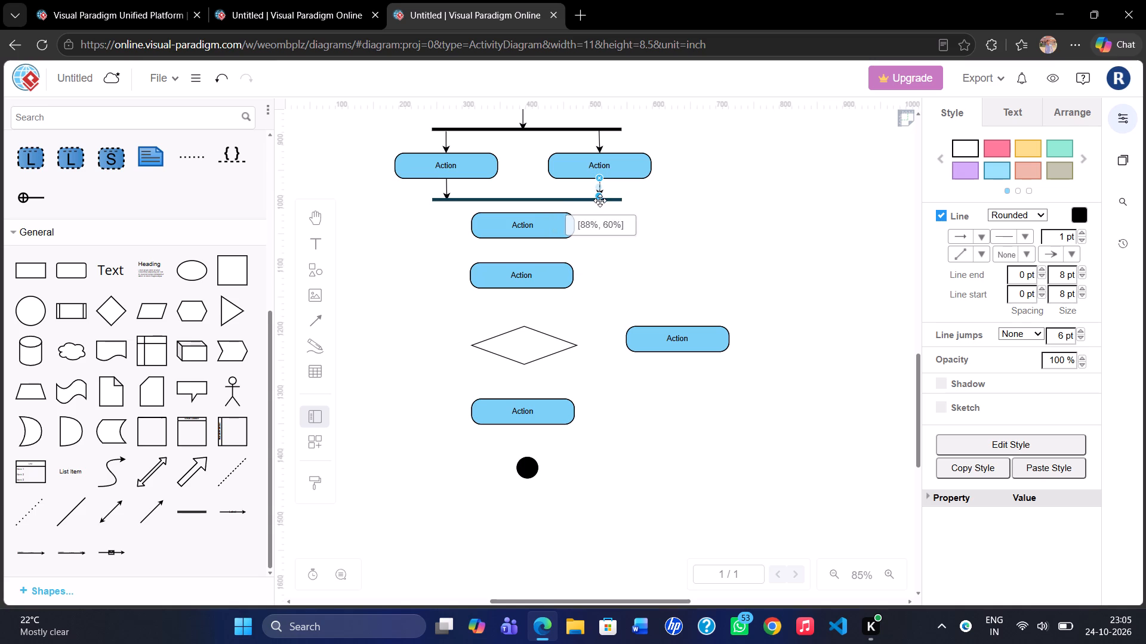
left_click(677, 208)
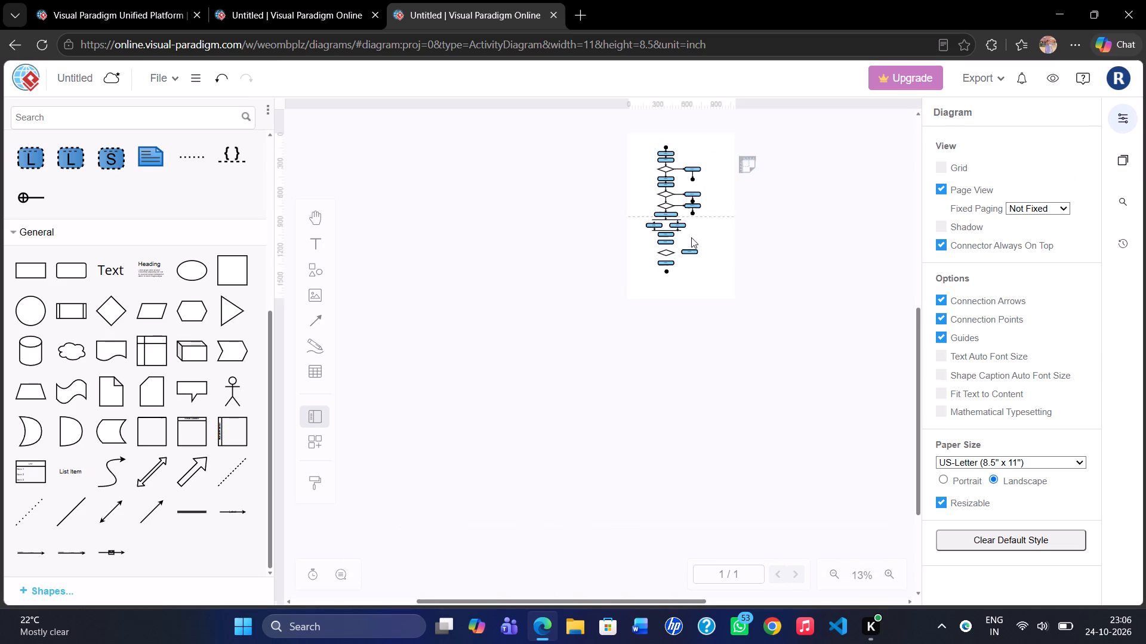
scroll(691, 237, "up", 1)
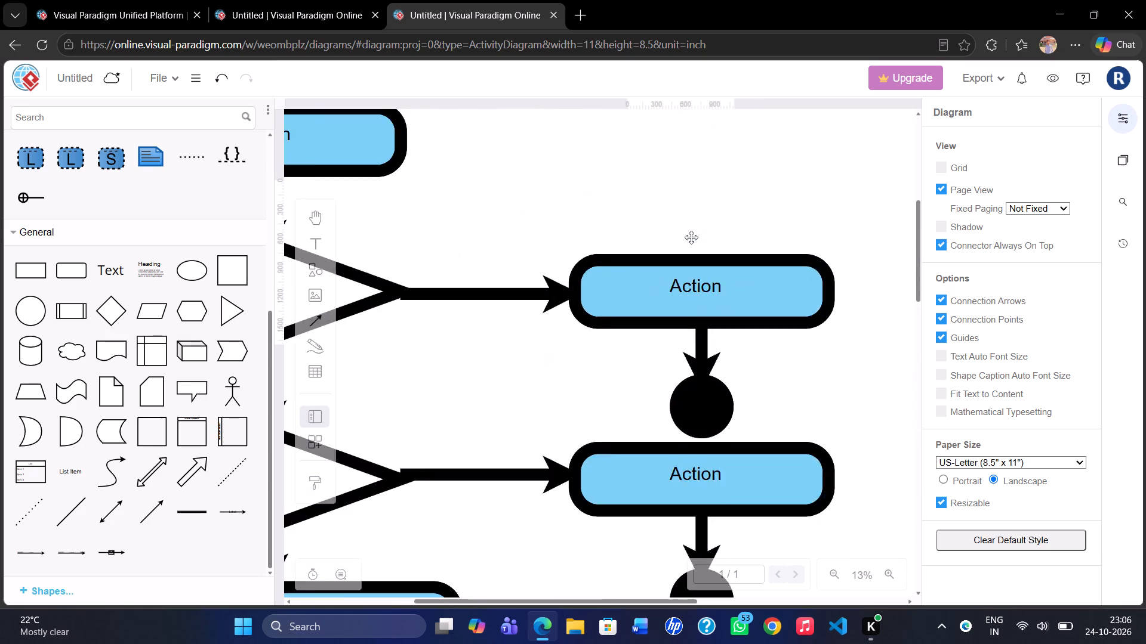
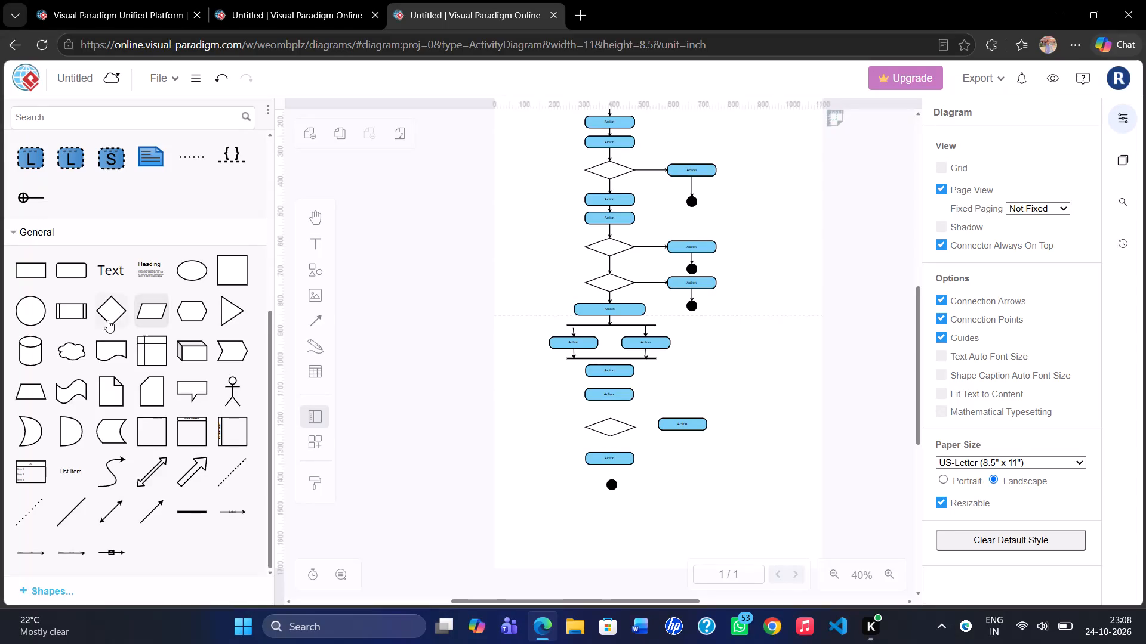
Add a short directional arrow from the lower thick bar to the top centre of the action just below it.
left_click_drag(155, 518, 236, 467)
left_click_drag(236, 467, 472, 420)
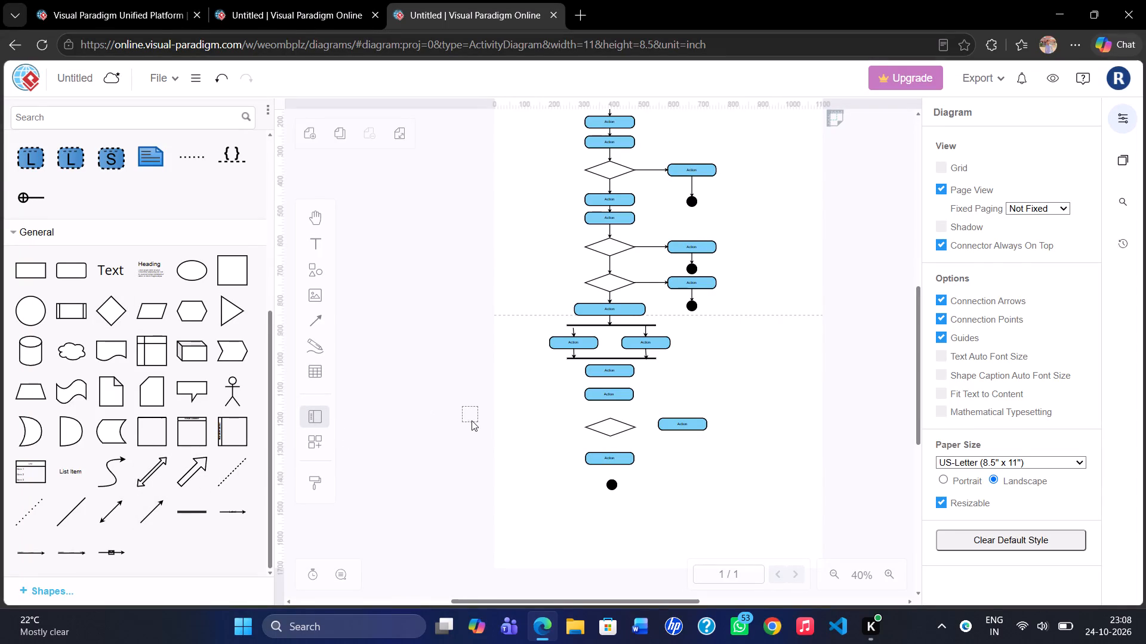
left_click_drag(472, 420, 471, 421)
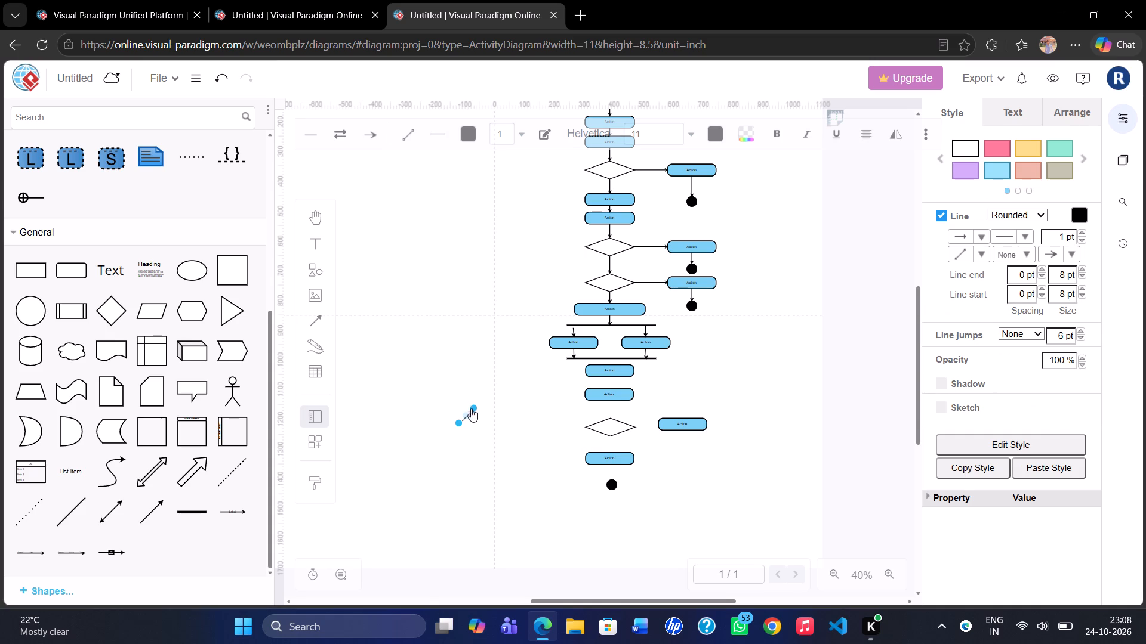
left_click(464, 416)
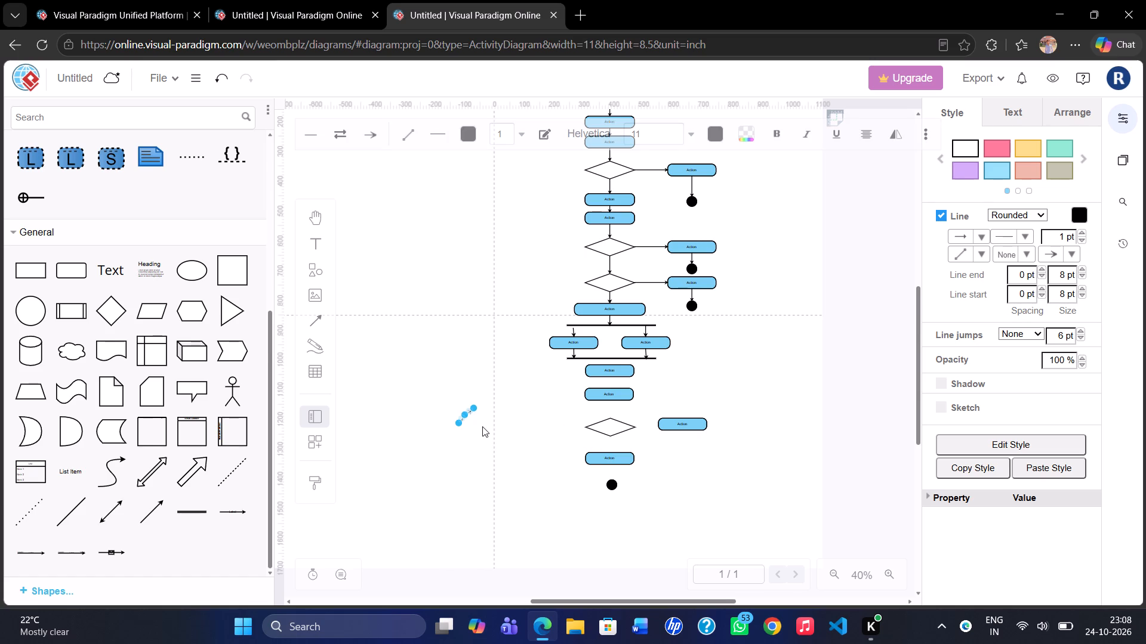
key("ctrl+z")
left_click(482, 428)
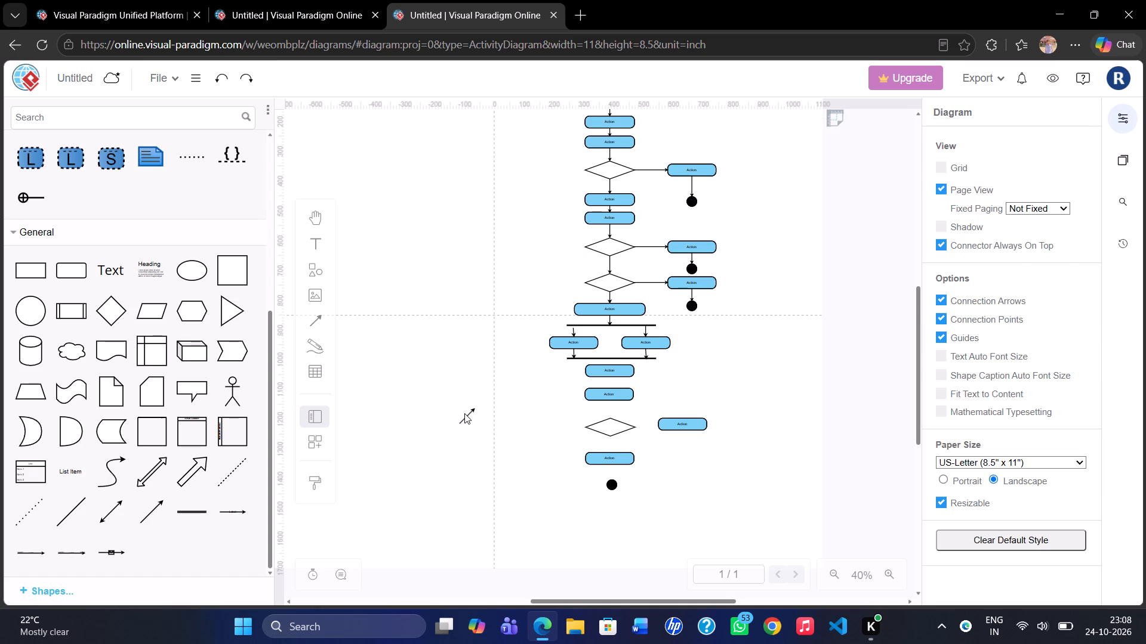
left_click(469, 413)
left_click(476, 426)
left_click_drag(469, 413, 559, 373)
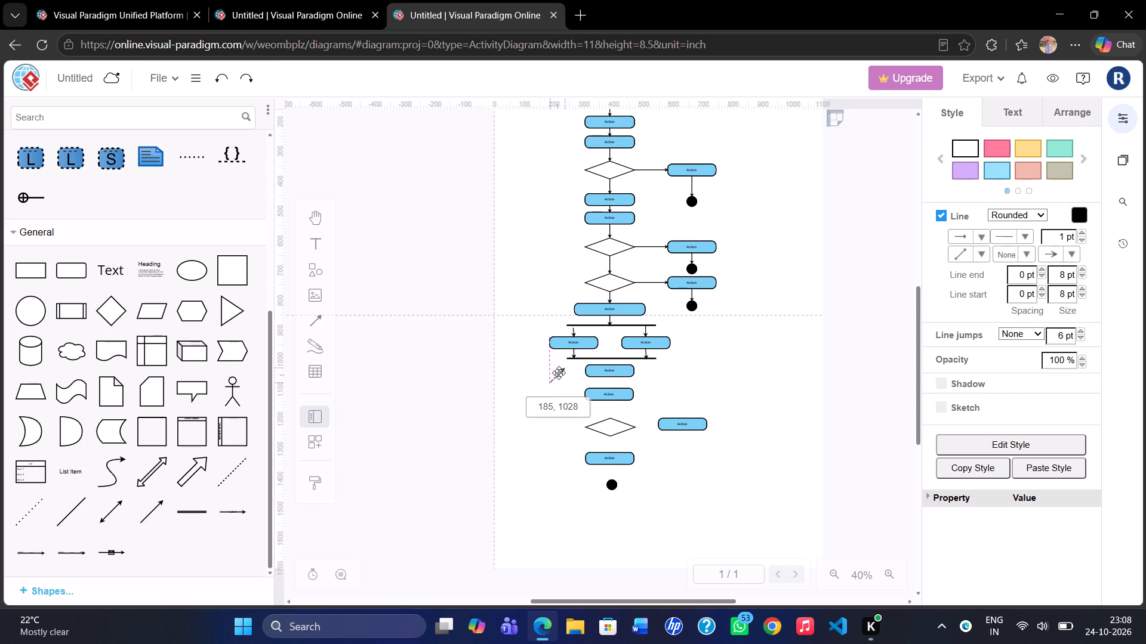
left_click_drag(559, 373, 614, 347)
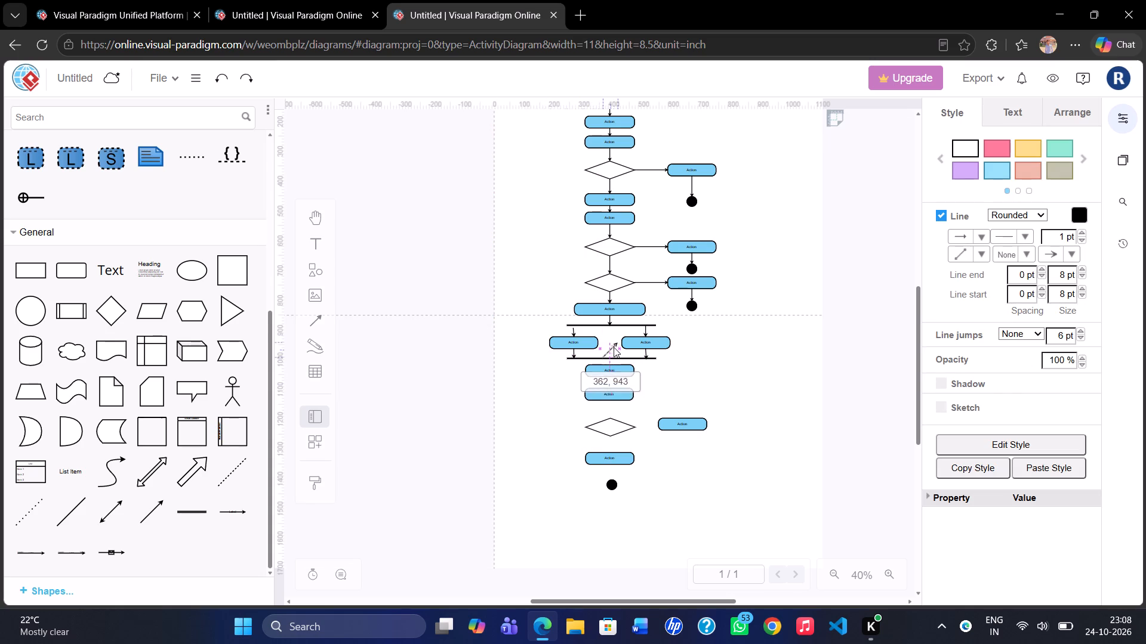
left_click_drag(614, 347, 615, 348)
left_click_drag(622, 342, 611, 361)
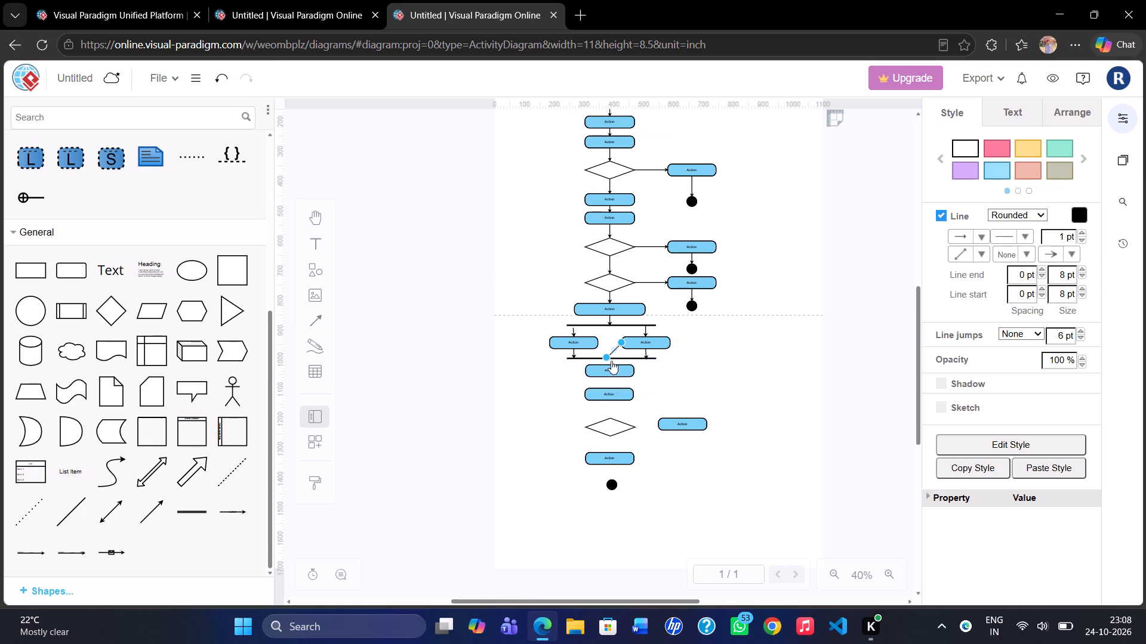
left_click_drag(611, 361, 611, 365)
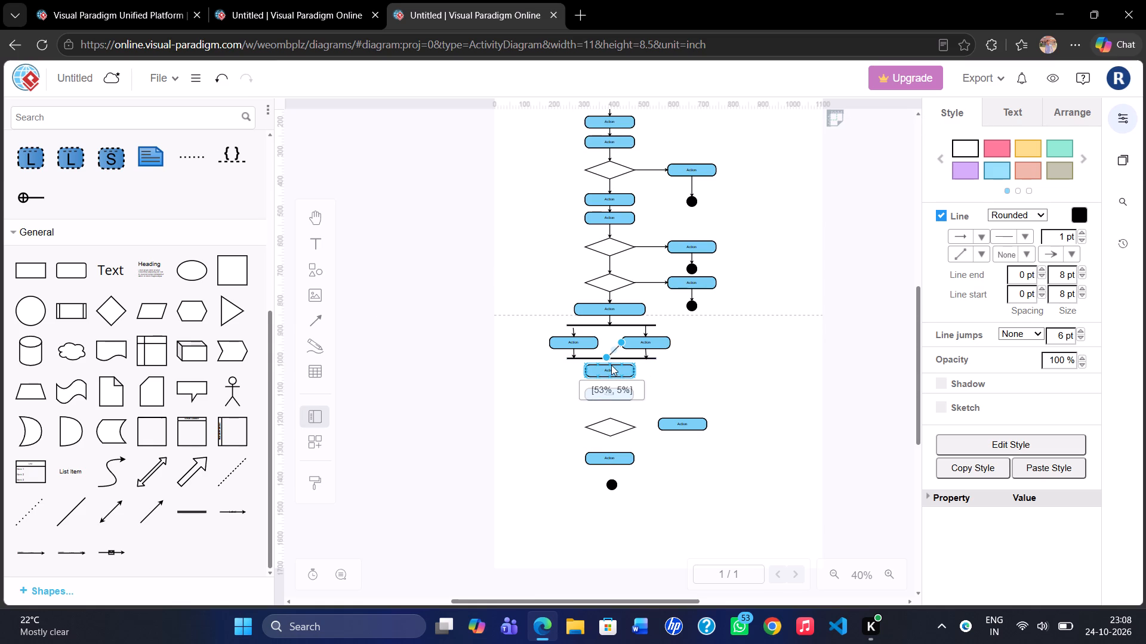
left_click_drag(611, 365, 609, 364)
left_click(695, 373)
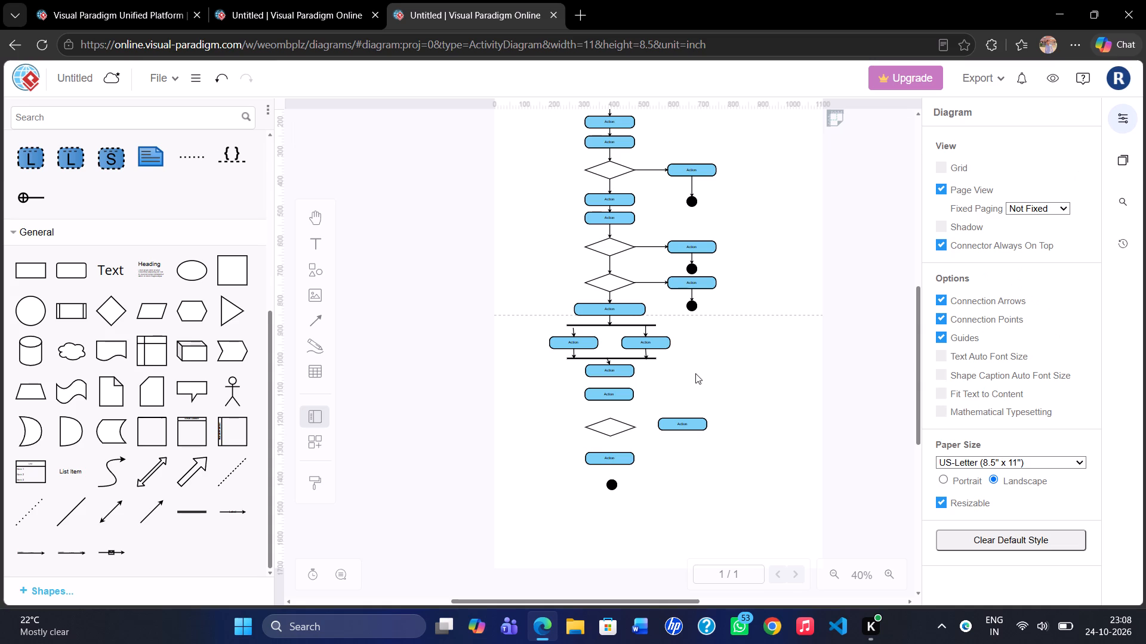
Lower the action under the bottom thick bar slightly to widen the gap for its incoming arrow.
left_click(617, 371)
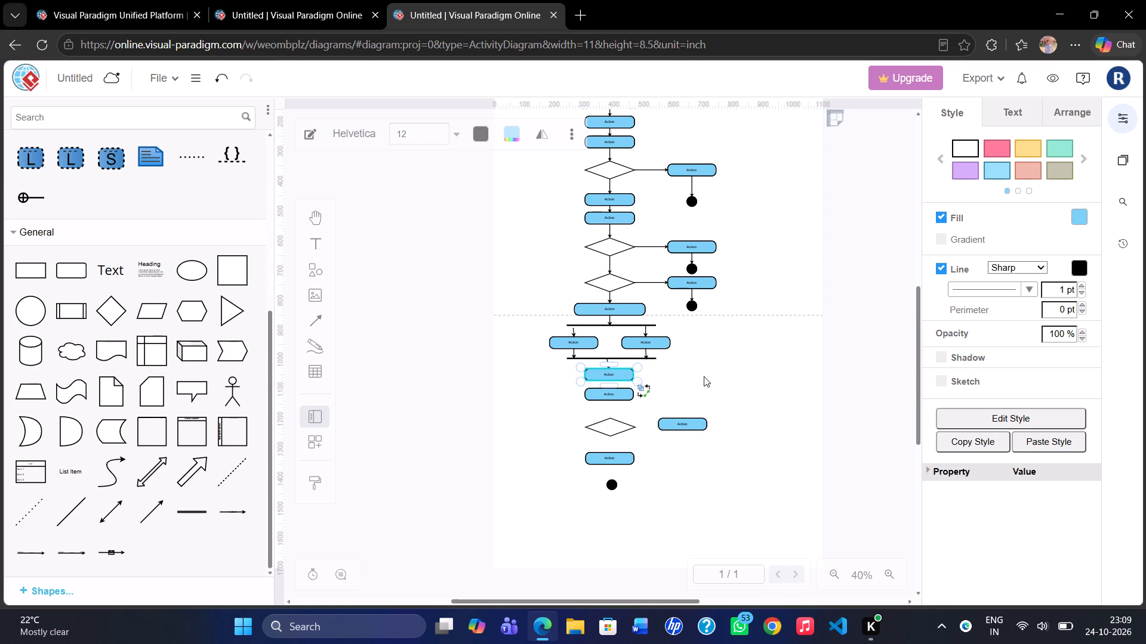
Shift the start of that arrow along the lower thick bar so the arrow runs vertically into the action.
scroll(704, 376, "right", 2)
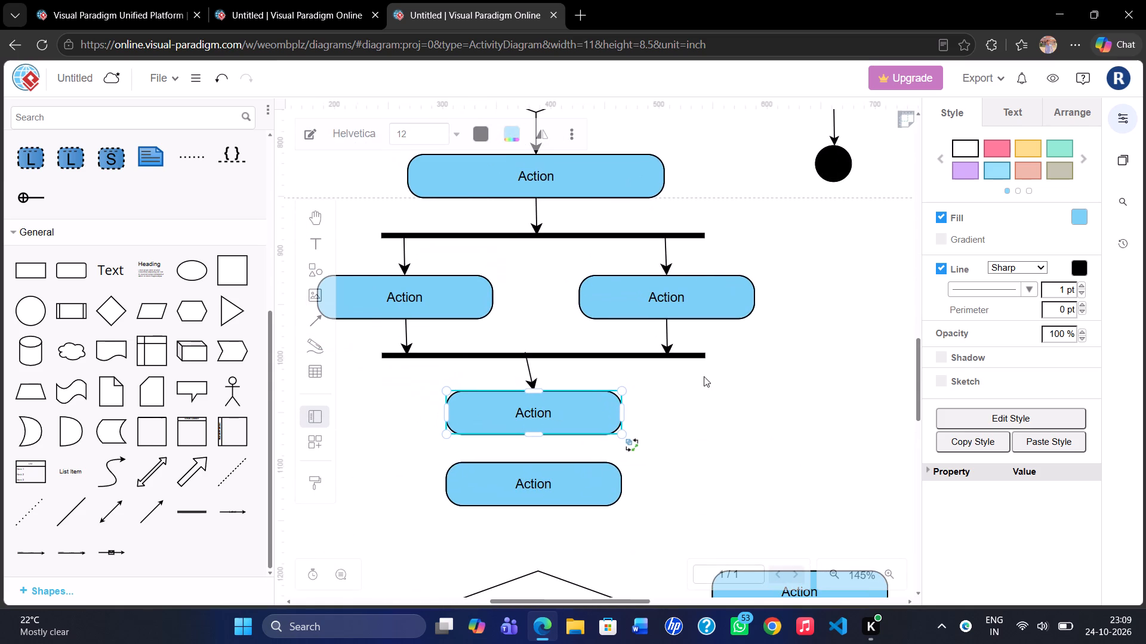
left_click(530, 369)
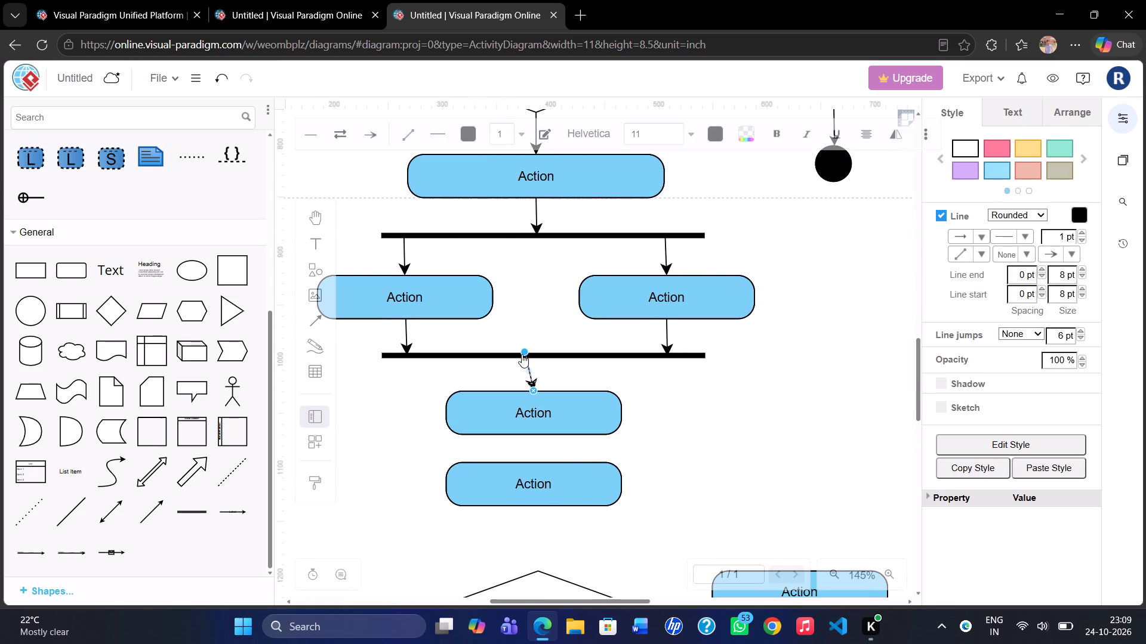
left_click_drag(524, 351, 534, 358)
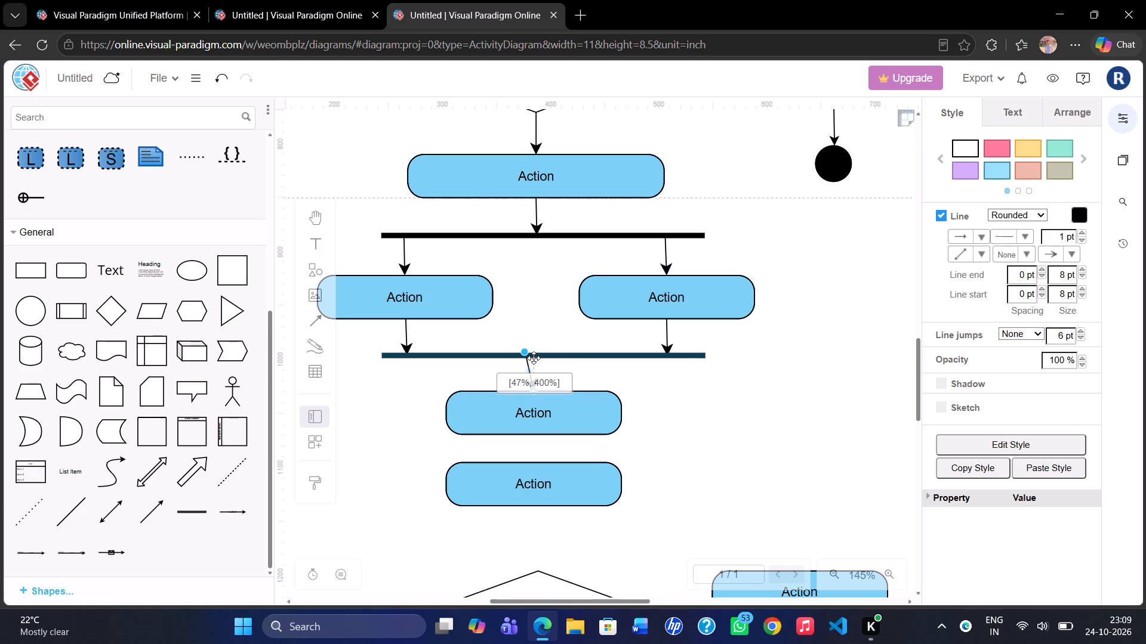
left_click_drag(534, 358, 534, 358)
left_click(667, 377)
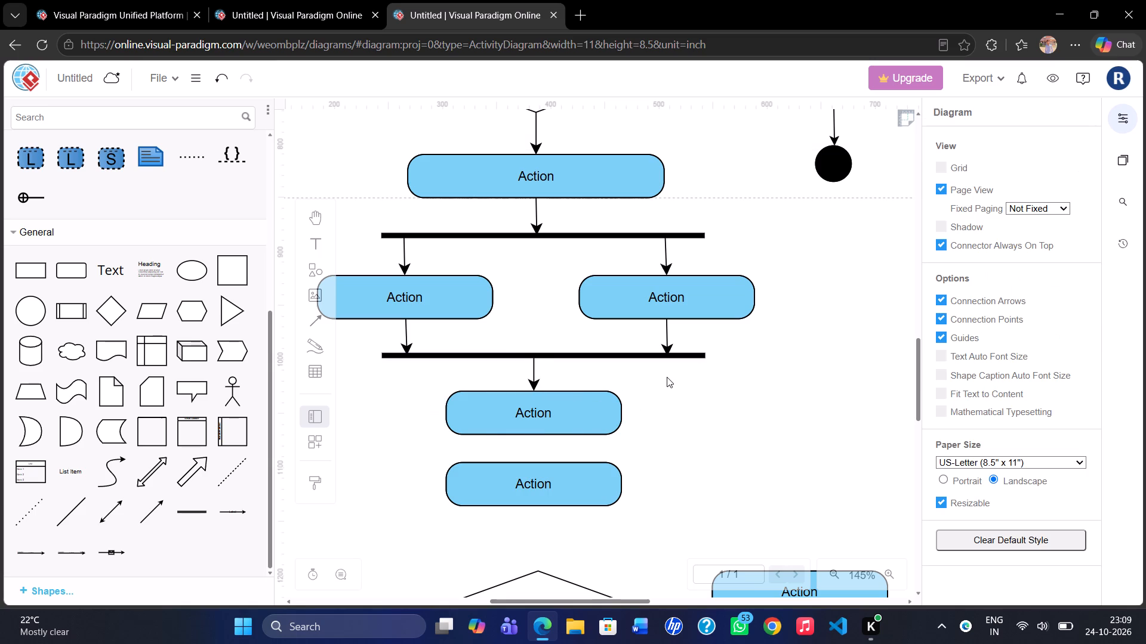
Add a vertical directional arrow from the first action below the lower bar to the top centre of the second action.
left_click_drag(160, 515, 685, 438)
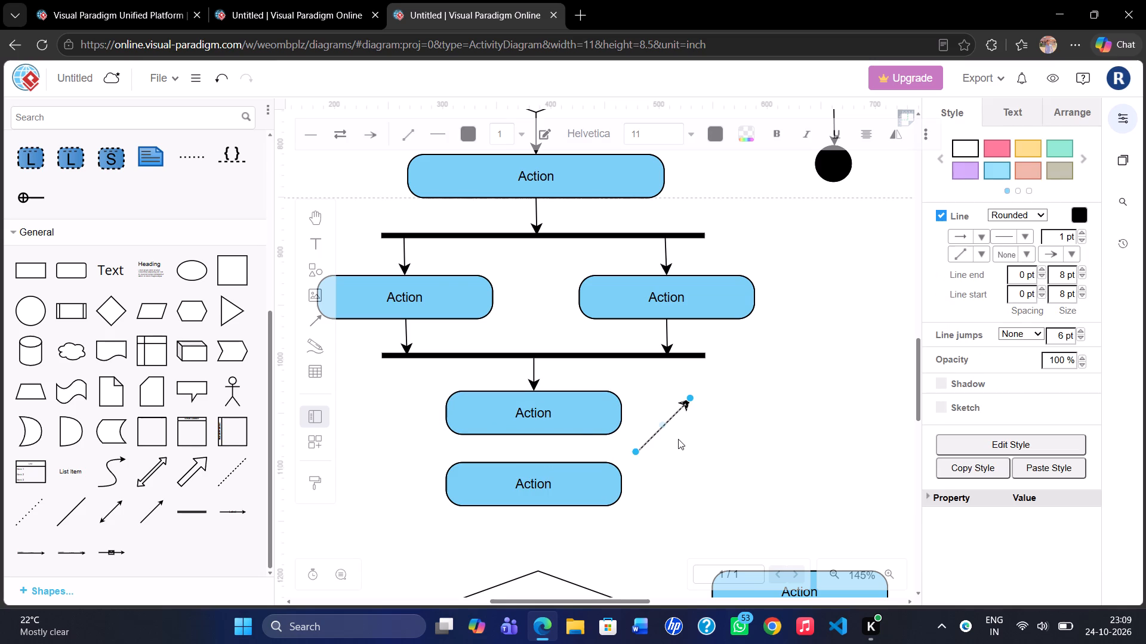
left_click_drag(634, 452, 534, 435)
left_click_drag(689, 401, 531, 464)
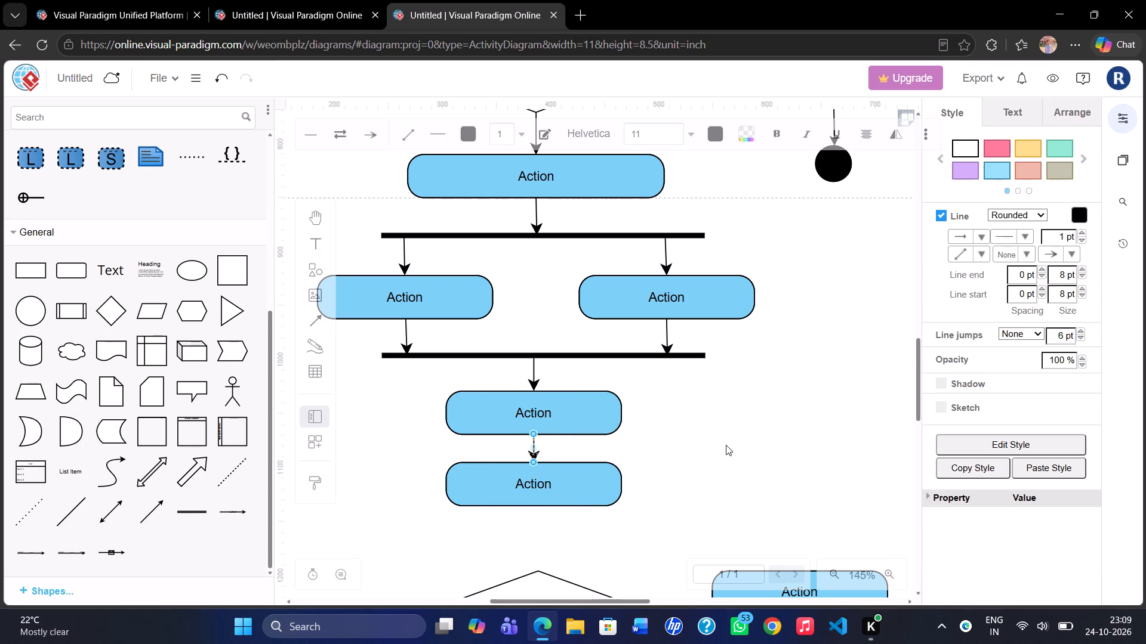
Add a directional arrow from the second action's bottom centre to the top corner of the last decision diamond.
scroll(726, 445, "down", 2)
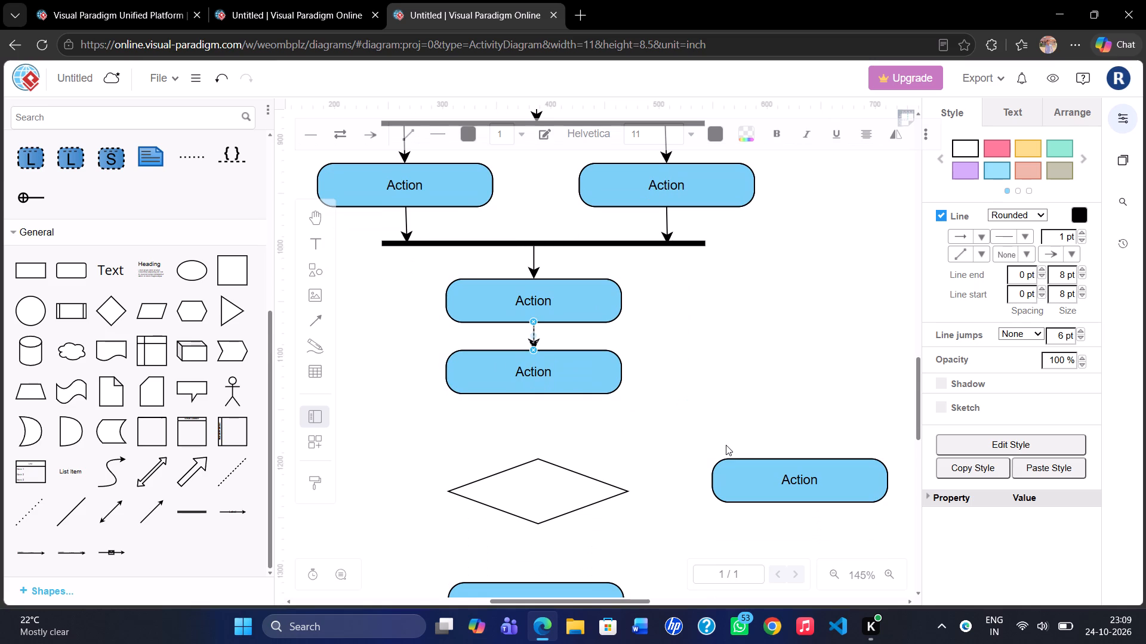
left_click_drag(138, 510, 527, 425)
left_click_drag(527, 425, 499, 420)
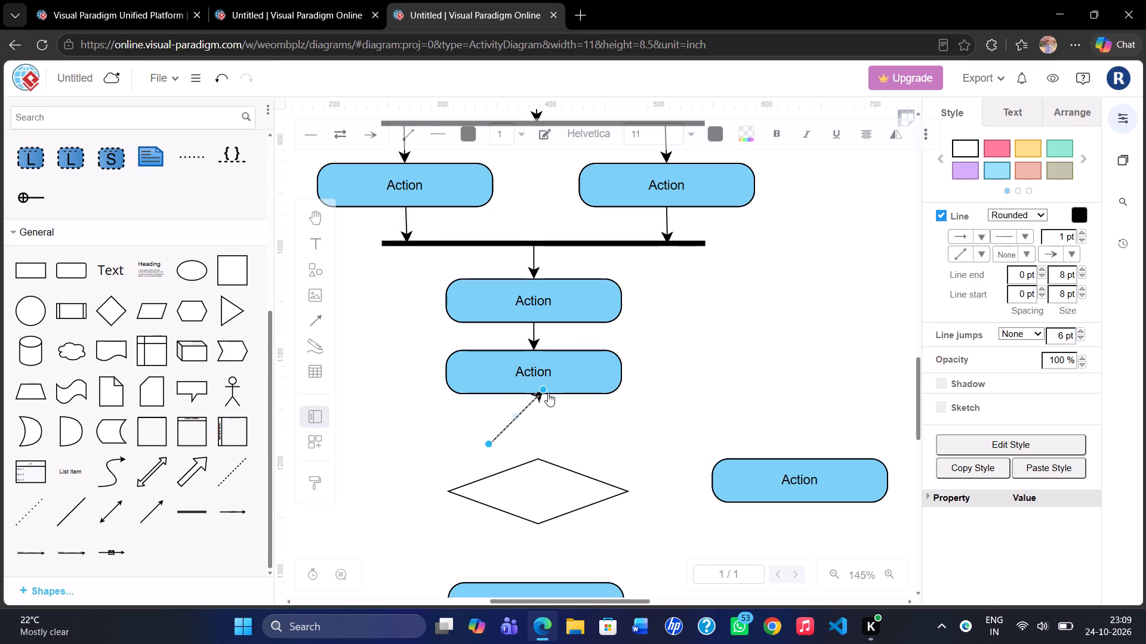
left_click_drag(543, 390, 538, 459)
left_click_drag(489, 442, 534, 401)
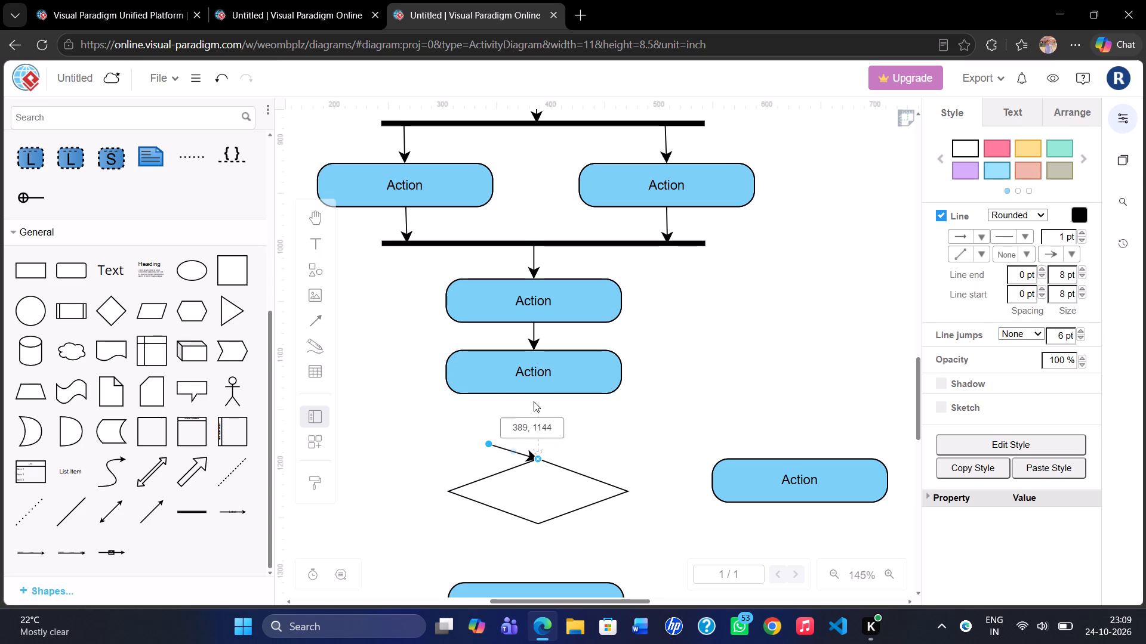
left_click_drag(534, 401, 539, 396)
left_click(613, 433)
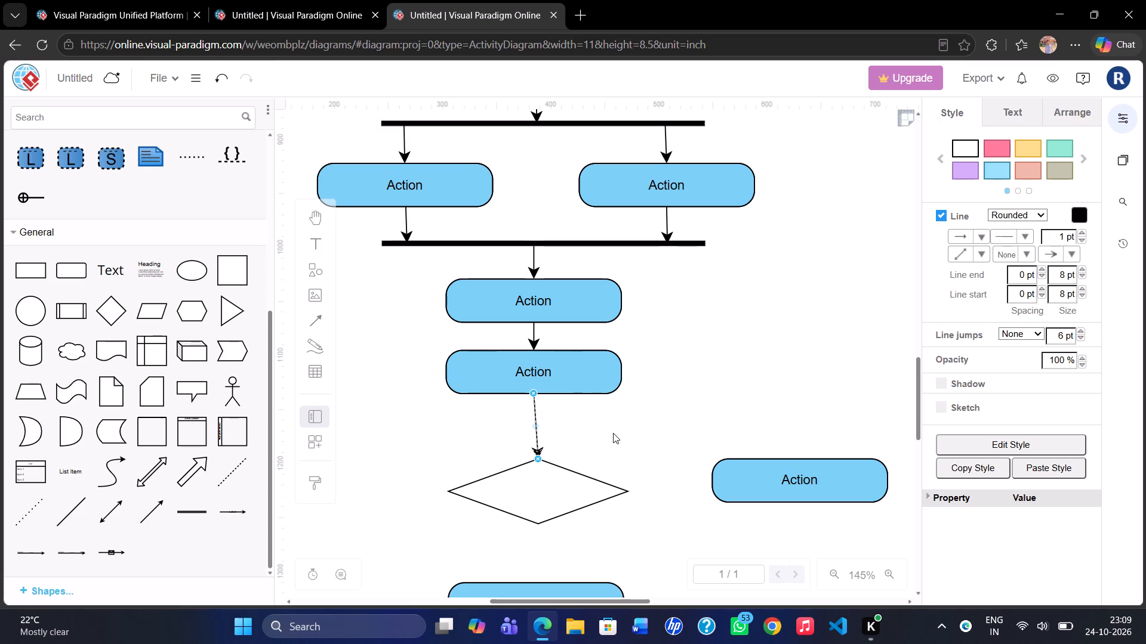
Shift the last decision diamond slightly left to centre it under the action above and make their arrow vertical.
left_click(538, 493)
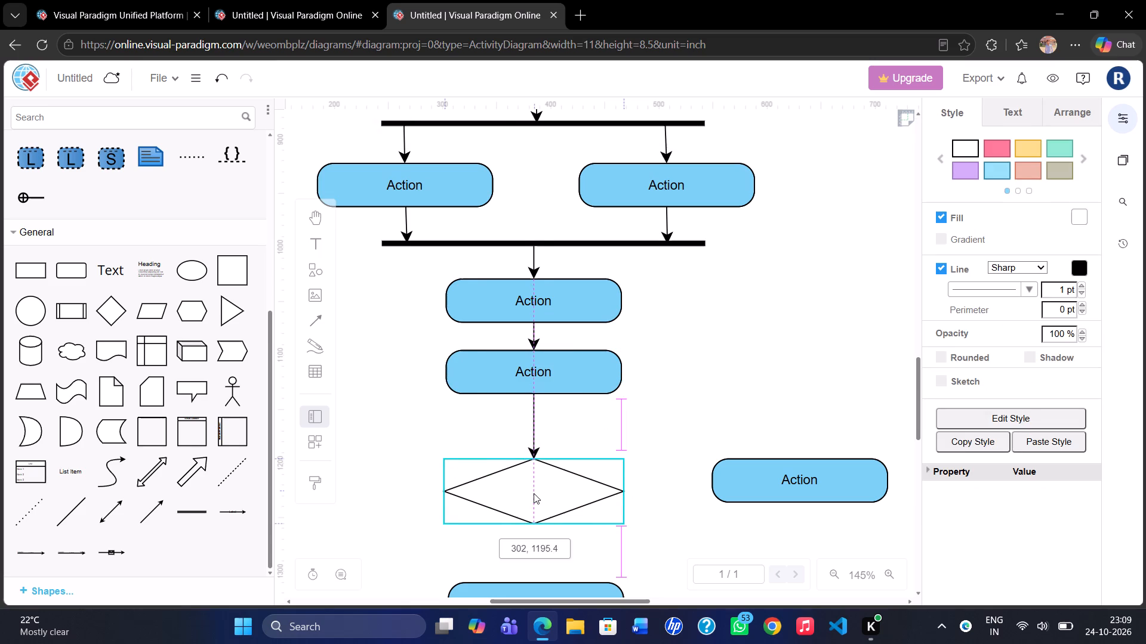
Place a directional arrow in the gap between the last decision diamond and the action below it.
scroll(734, 385, "down", 1)
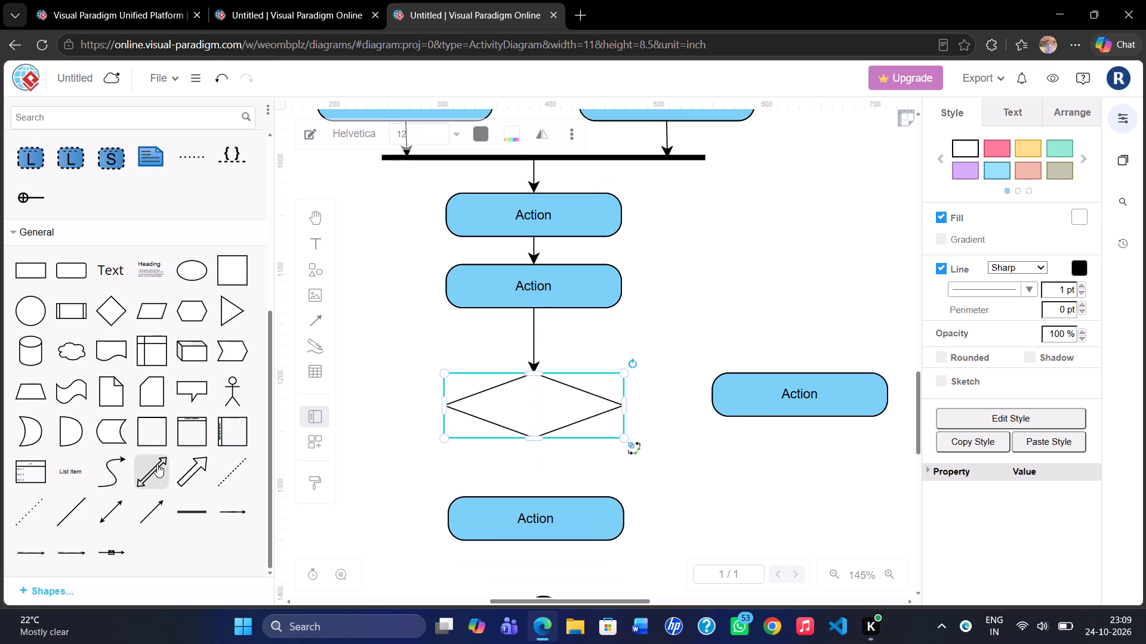
left_click_drag(151, 515, 535, 470)
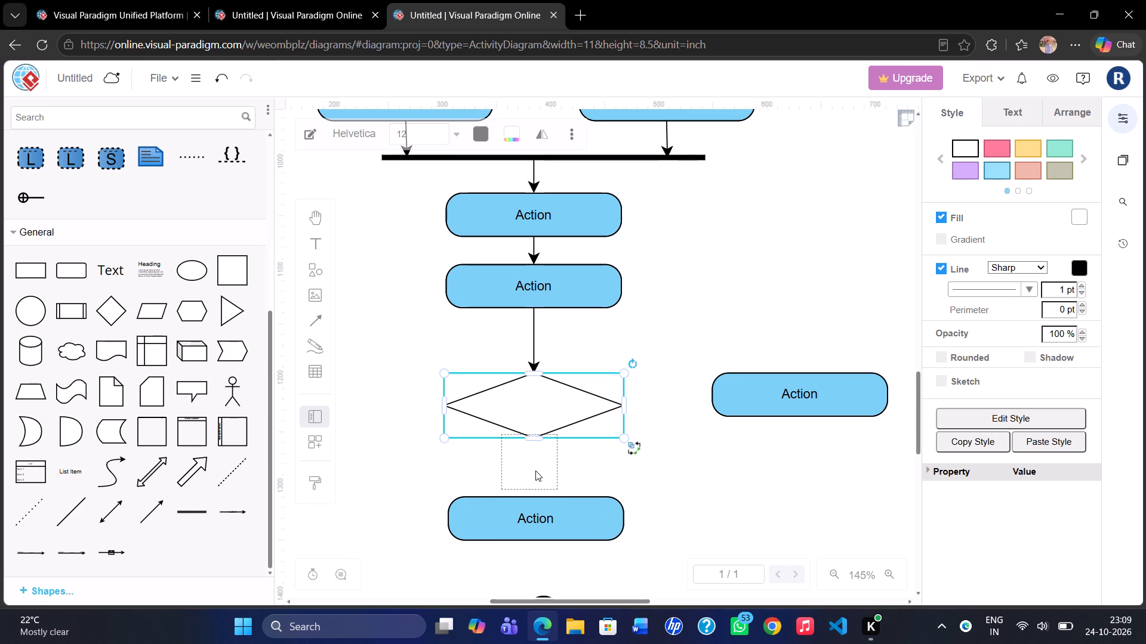
left_click_drag(535, 470, 538, 466)
Flatten the last decision diamond by raising its bottom edge to match the height of the side action beside it.
left_click(536, 434)
left_click_drag(534, 438, 533, 432)
Attach the placed arrow from the diamond's bottom corner to the lower action's top centre, raising that action closer to the diamond.
left_click(519, 469)
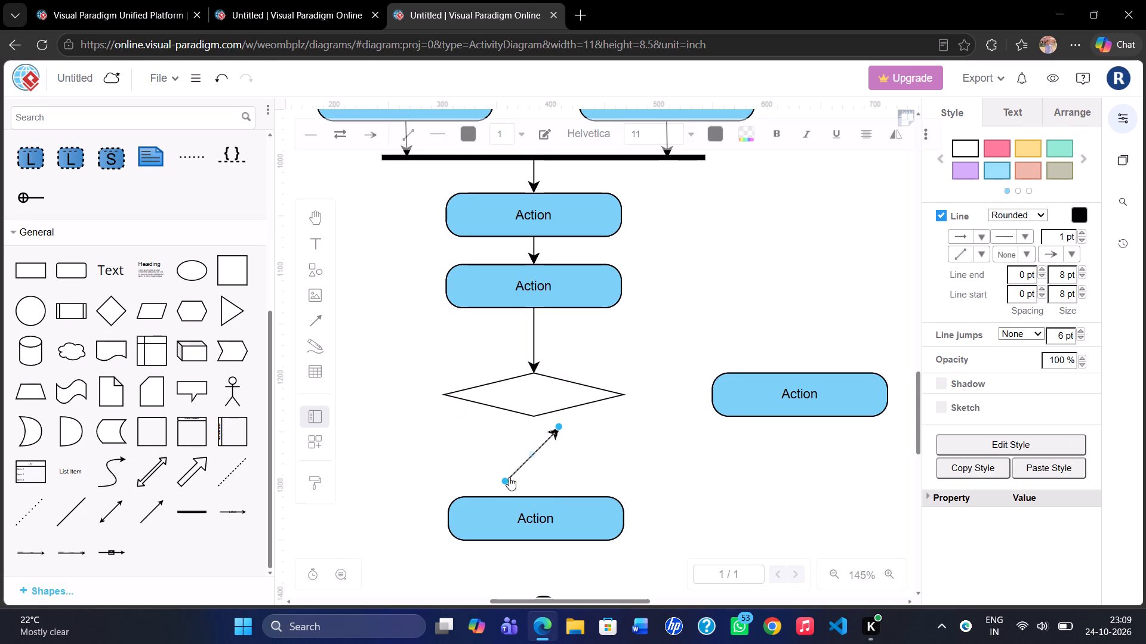
left_click_drag(504, 477, 533, 415)
left_click_drag(522, 513, 525, 491)
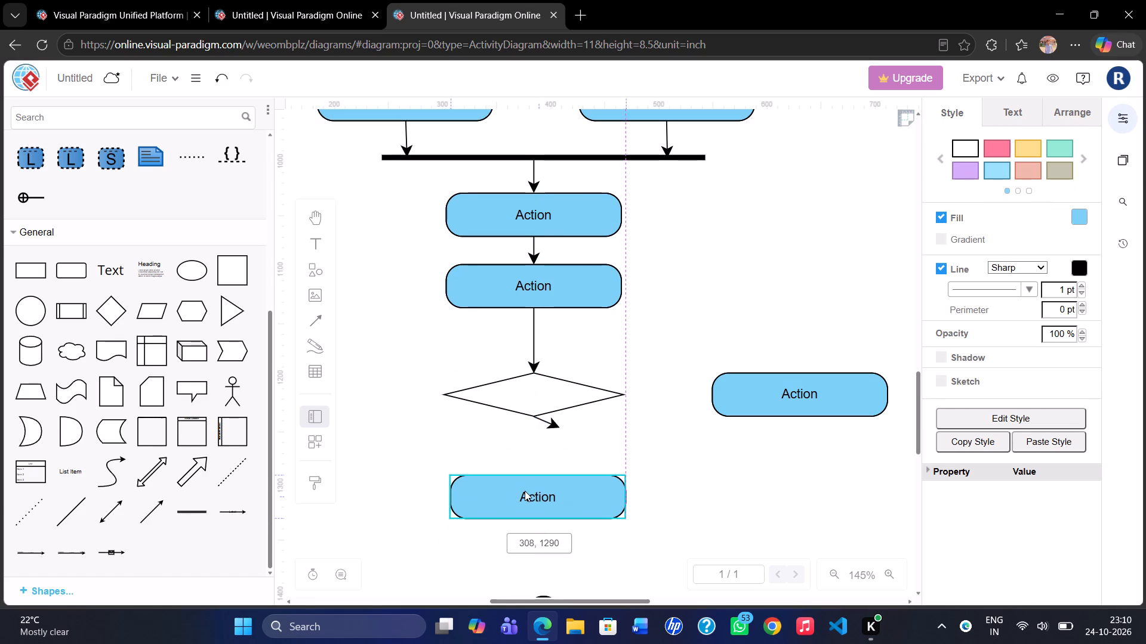
left_click_drag(525, 491, 522, 491)
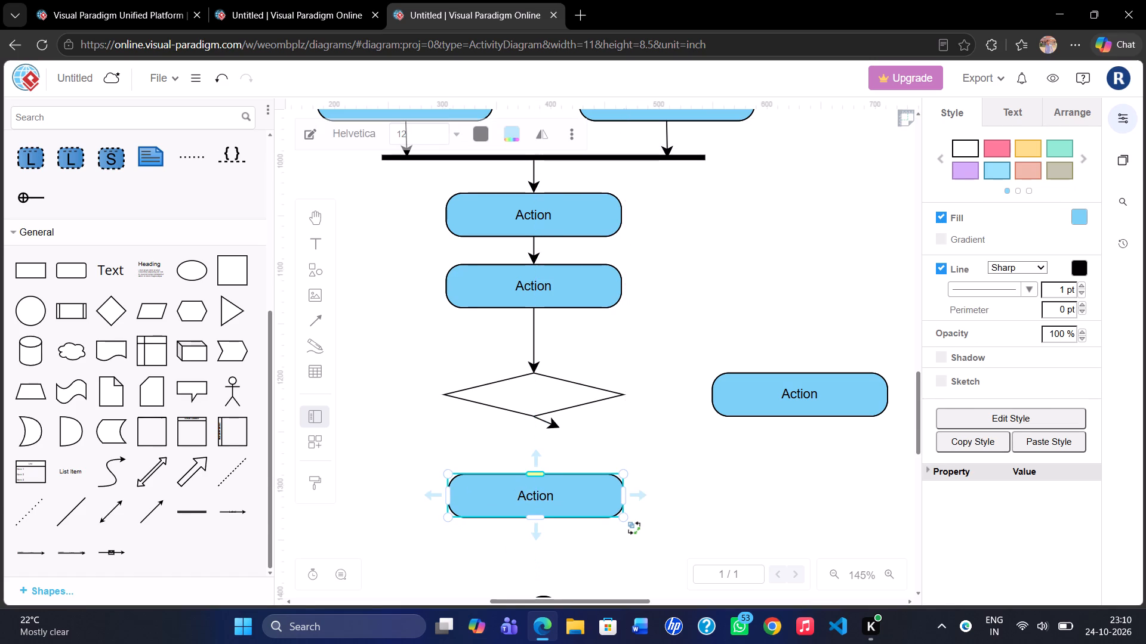
left_click(552, 425)
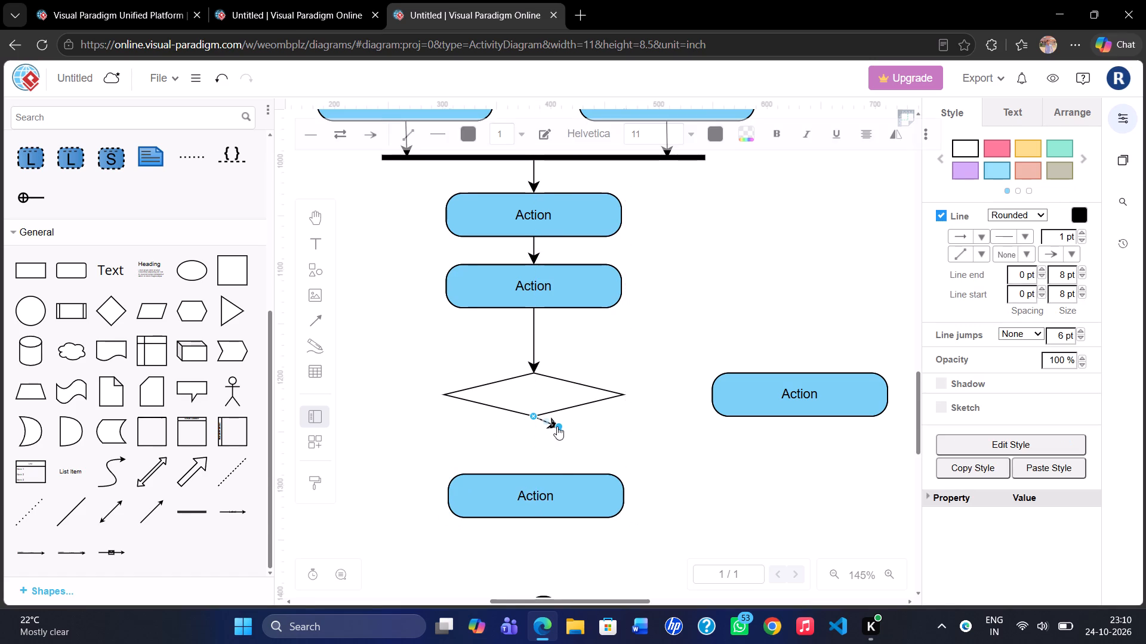
left_click_drag(558, 426, 535, 475)
Centre the last action under the diamond so their arrow is vertical, and raise it slightly closer.
left_click_drag(535, 488, 532, 484)
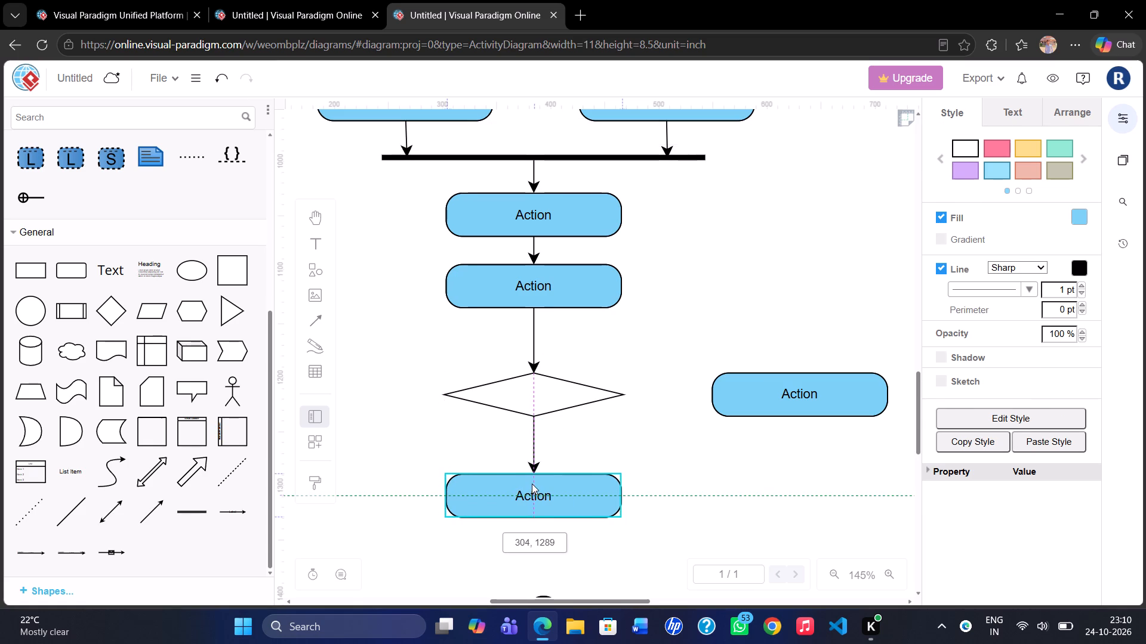
left_click_drag(532, 484, 532, 481)
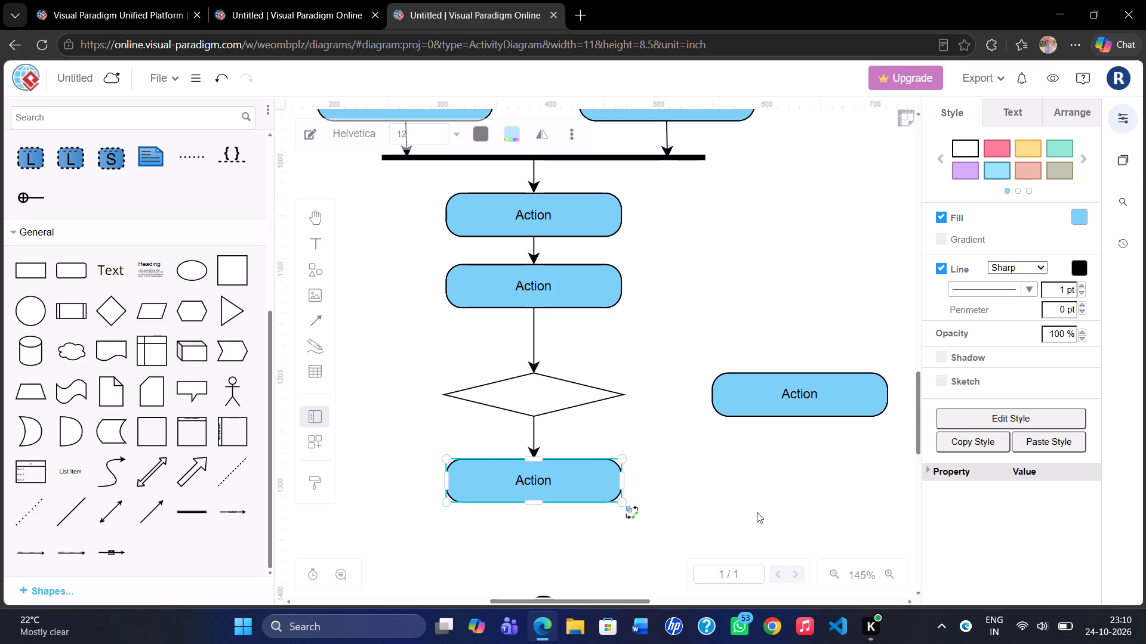
Centre the final black node under the last action and raise it closer to that action.
scroll(743, 543, "down", 1)
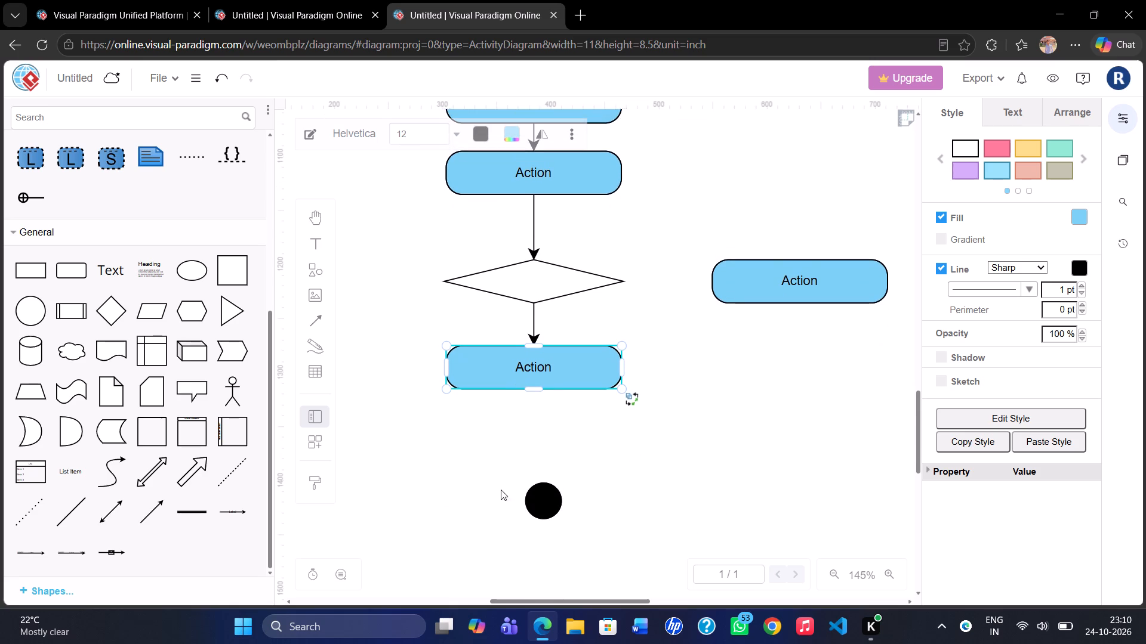
left_click_drag(544, 503, 531, 478)
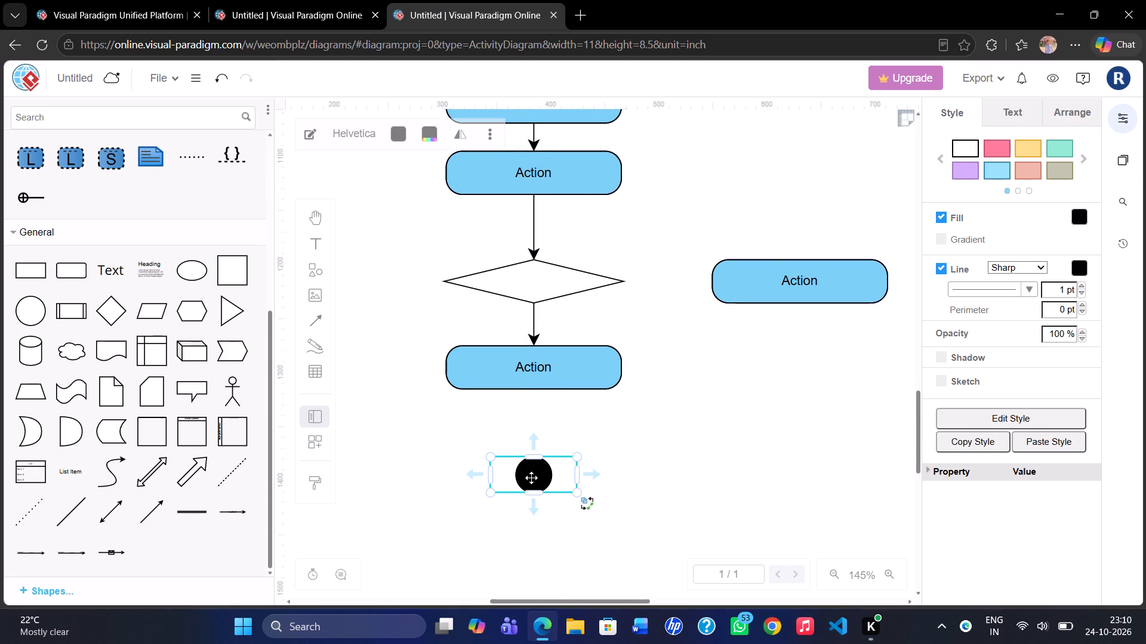
left_click_drag(531, 478, 531, 469)
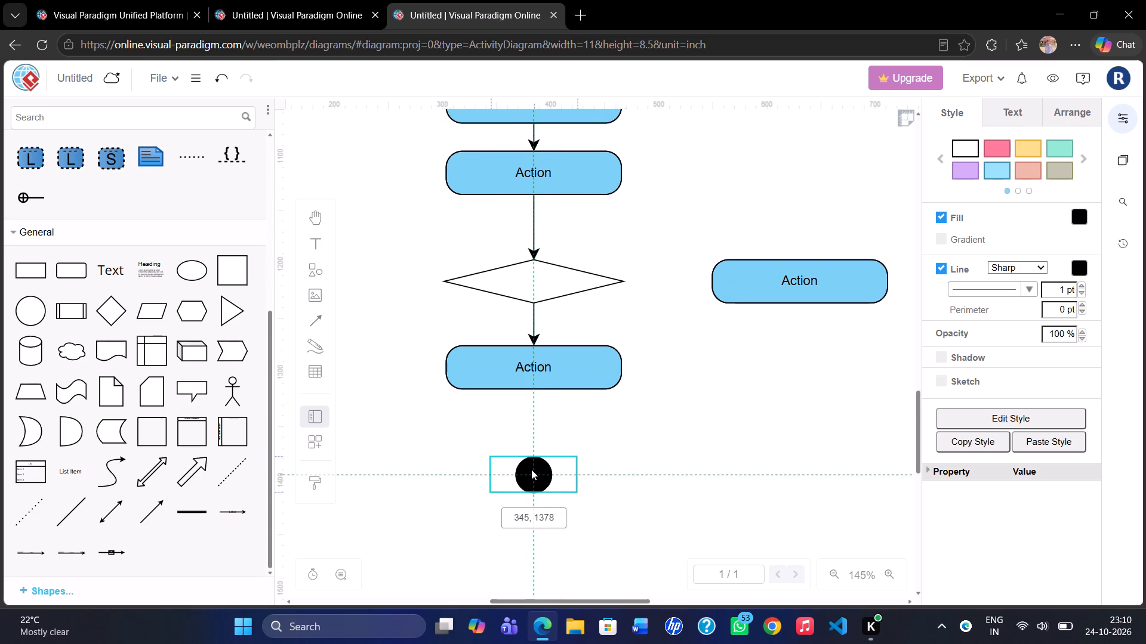
left_click_drag(531, 469, 531, 466)
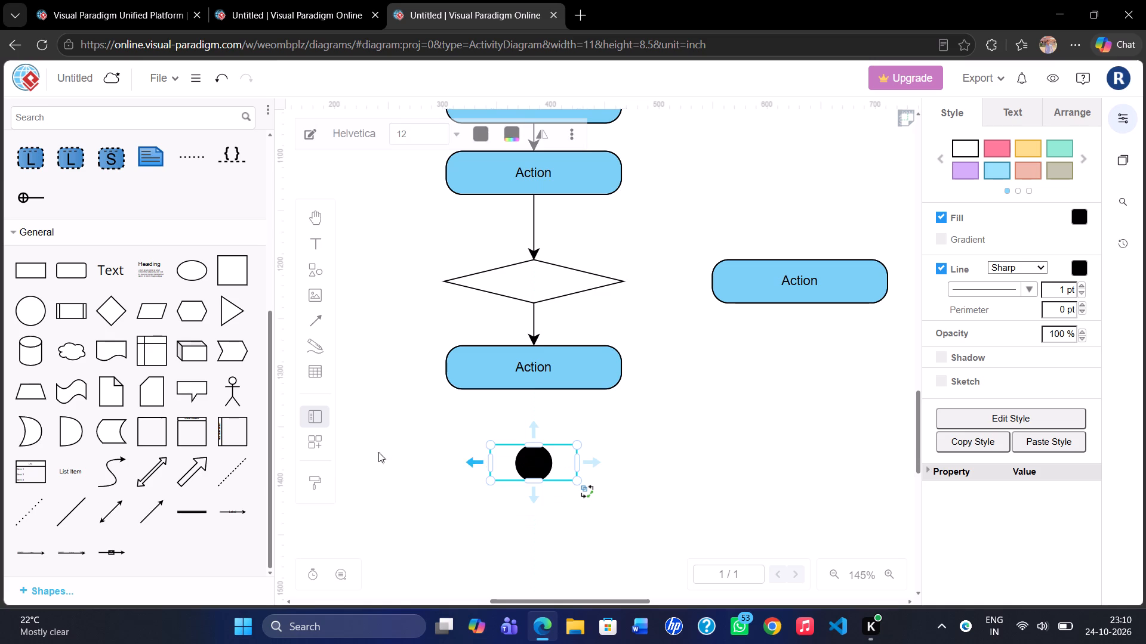
Place a directional arrow and attach it from the last action's bottom centre to the black node's top.
left_click_drag(141, 516, 522, 413)
left_click_drag(522, 413, 528, 416)
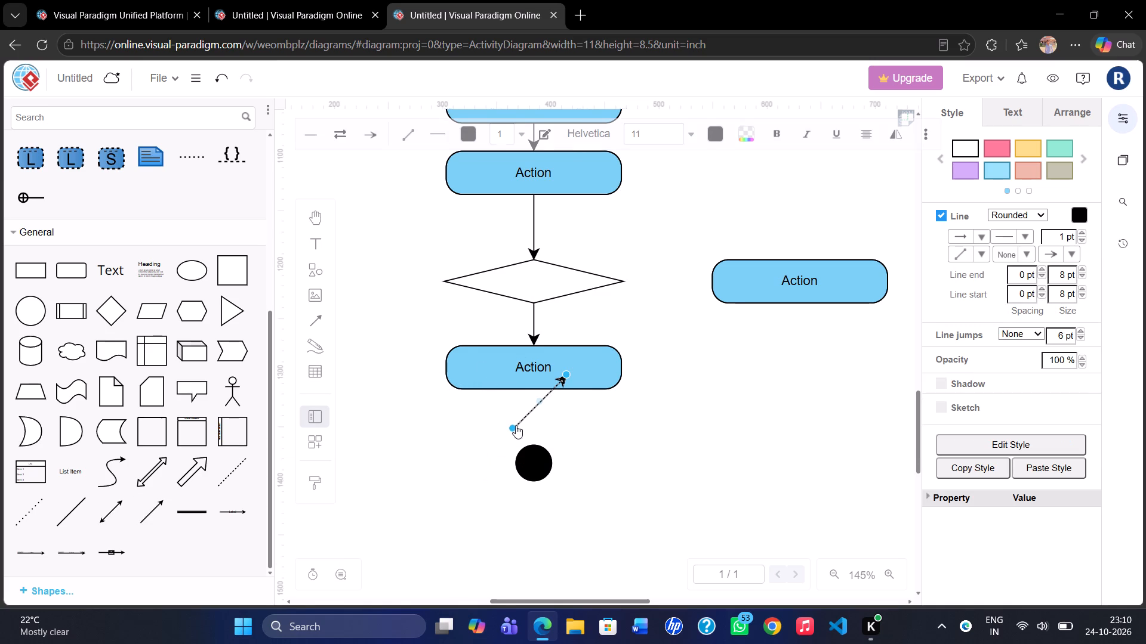
left_click_drag(511, 425, 532, 391)
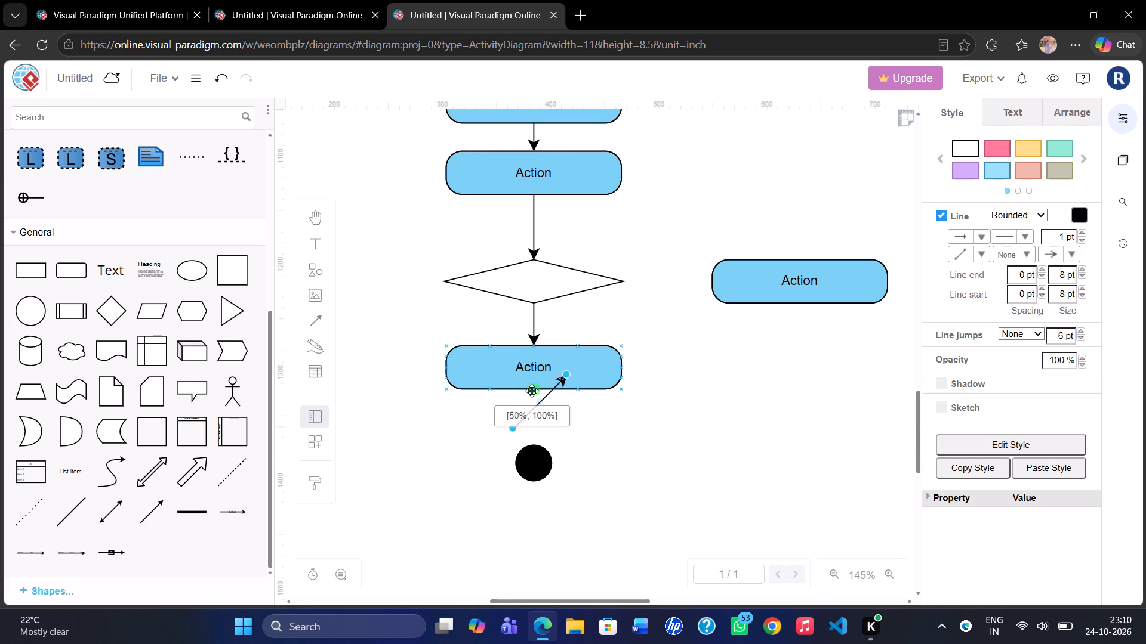
left_click_drag(532, 391, 534, 391)
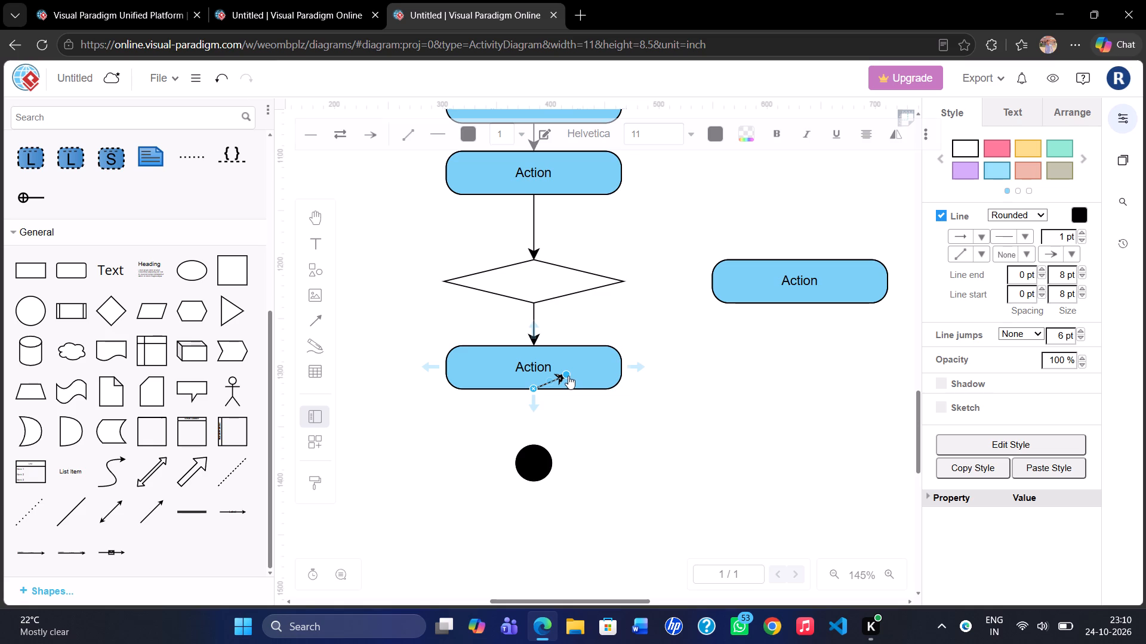
left_click_drag(568, 376, 535, 445)
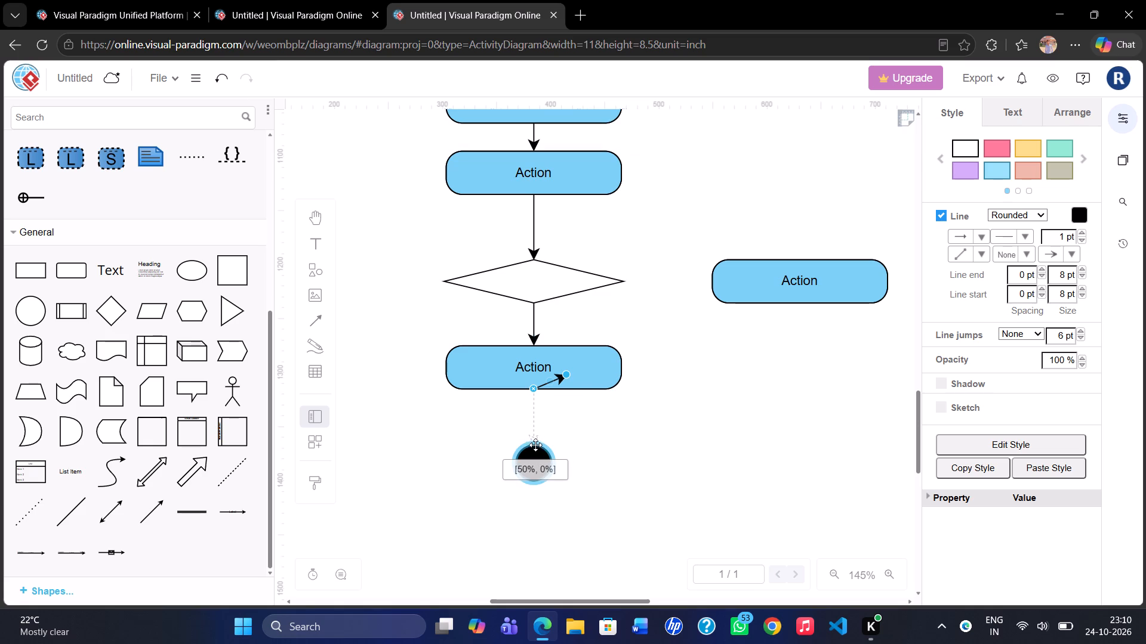
left_click_drag(535, 445, 534, 445)
left_click_drag(534, 445, 534, 446)
Raise the final black node to shorten its arrow, keeping it centred under the last action.
left_click_drag(534, 454, 532, 447)
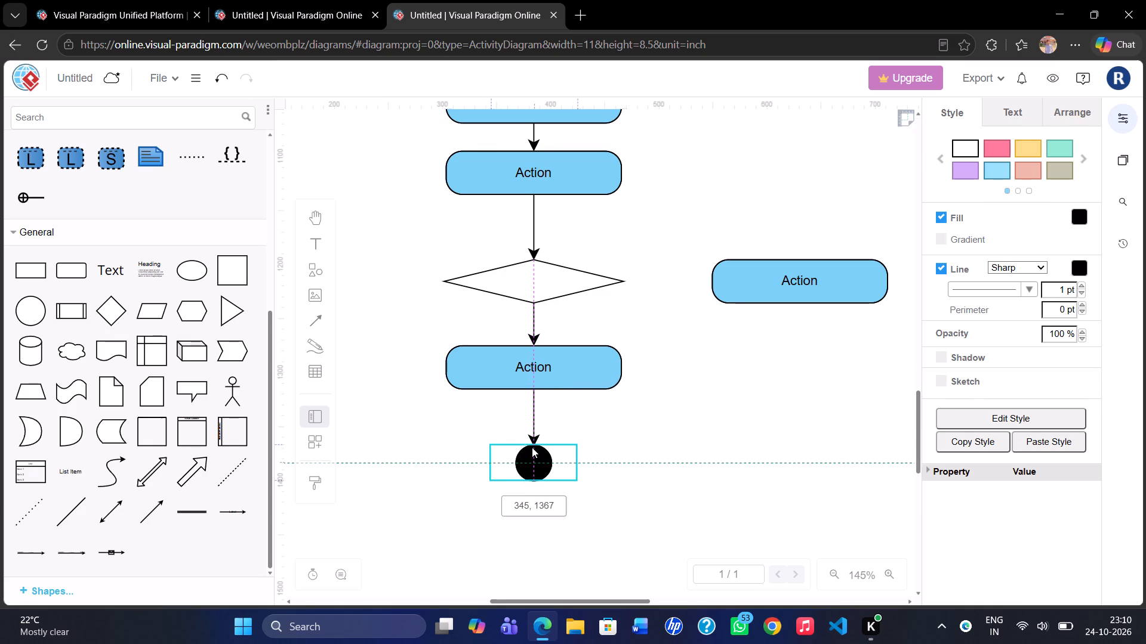
left_click_drag(532, 447, 531, 435)
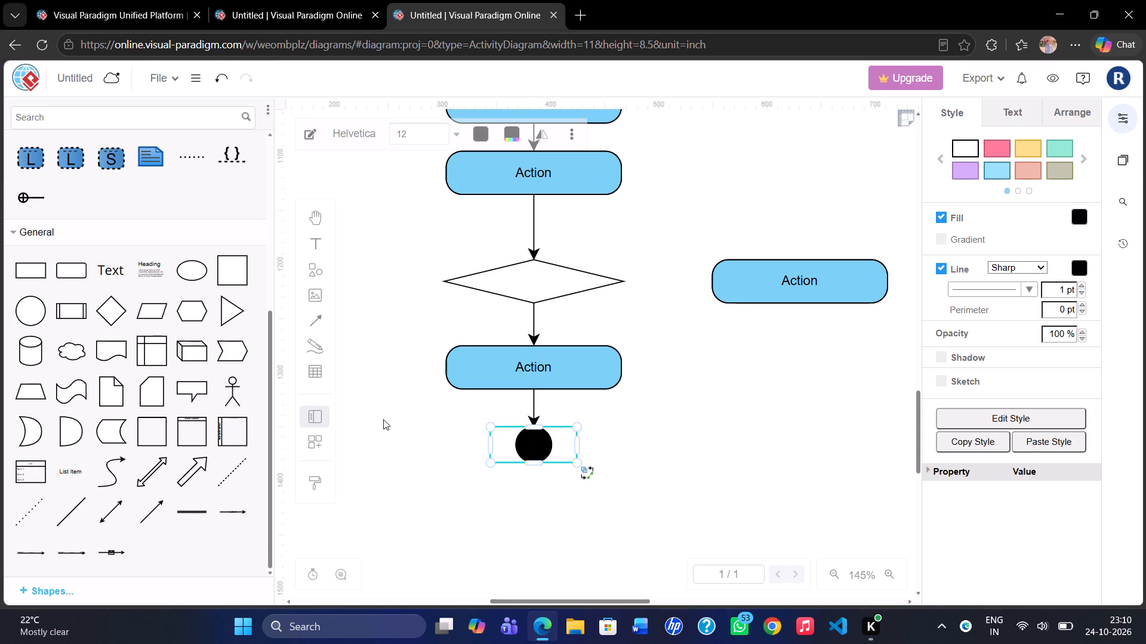
Connect the last decision diamond's right corner to the side action's left edge with a level directional arrow, shifting that action slightly closer.
left_click_drag(157, 511, 724, 250)
left_click_drag(724, 250, 672, 277)
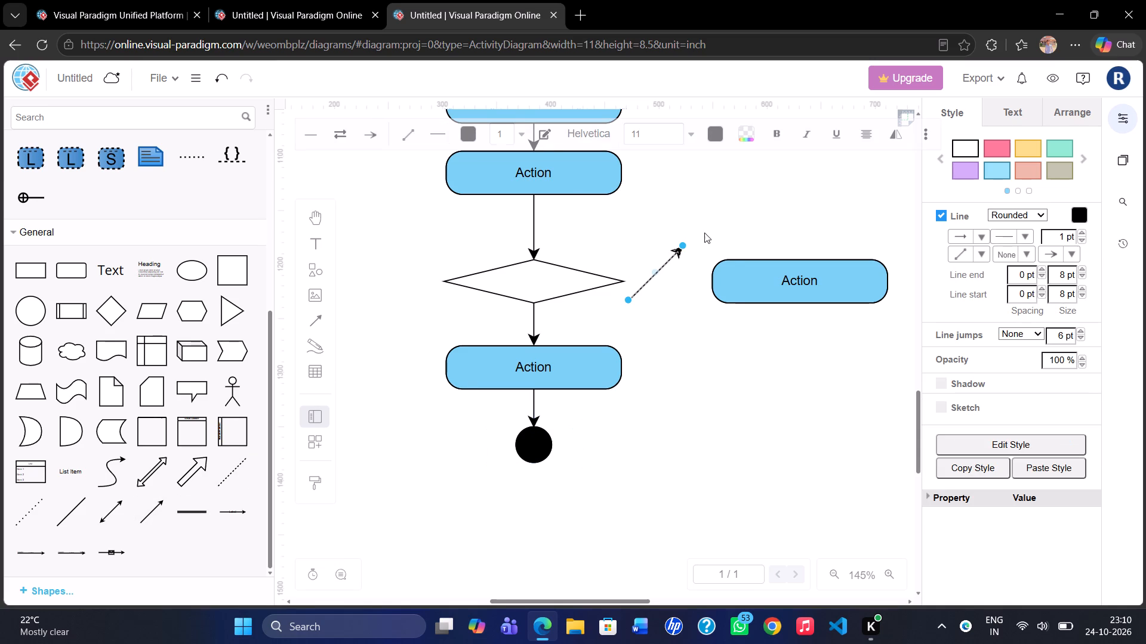
left_click_drag(684, 243, 703, 277)
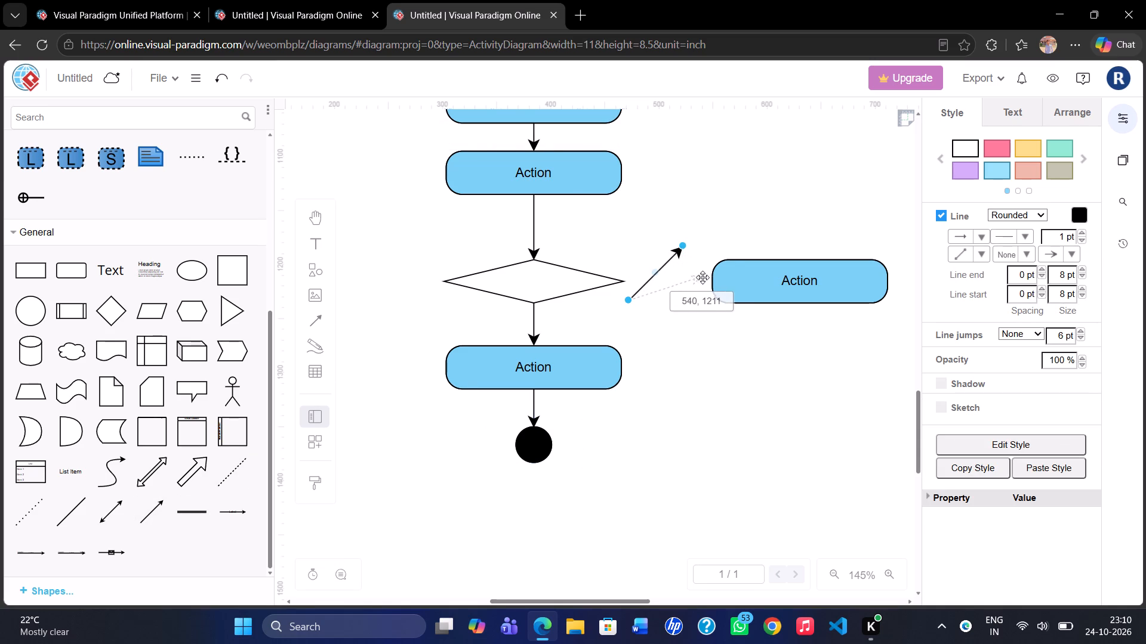
left_click_drag(703, 277, 714, 278)
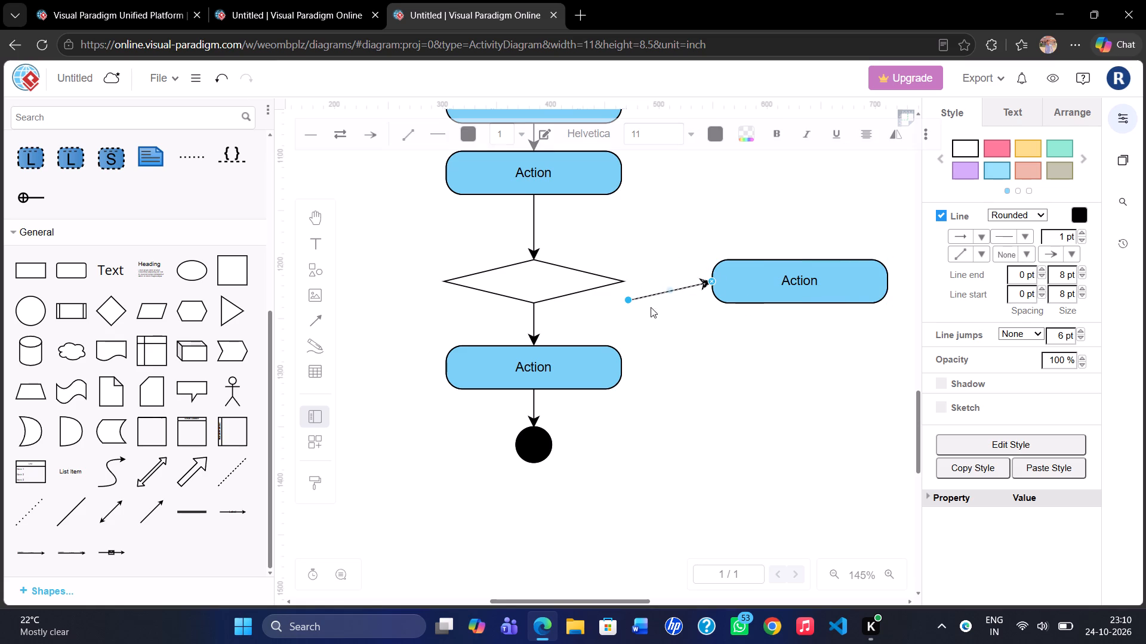
left_click_drag(630, 297, 626, 281)
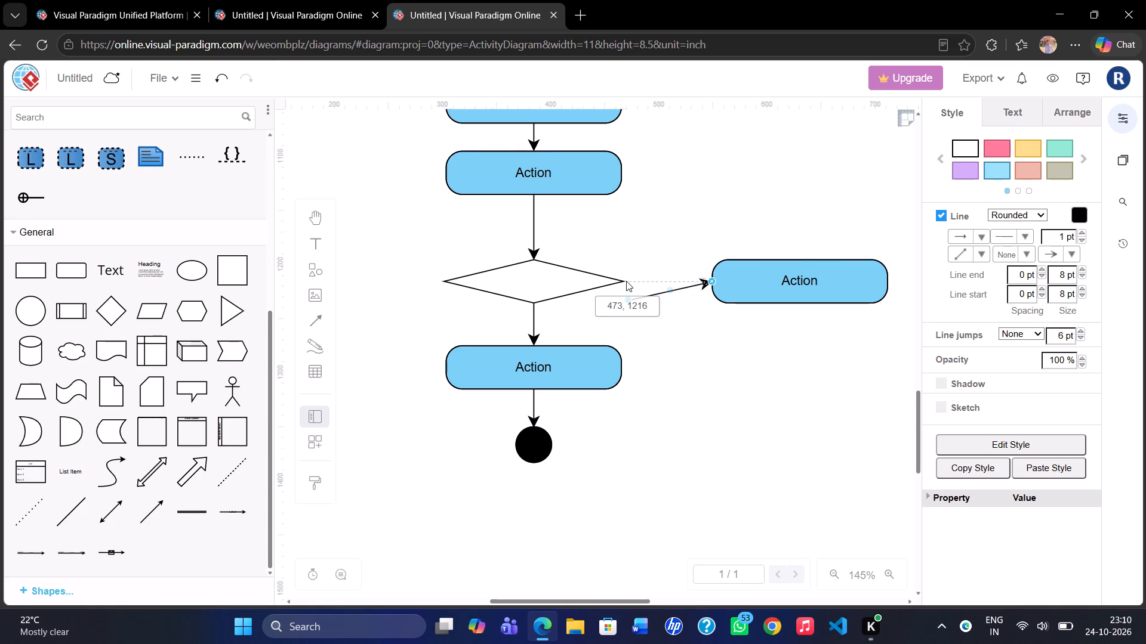
left_click_drag(626, 281, 626, 281)
left_click_drag(742, 280, 734, 278)
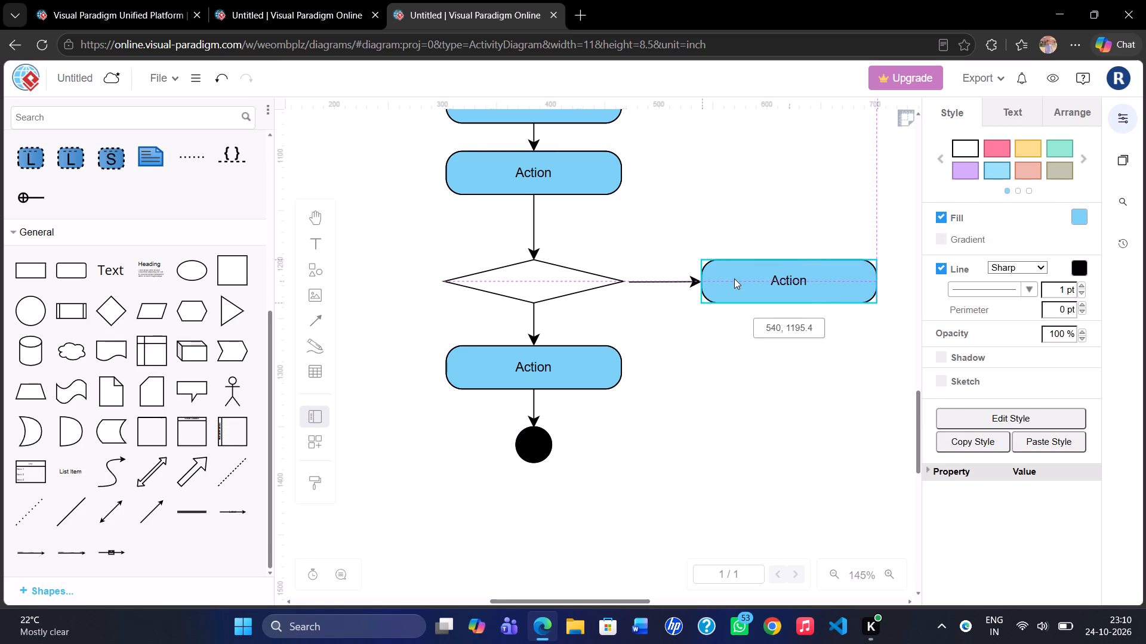
left_click_drag(734, 278, 732, 268)
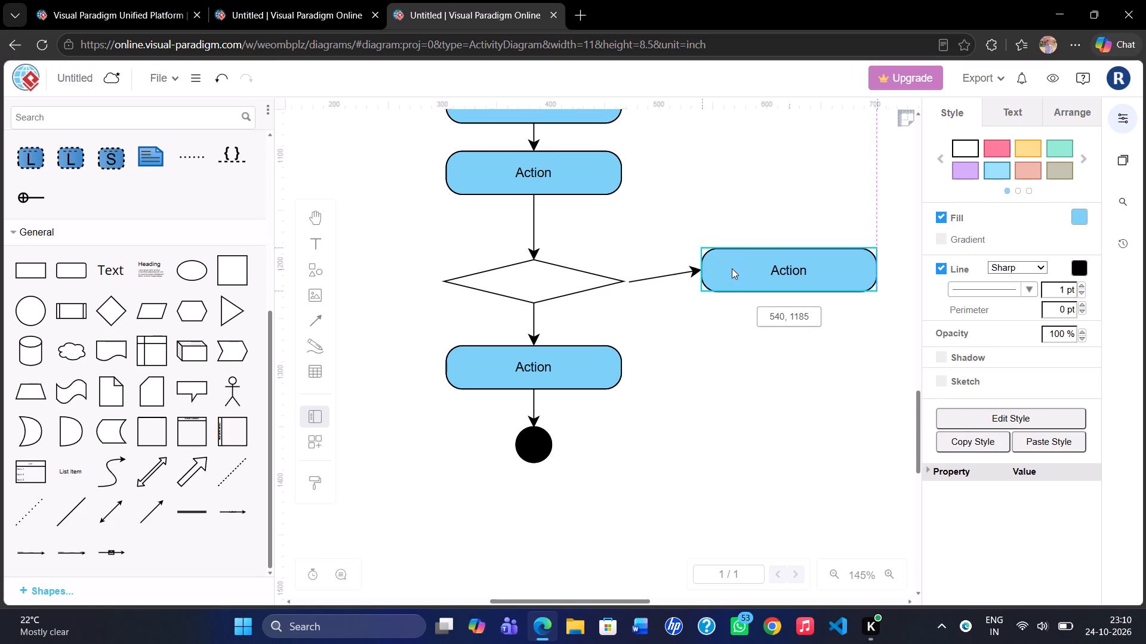
left_click_drag(732, 268, 731, 273)
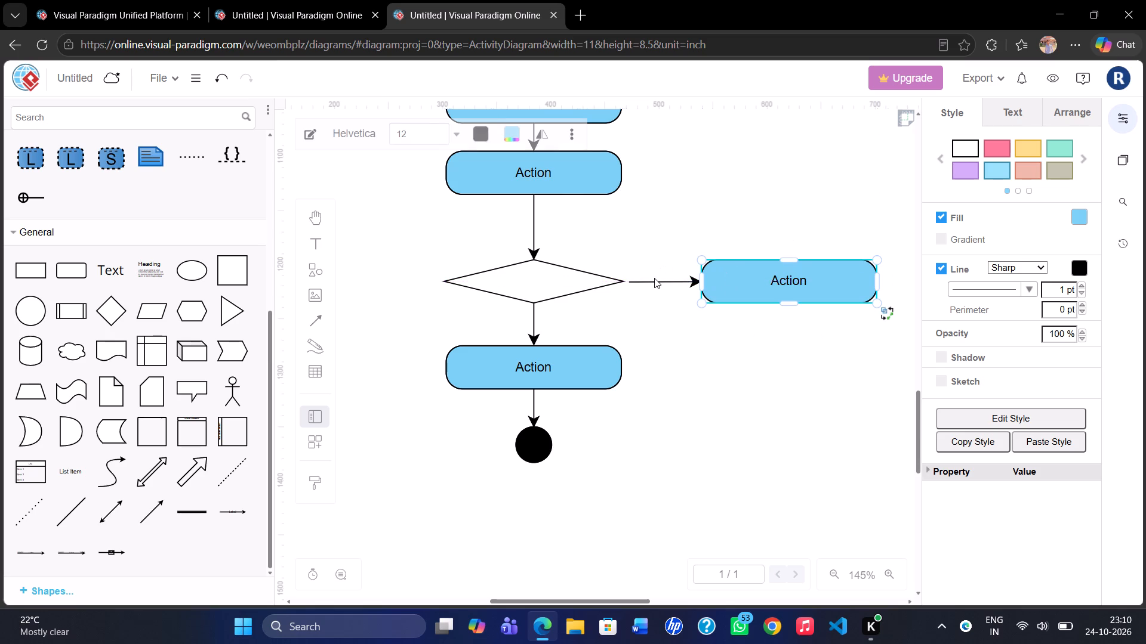
left_click(654, 278)
left_click(658, 280)
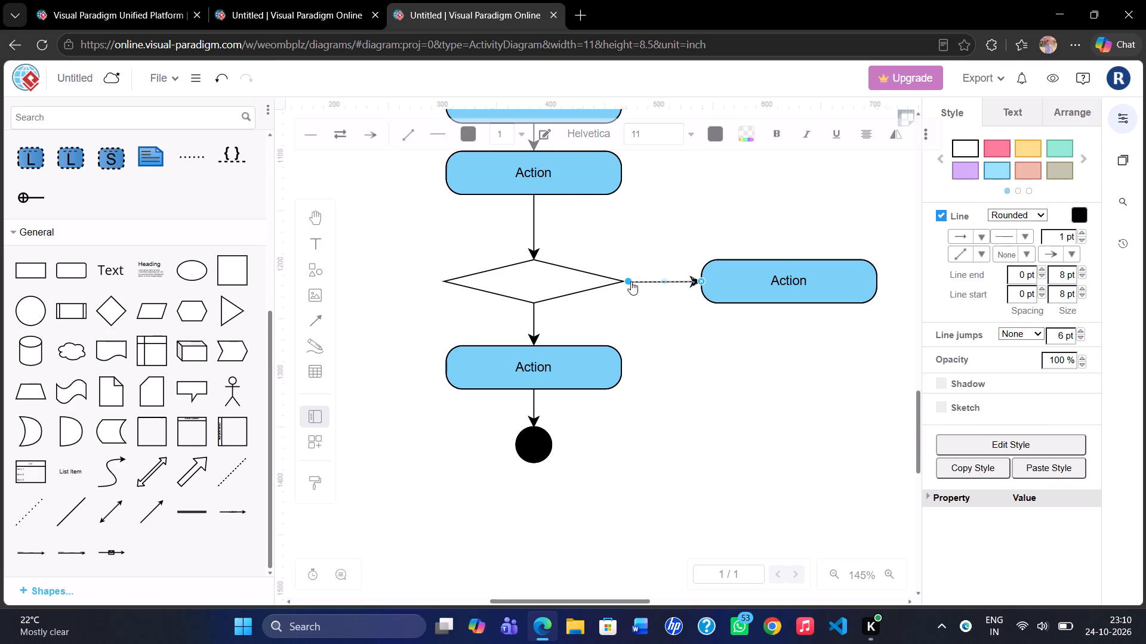
left_click_drag(631, 281, 623, 280)
Move the side action closer to the last decision diamond, keeping the two level.
left_click_drag(734, 277, 723, 273)
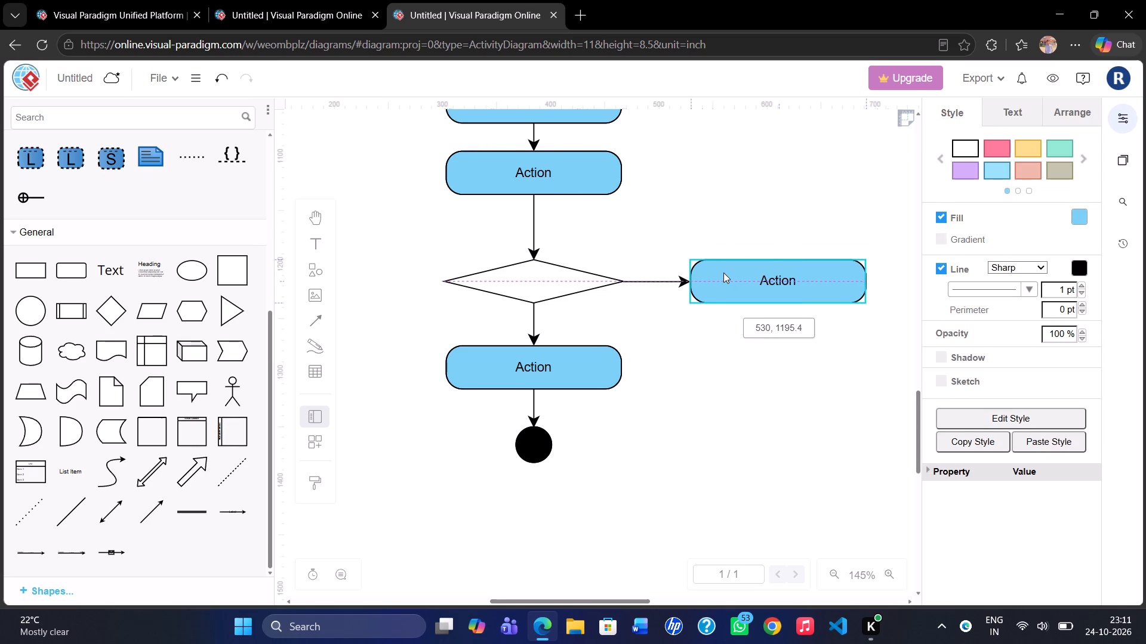
left_click_drag(723, 273, 711, 271)
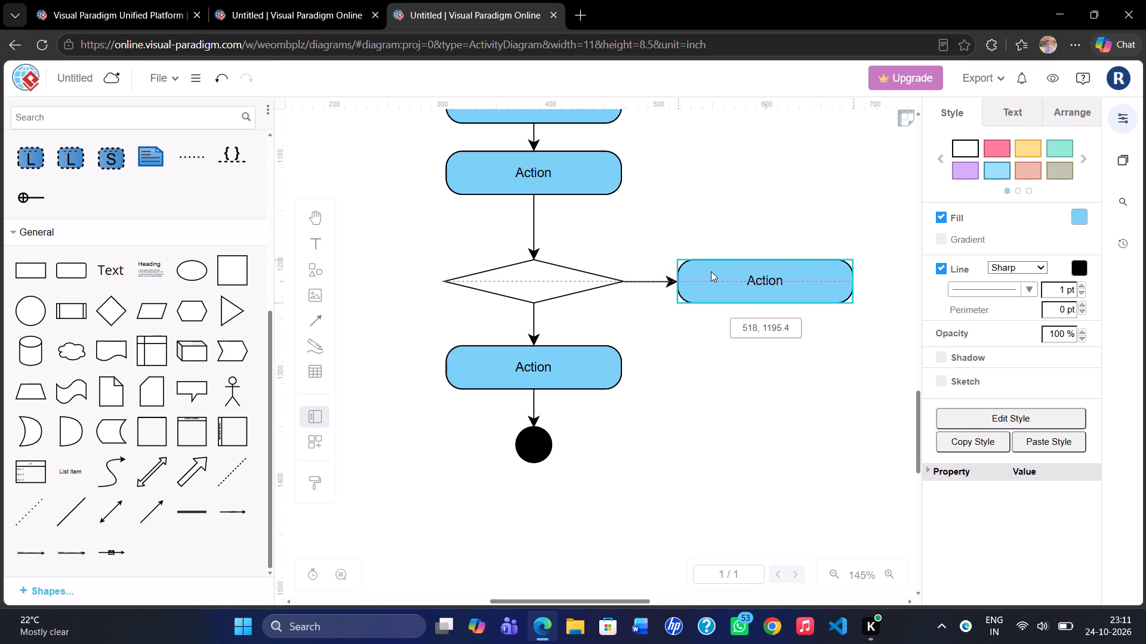
left_click_drag(711, 271, 711, 271)
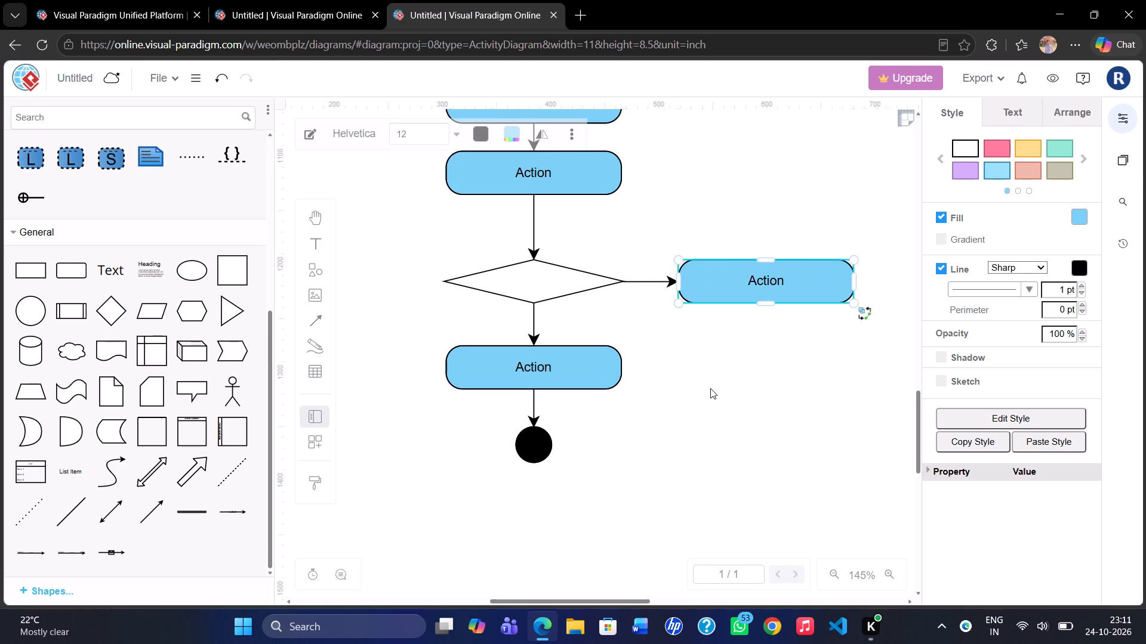
left_click(710, 388)
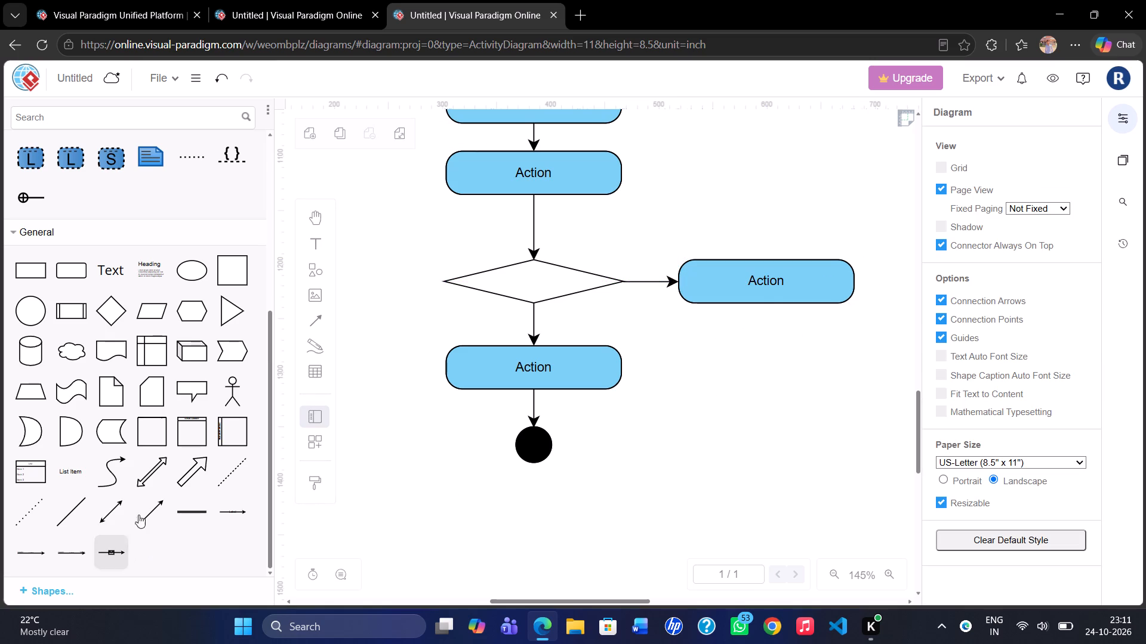
Place a directional arrow below the side action and bend it at its midpoint into a right angle.
left_click_drag(149, 502, 720, 348)
left_click_drag(720, 348, 731, 349)
left_click_drag(729, 358, 757, 377)
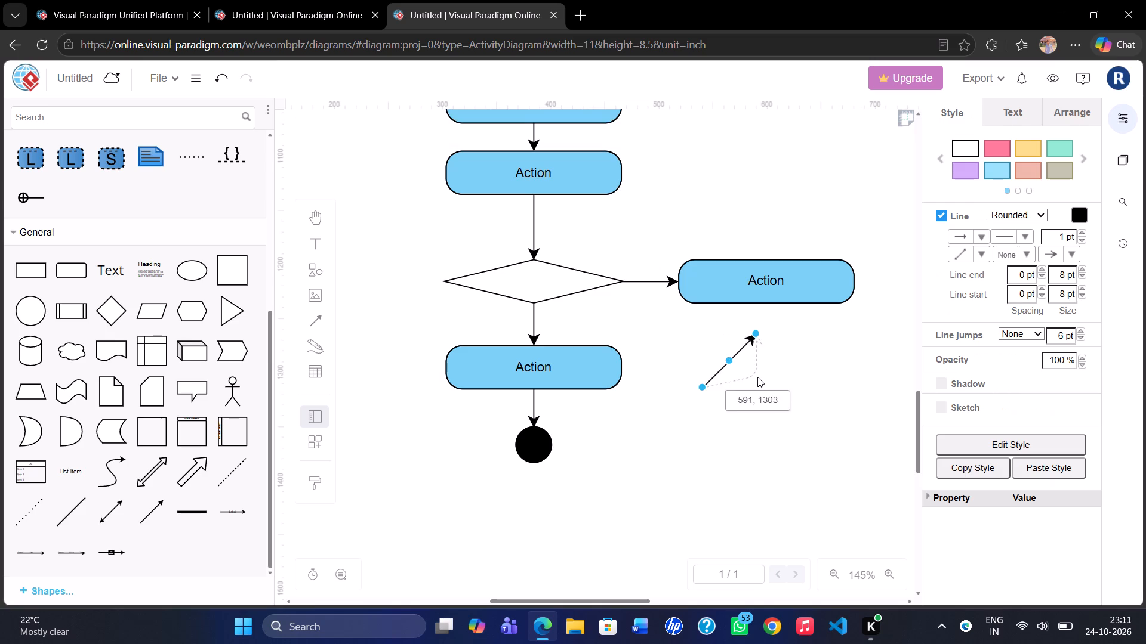
left_click_drag(757, 377, 761, 388)
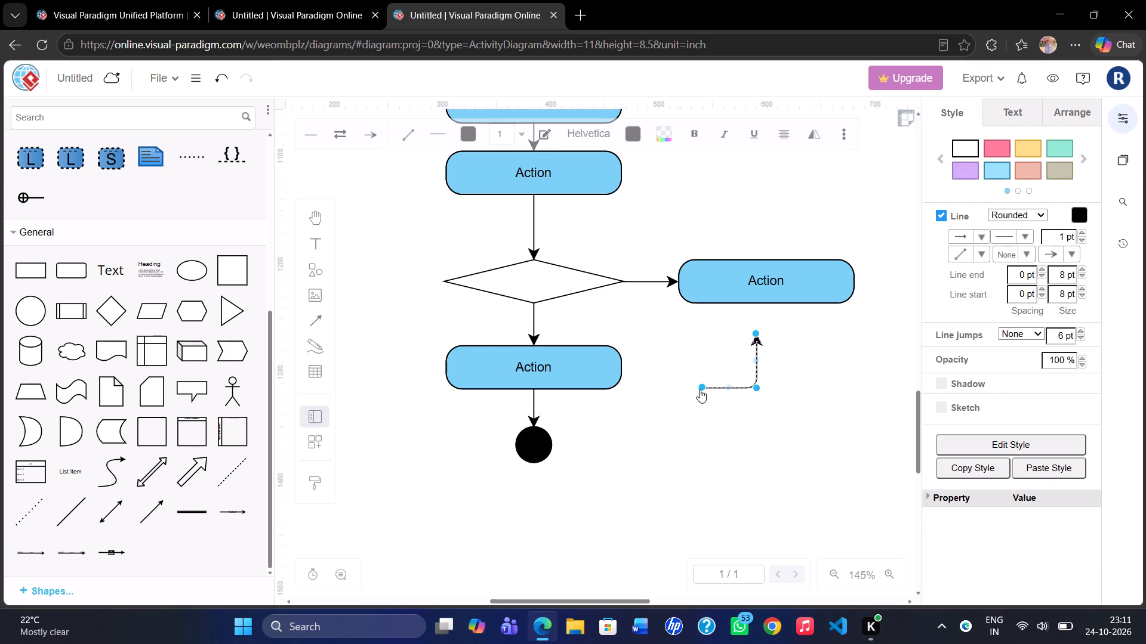
Attach the bent arrow from the side action's bottom centre to the last action's right edge, and square its corner.
left_click_drag(700, 387, 762, 304)
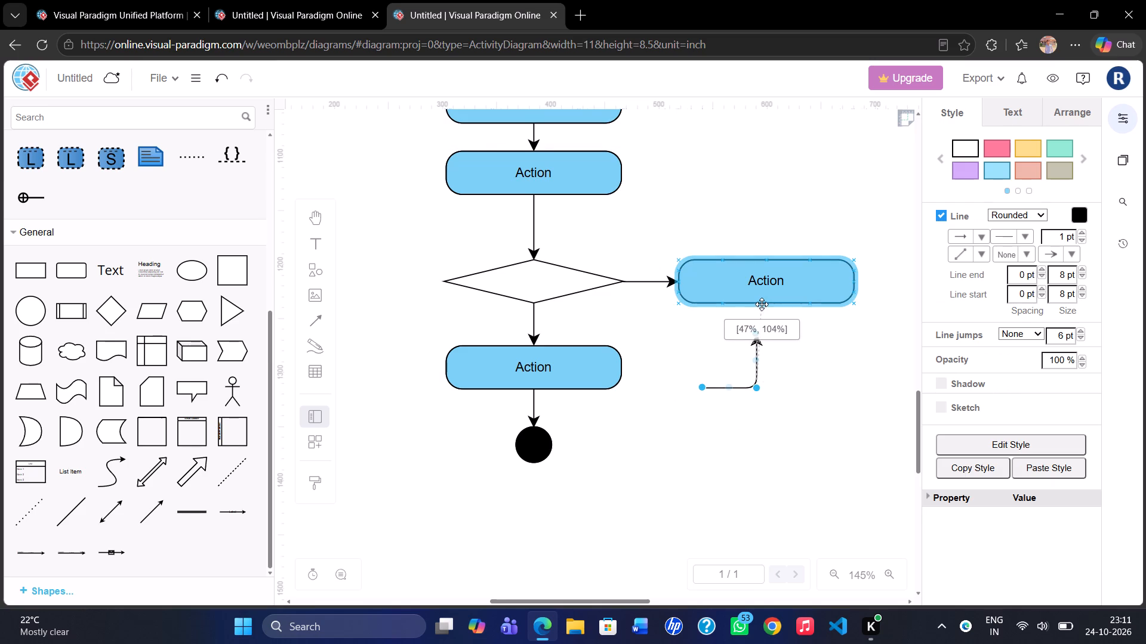
left_click_drag(762, 304, 766, 304)
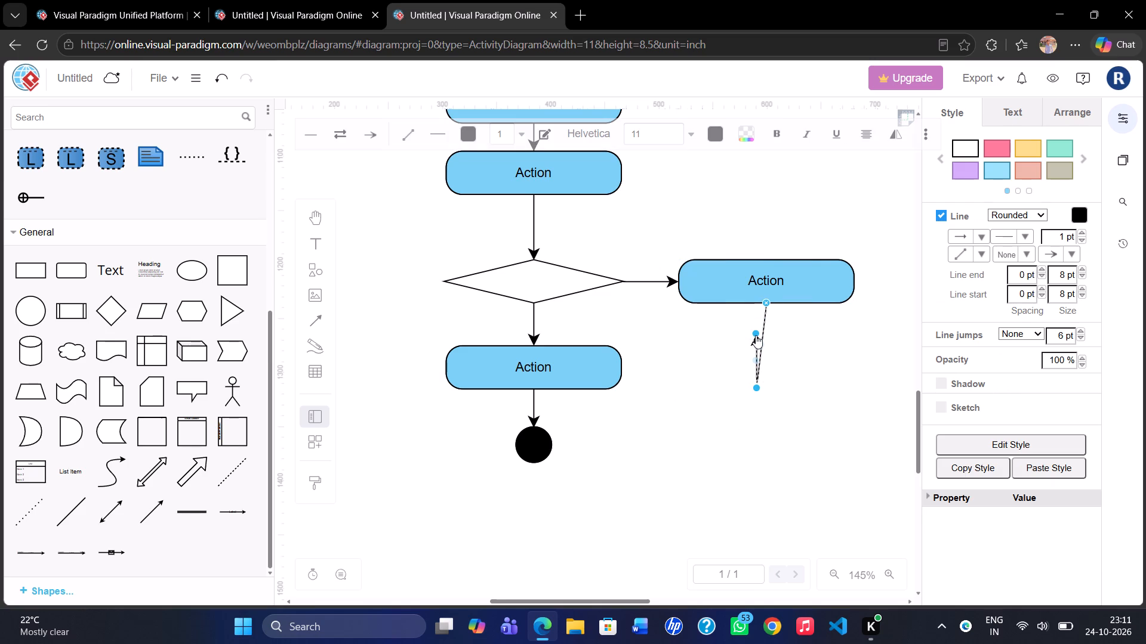
left_click_drag(756, 335, 622, 370)
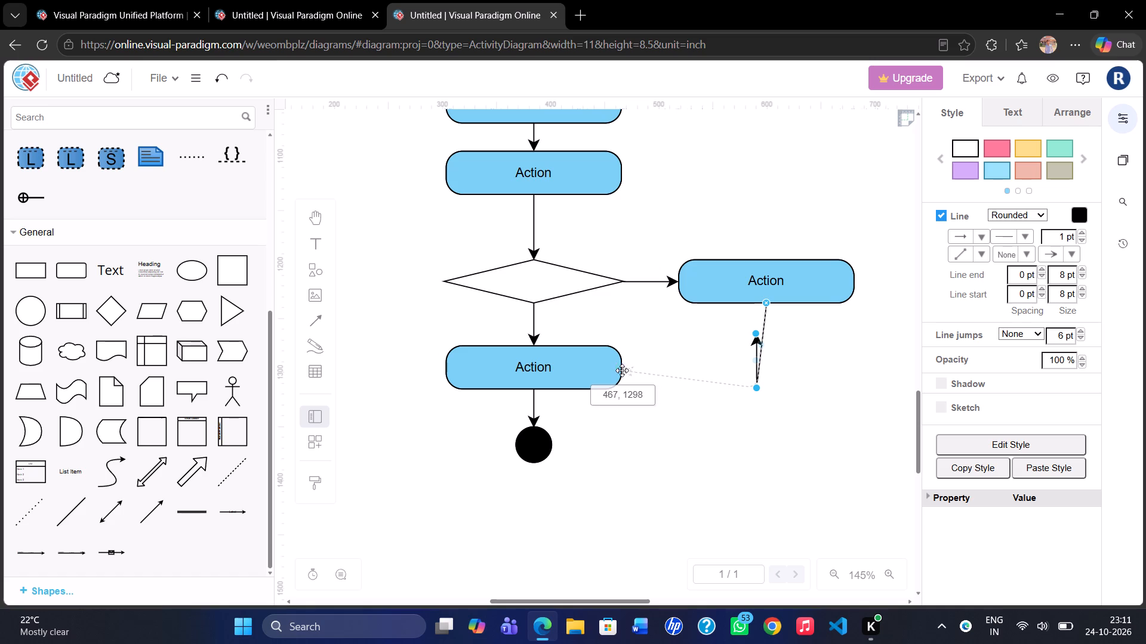
left_click_drag(622, 370, 621, 371)
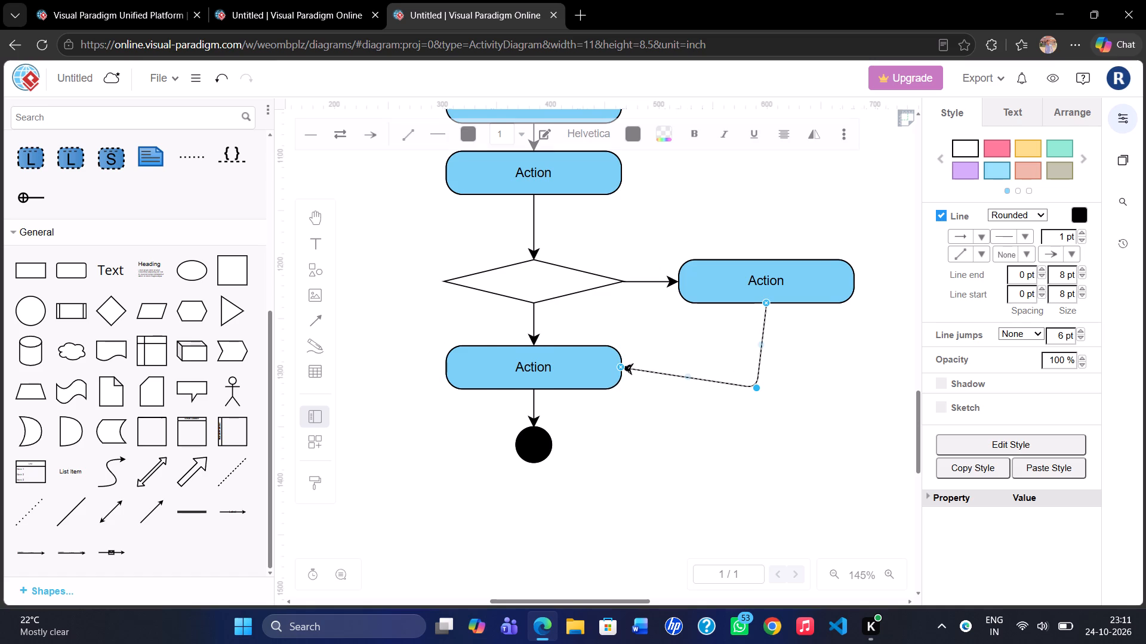
left_click_drag(757, 388, 769, 371)
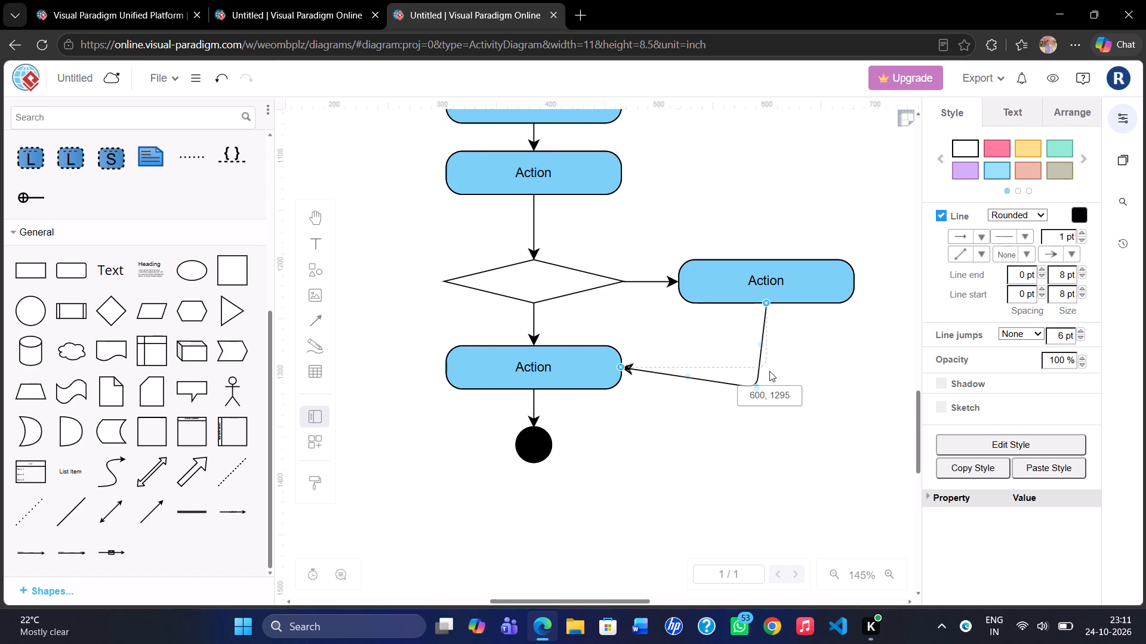
left_click_drag(769, 371, 769, 370)
left_click(820, 371)
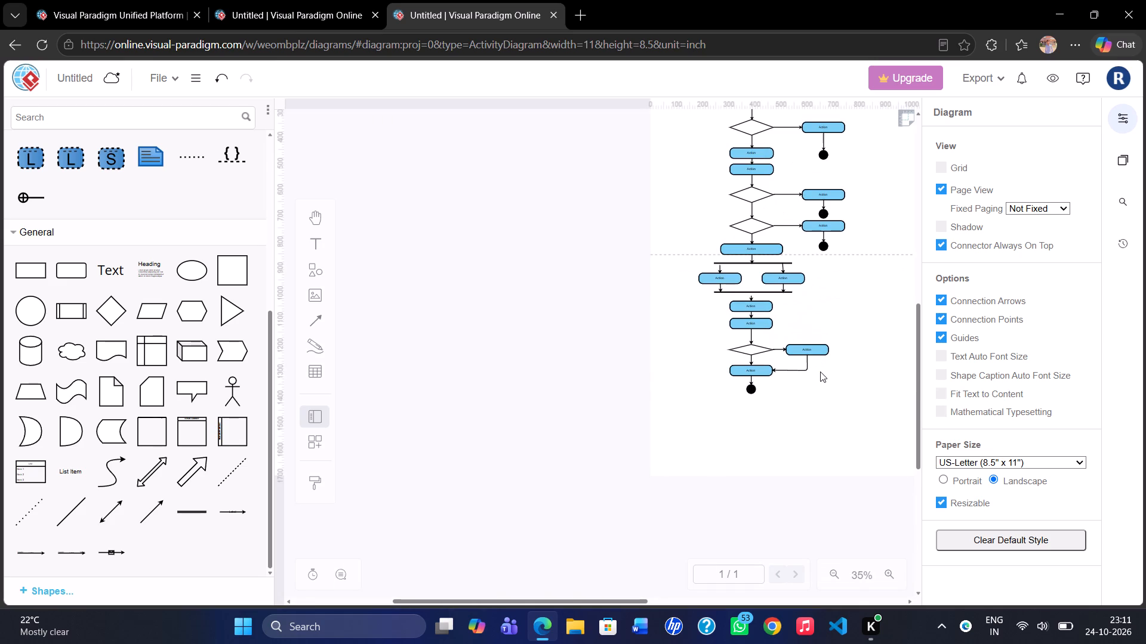
Relabel the first action below the start node as "Member logs in to the system".
scroll(820, 371, "up", 1)
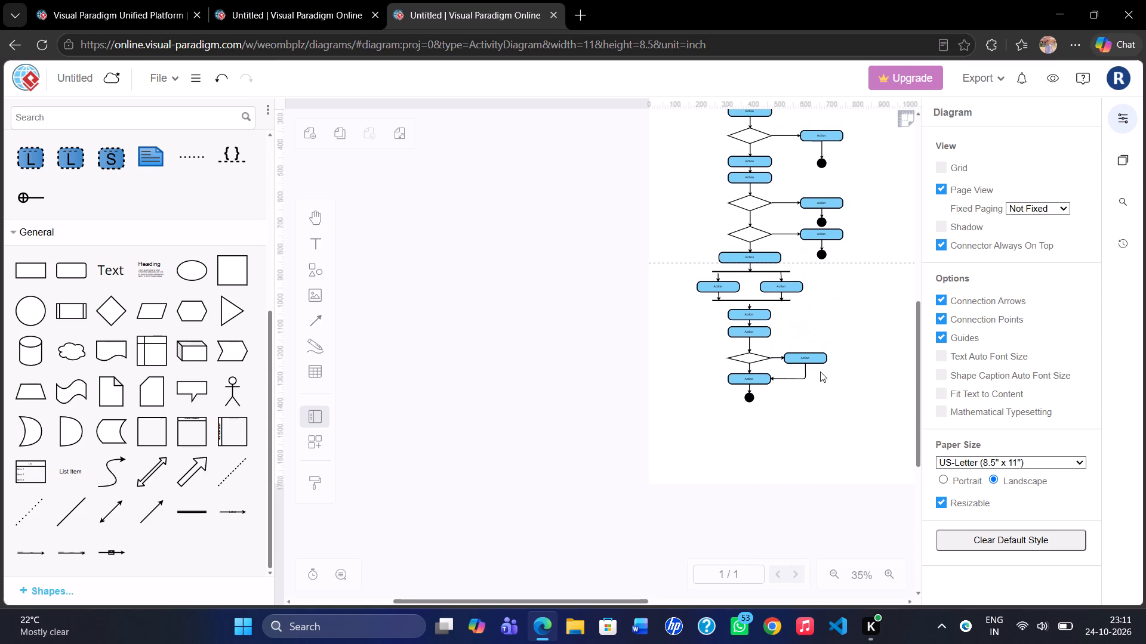
scroll(820, 371, "up", 2)
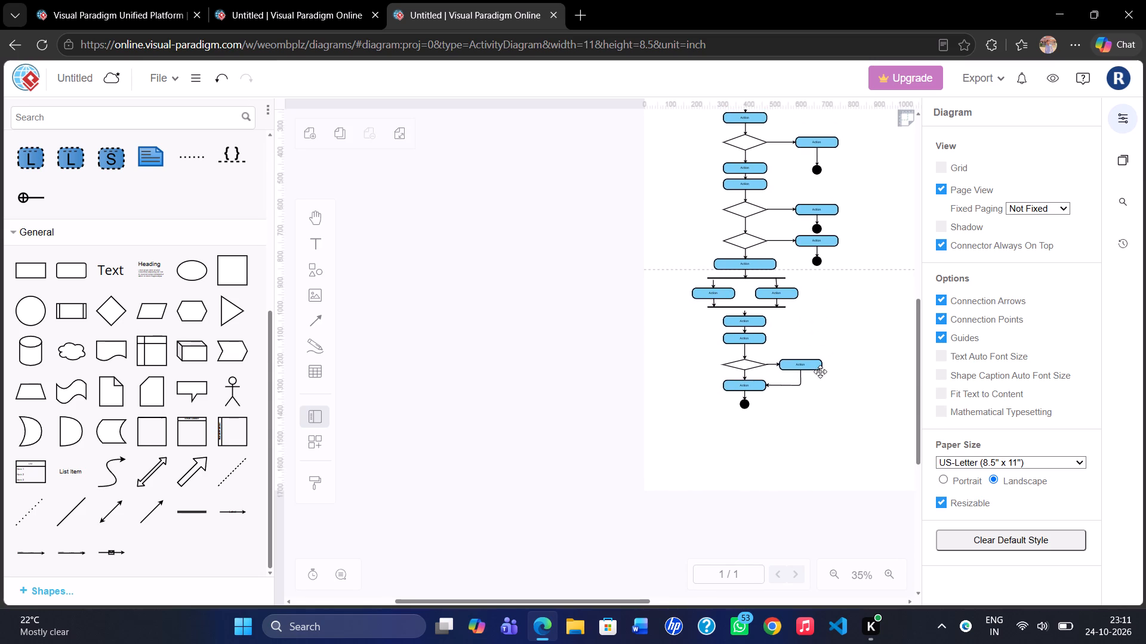
scroll(820, 371, "up", 2)
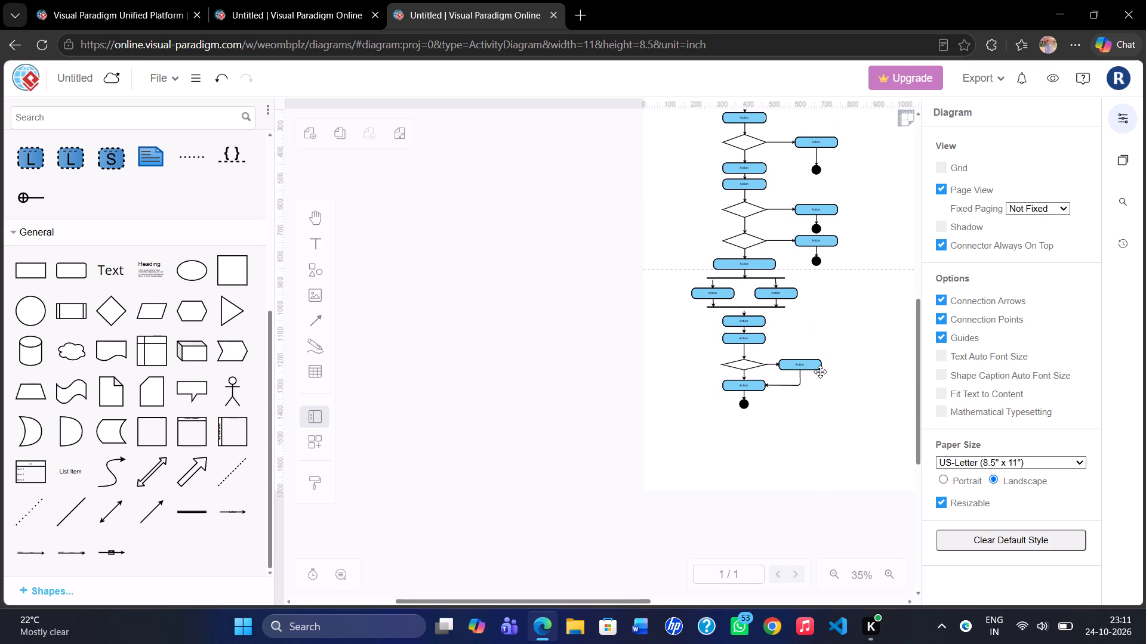
scroll(820, 373, "up", 1)
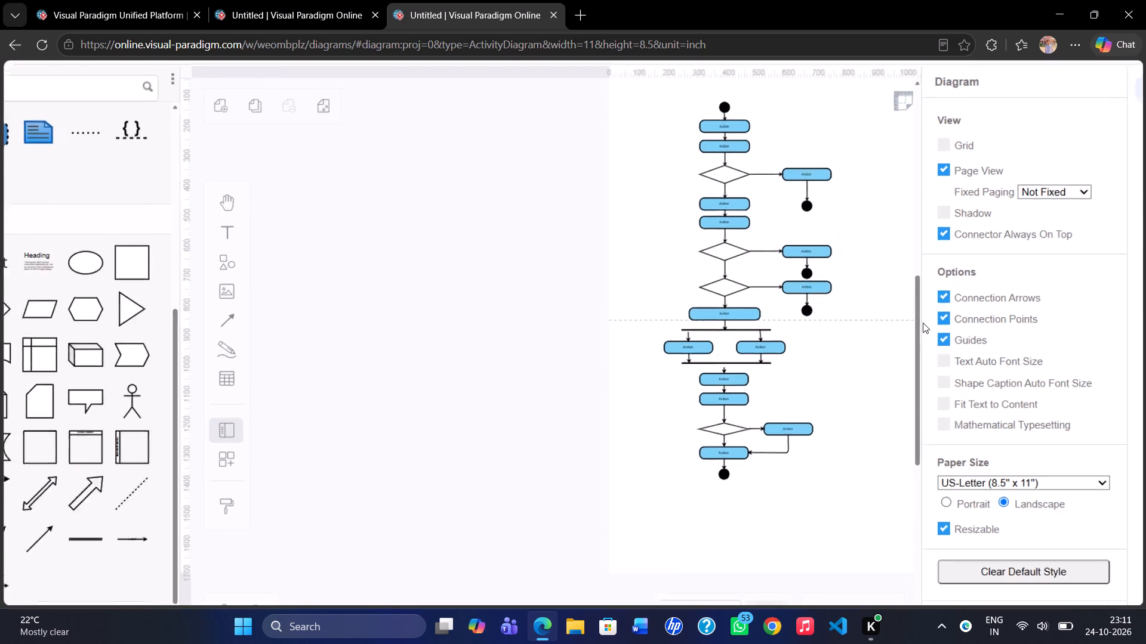
scroll(703, 252, "up", 3)
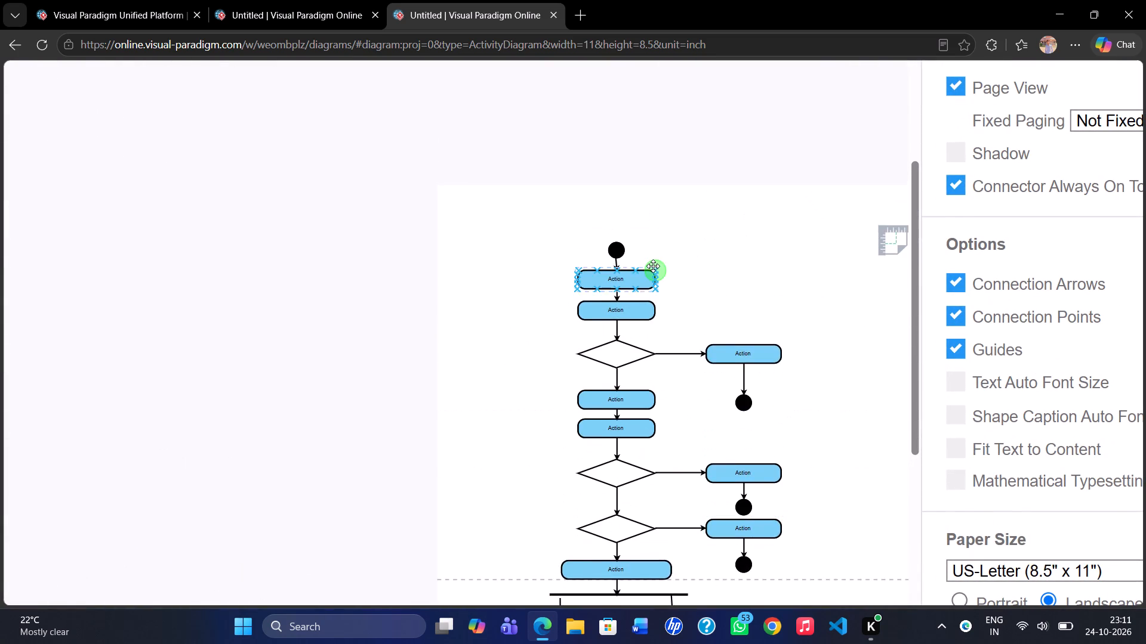
double_click(508, 333)
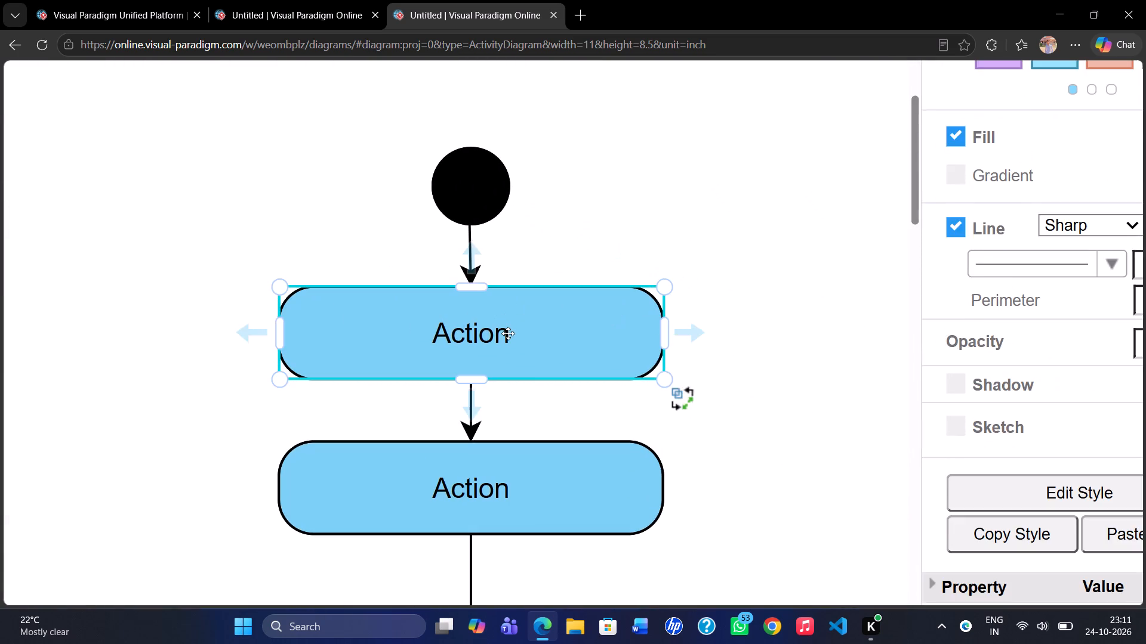
key("BackSpace")
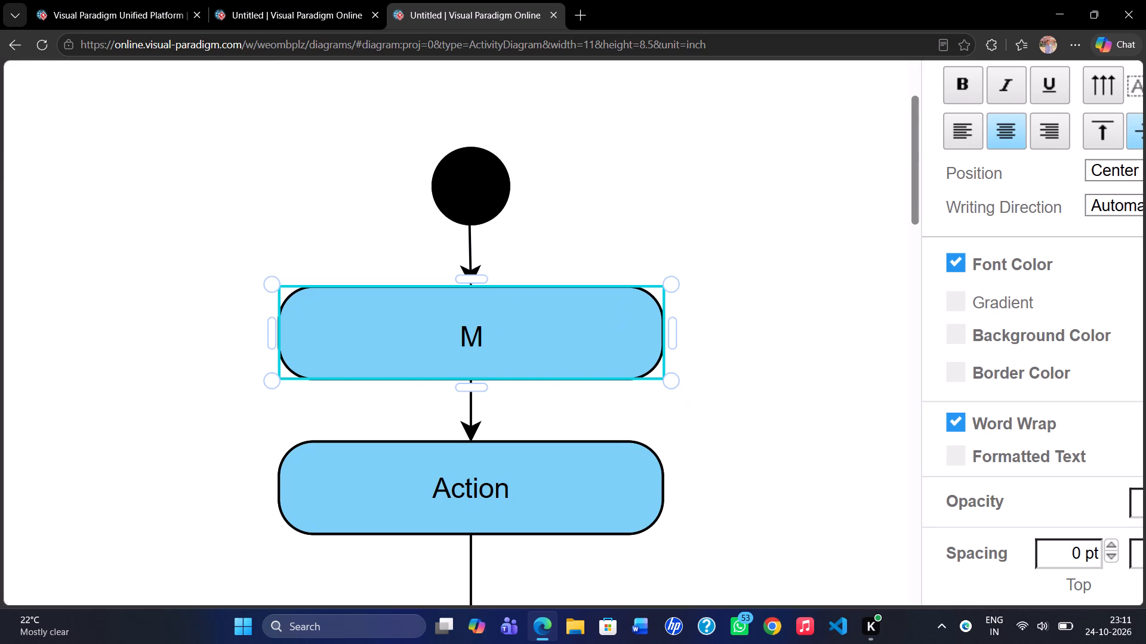
type("EME")
key("BackSpace")
key("BackSpace")
key("e")
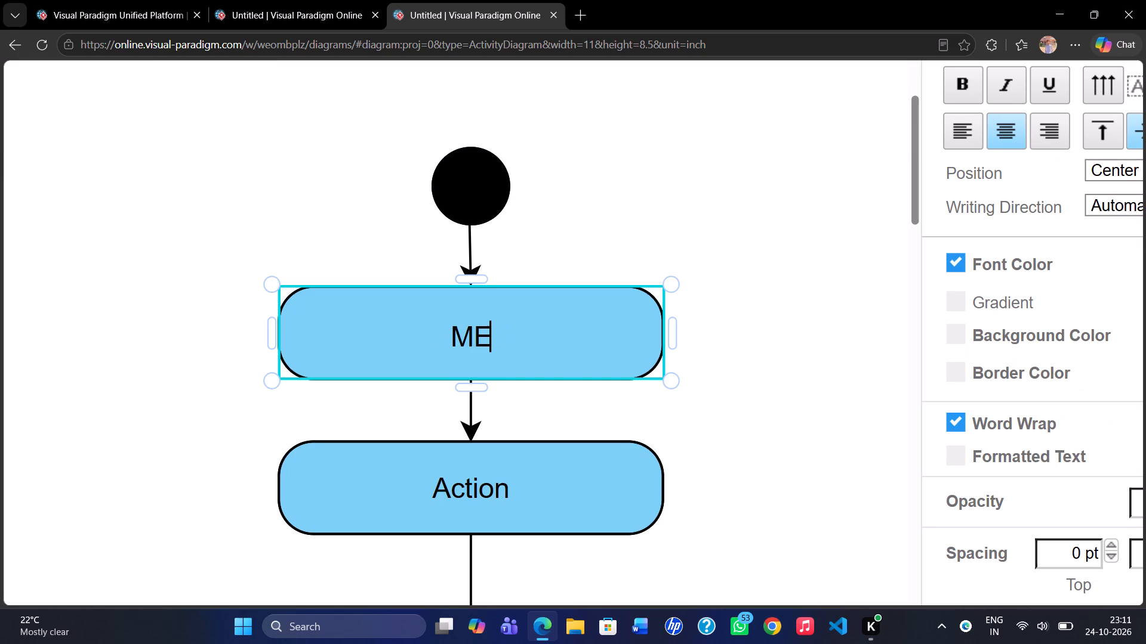
key("BackSpace")
type("ember")
key("space")
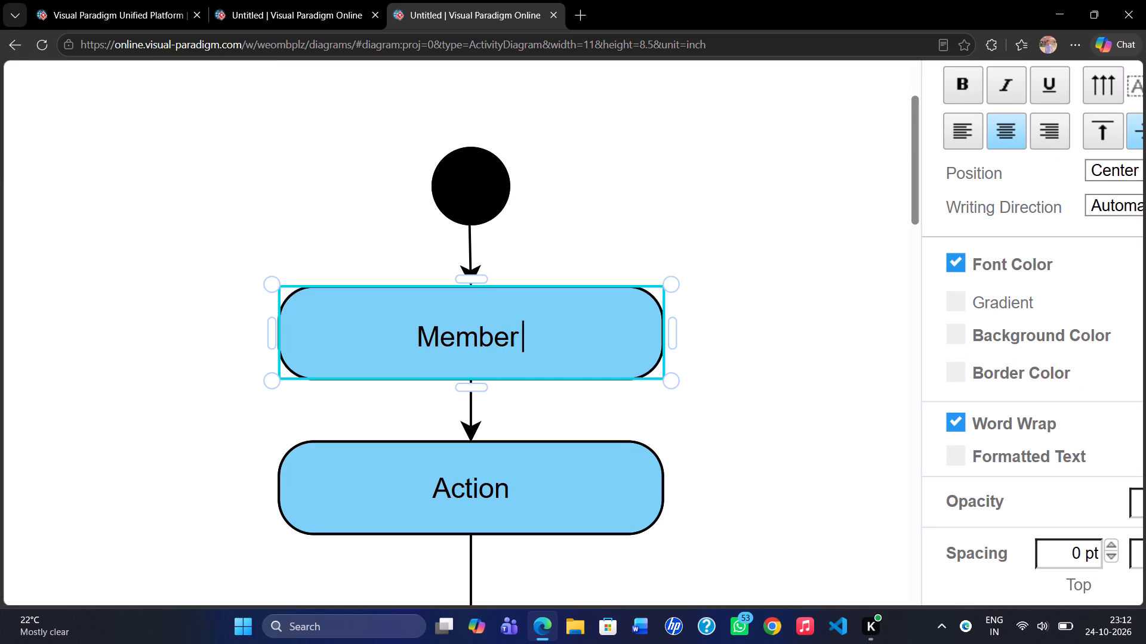
type("logs in to thhe")
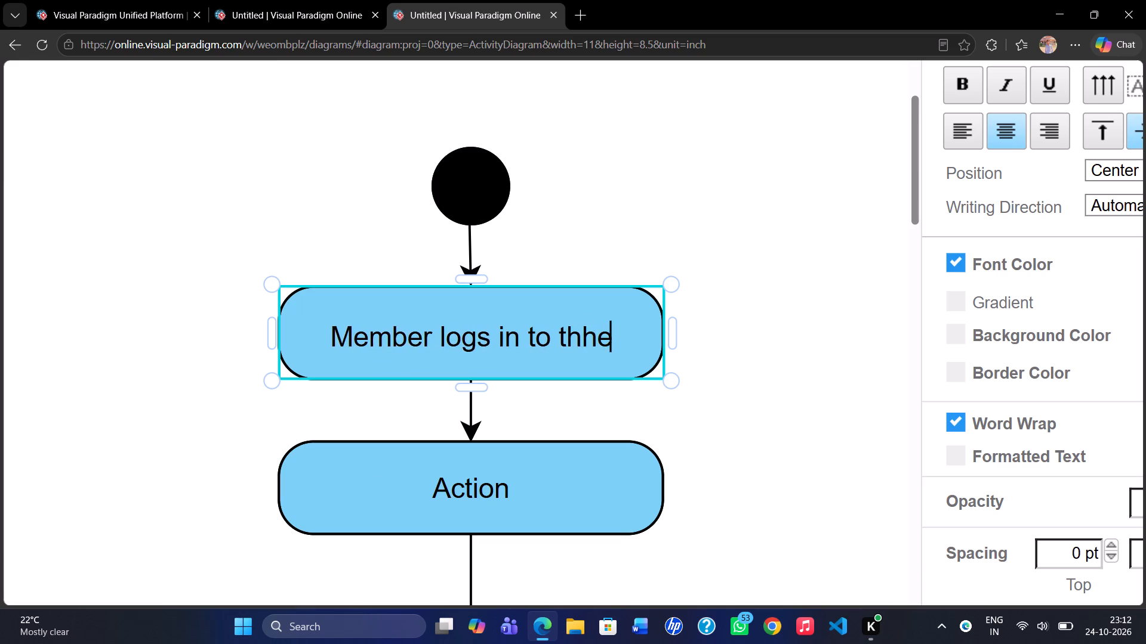
key("BackSpace")
key("BackSpace")
type("e system")
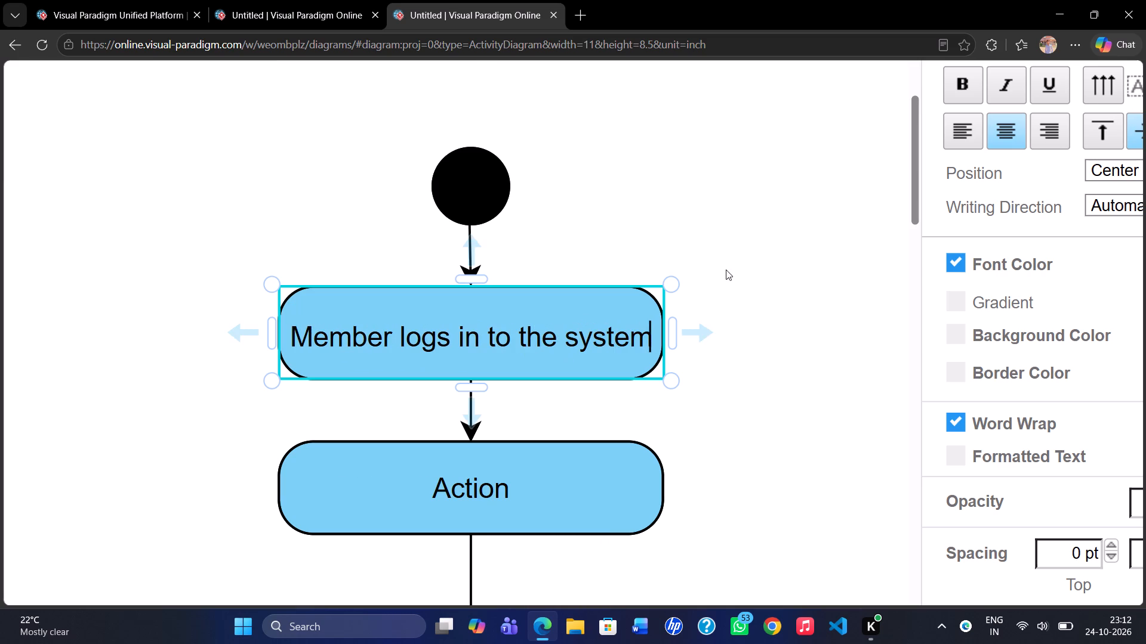
left_click(660, 230)
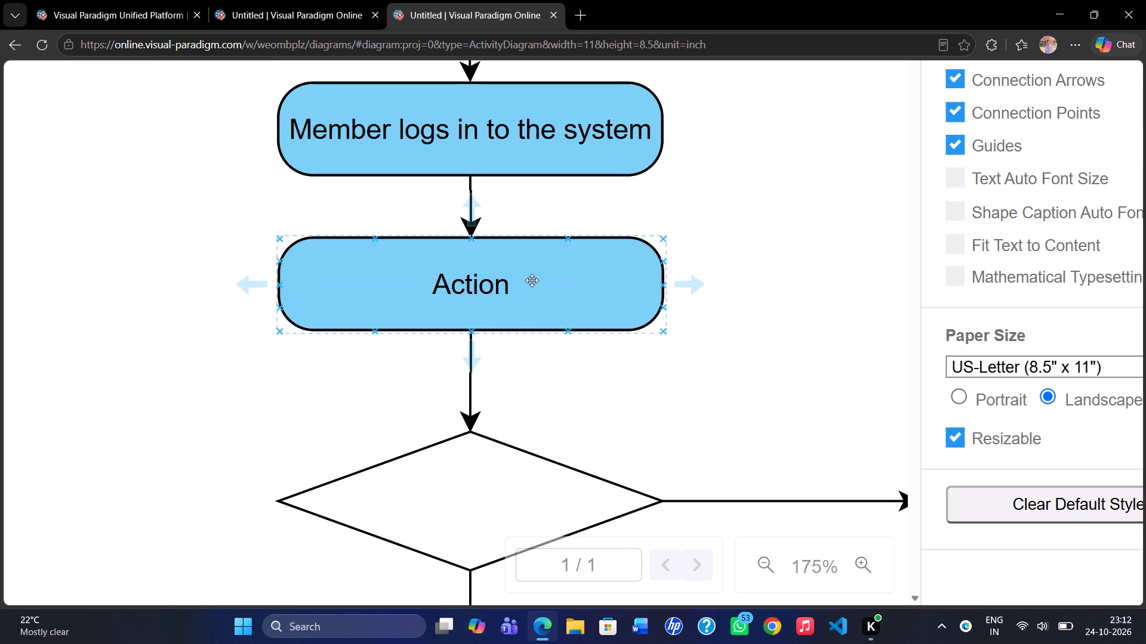
Relabel the second action, just above the first decision diamond, as "Search book (title / author / ISBN)".
double_click(532, 279)
key("BackSpace")
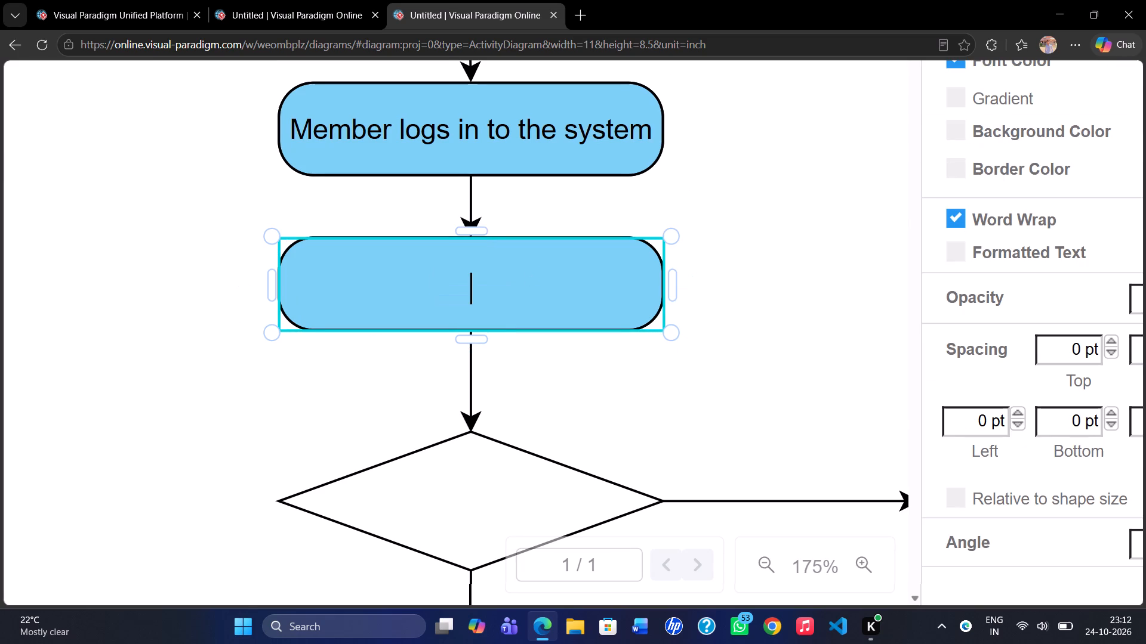
type("Search book")
key("space")
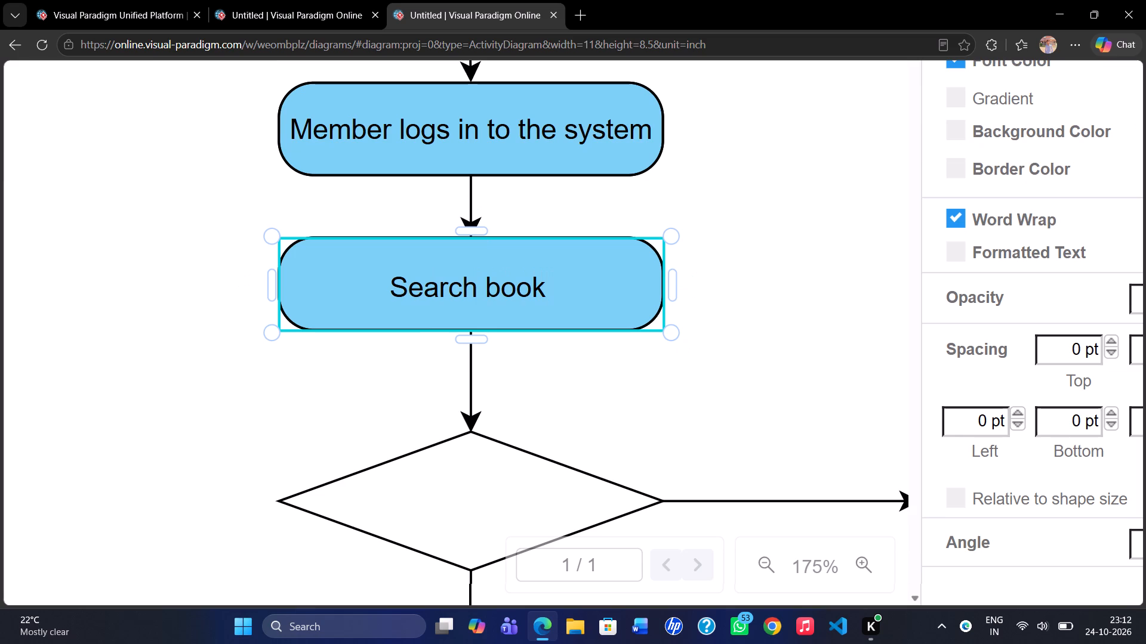
type("()")
key("Left")
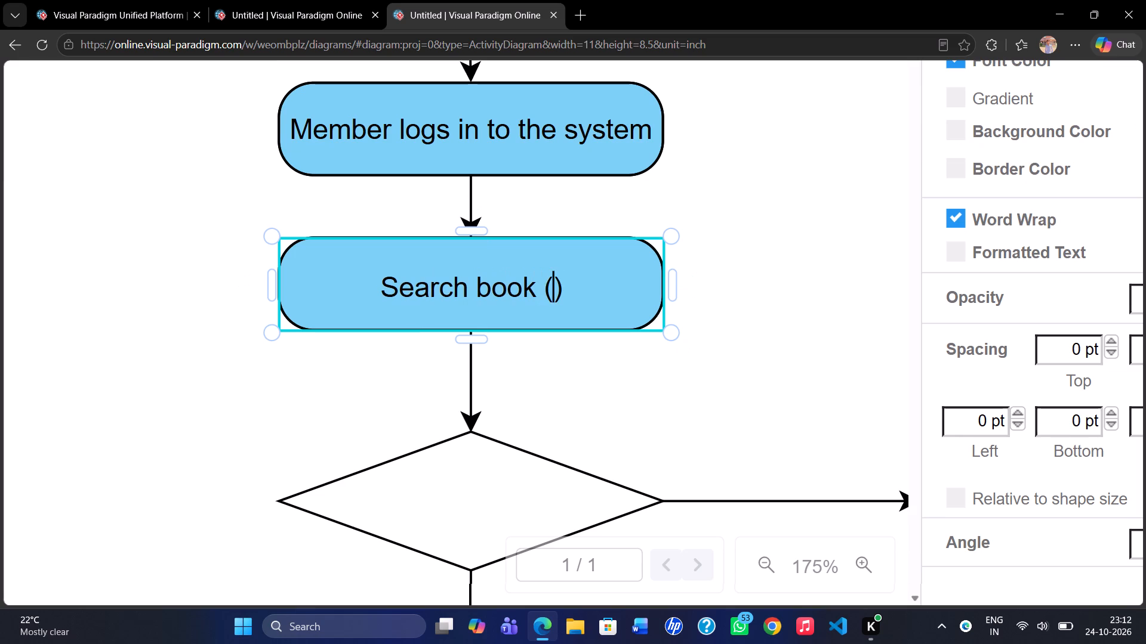
type("title")
key("space")
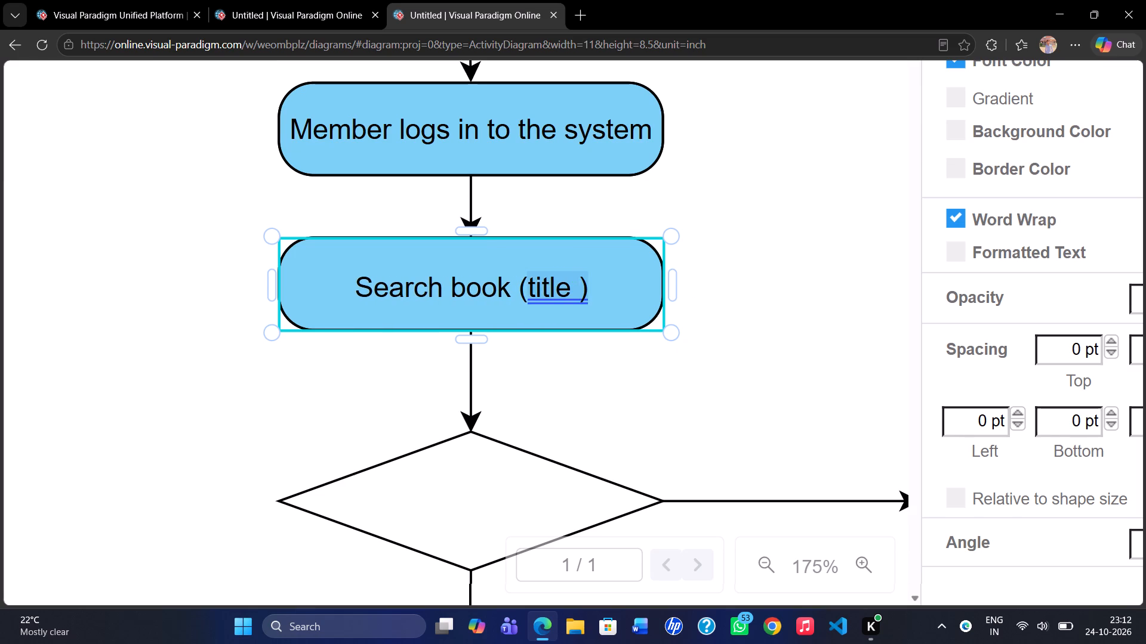
type("/")
key("space")
type("author")
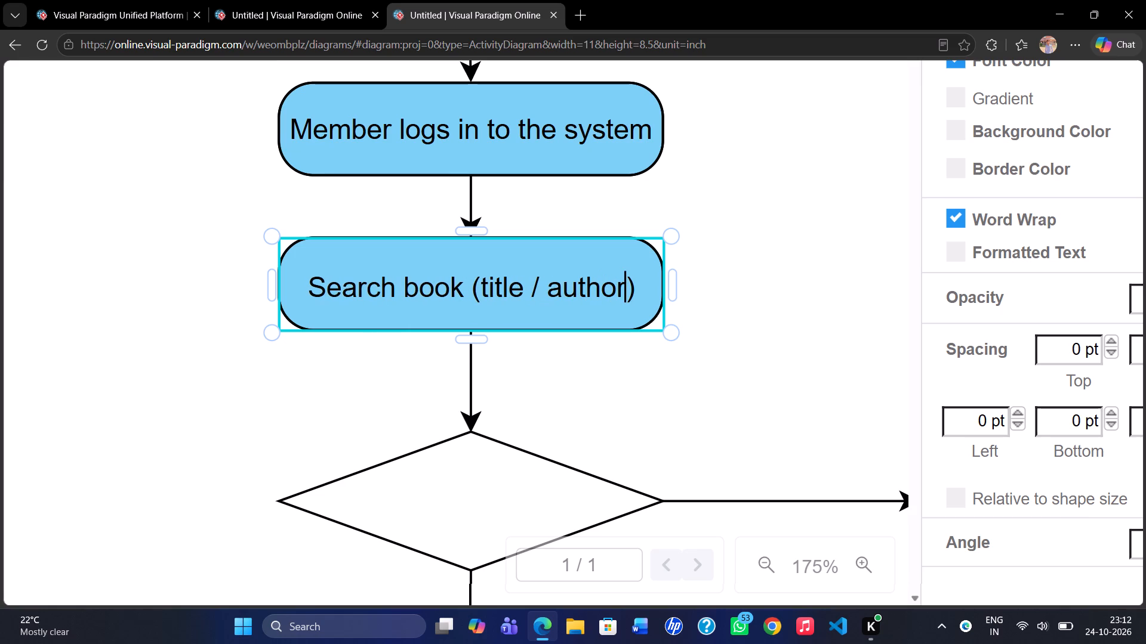
key("space")
type("i is")
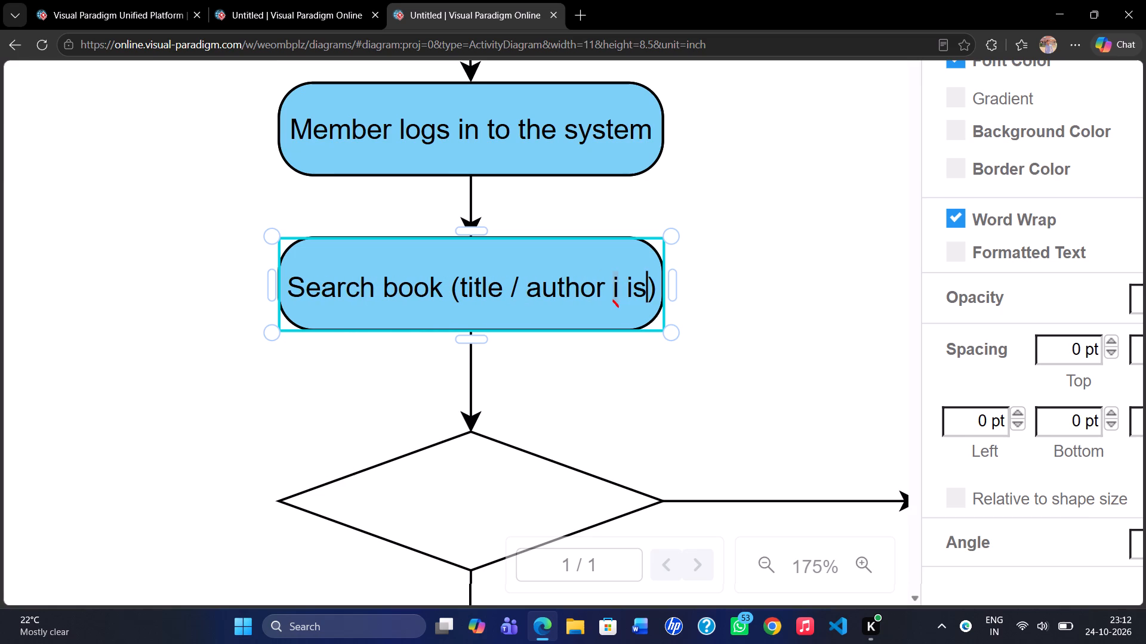
type("bn")
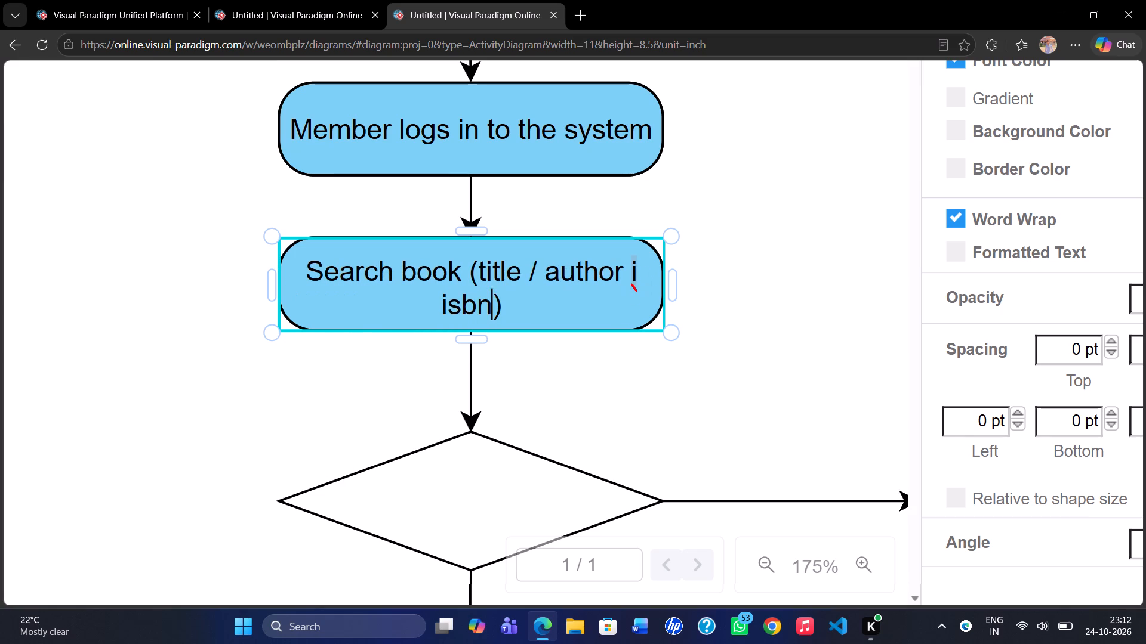
key("BackSpace")
key("BackSpace")
key("BackSpace")
key("BackSpace")
key("BackSpace")
key("BackSpace")
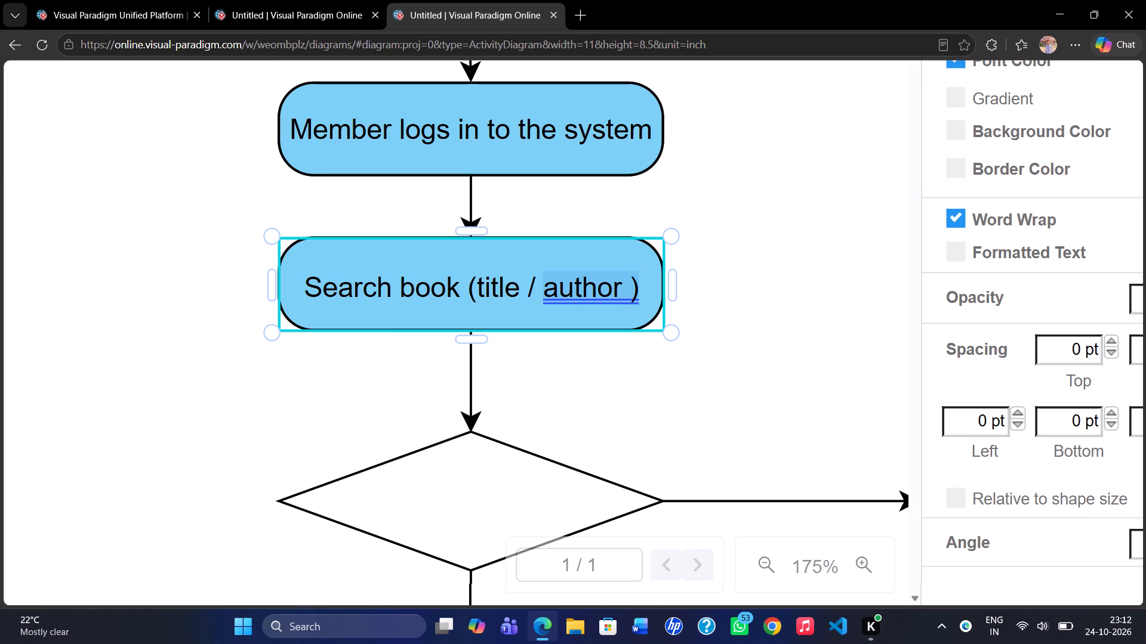
type("/")
key("space")
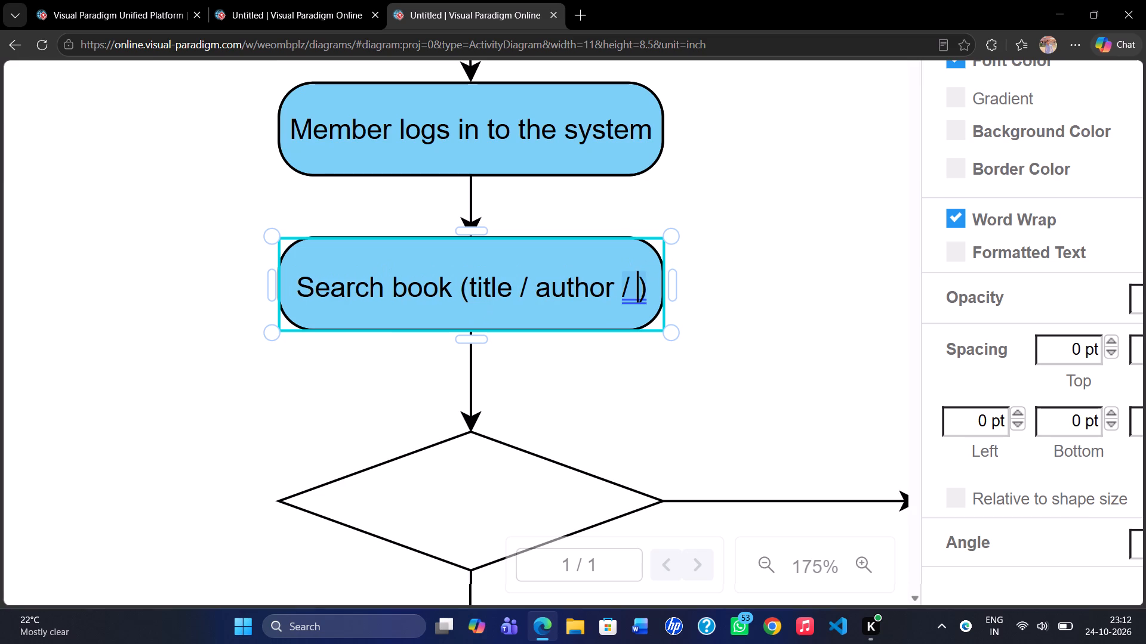
type("ISBN")
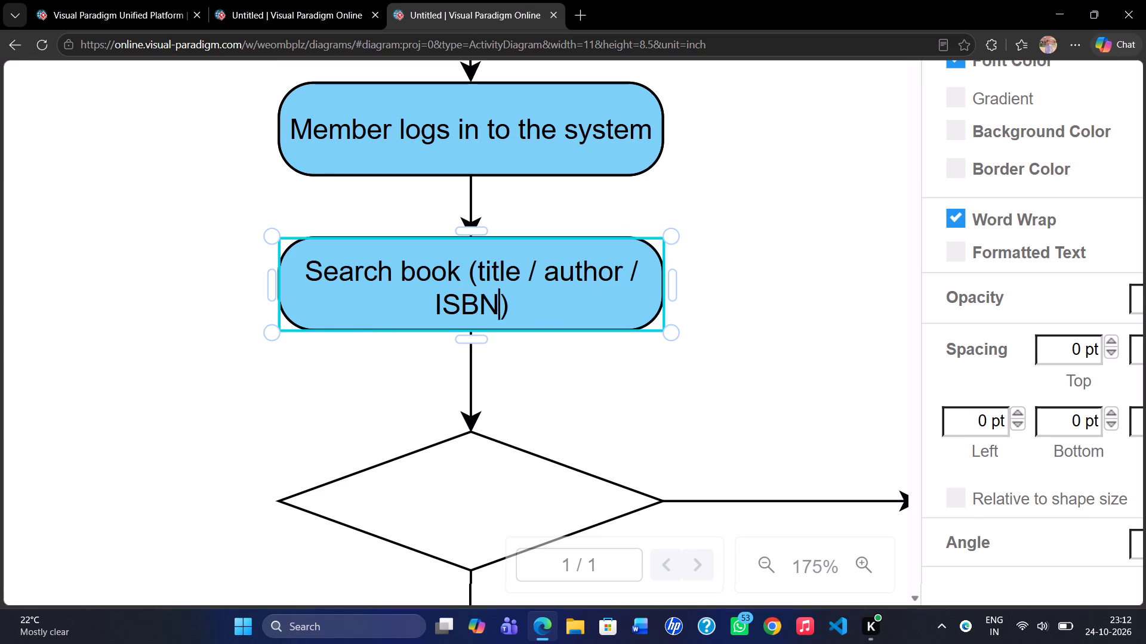
left_click(753, 265)
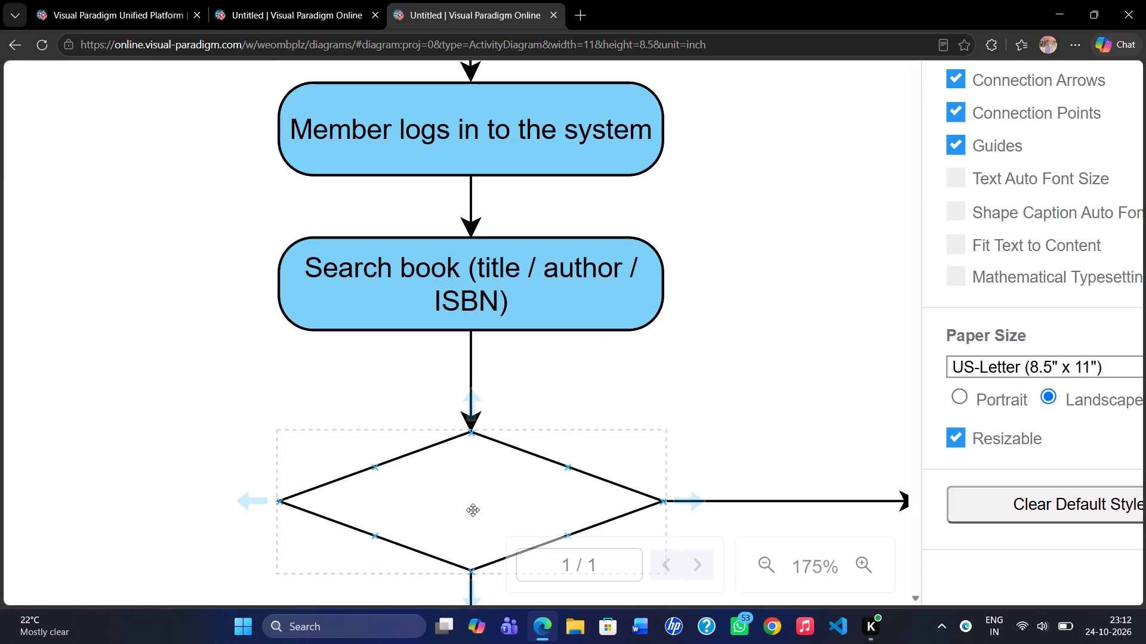
Label the first decision diamond, below the book search action, "Book Found ?".
double_click(452, 496)
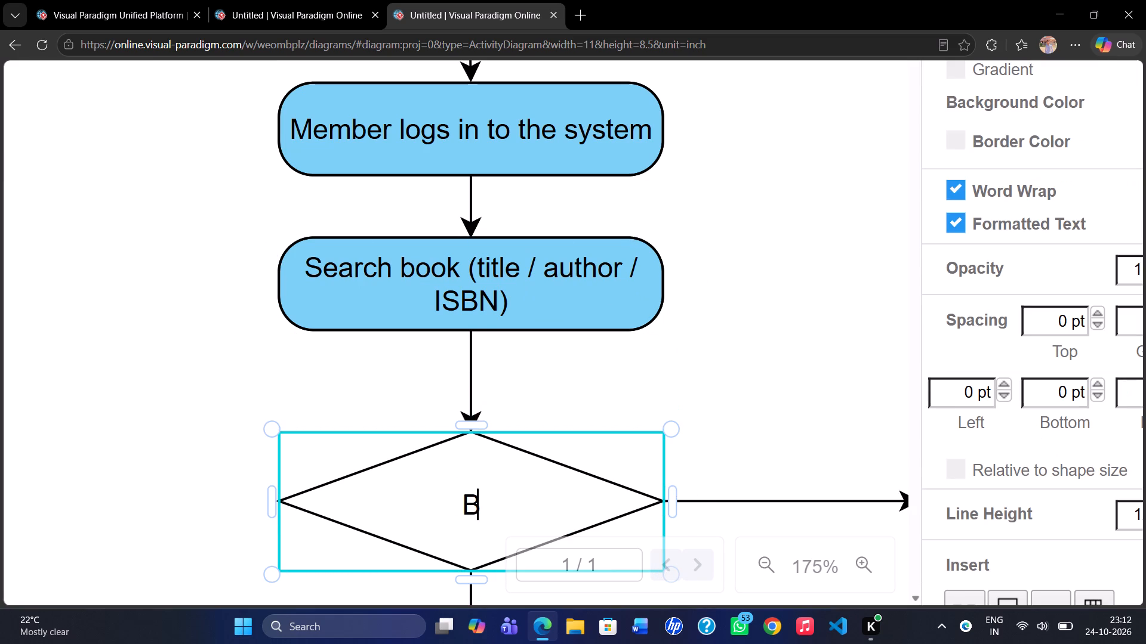
type("ook")
key("space")
type("Founf")
key("BackSpace")
key("d")
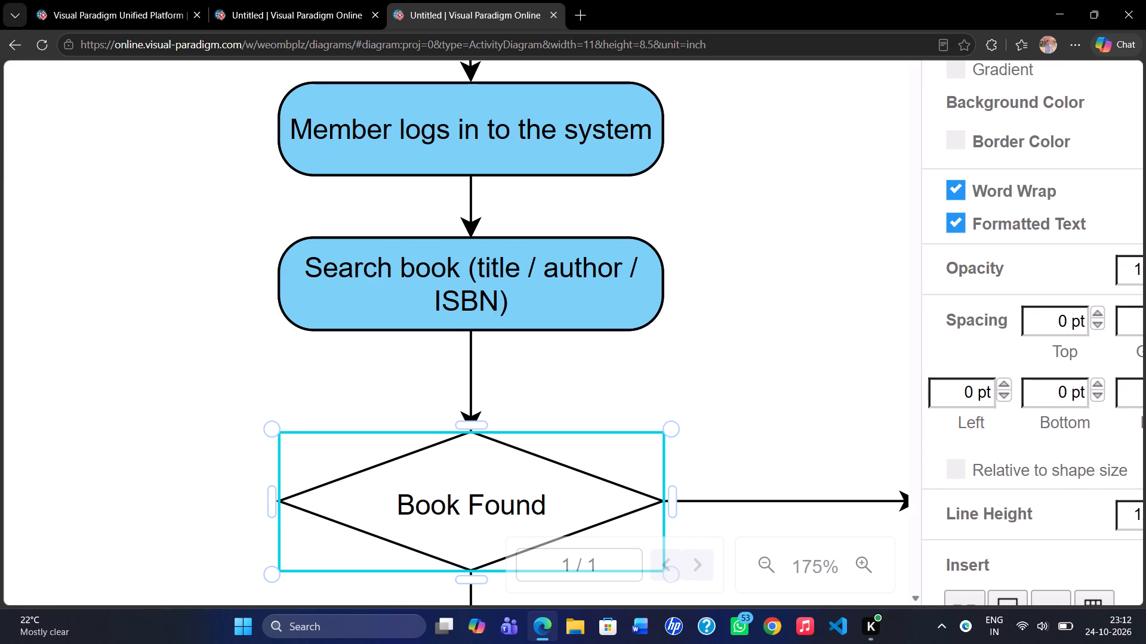
key("space")
type("?")
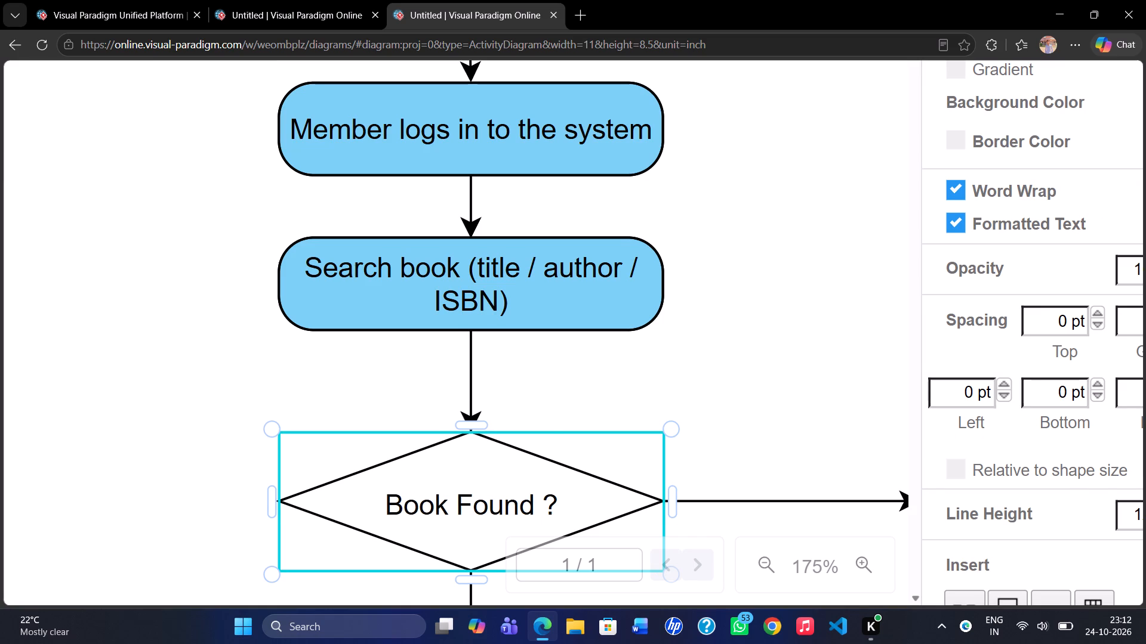
scroll(550, 428, "down", 3)
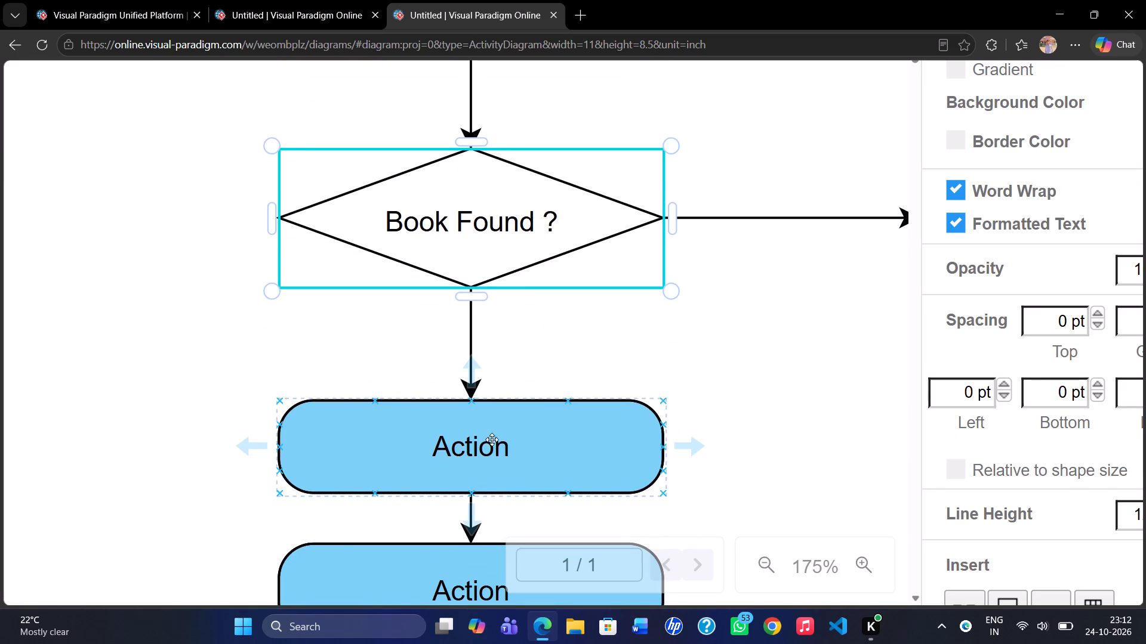
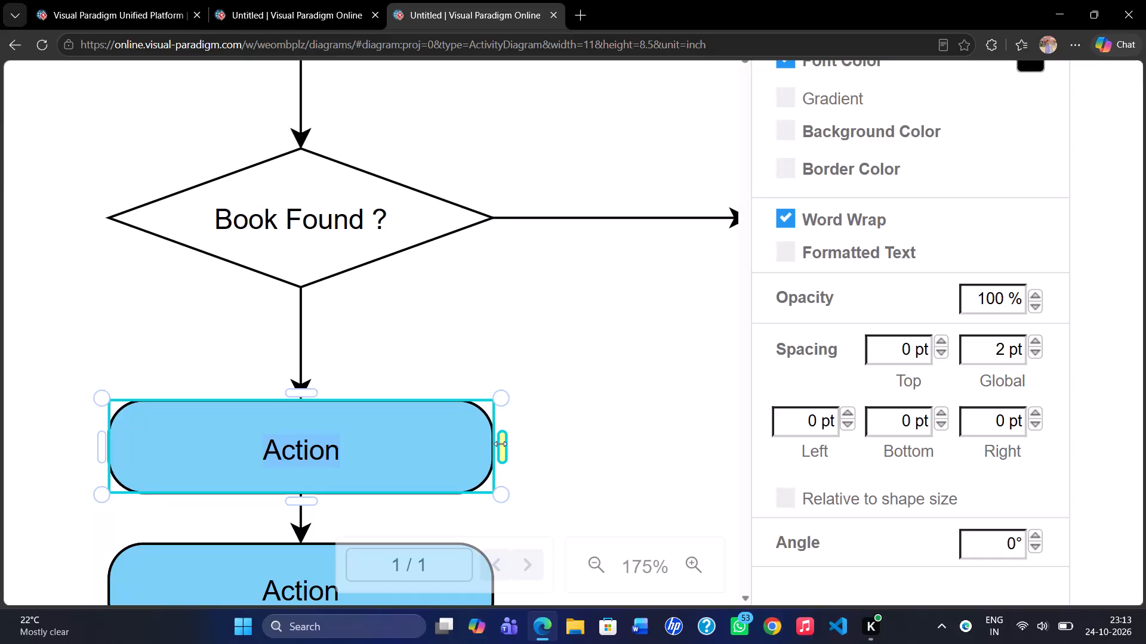
Relabel the action directly below the "Book Found ?" decision as "Select book & Request issue".
key("BackSpace")
type("Sekec")
key("BackSpace")
key("BackSpace")
key("BackSpace")
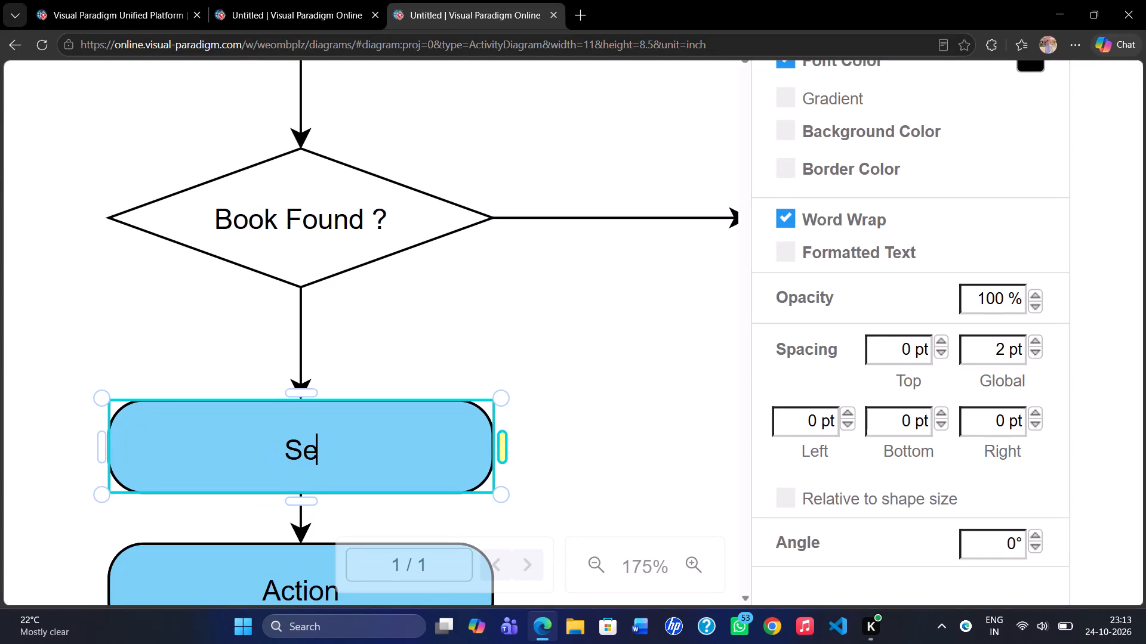
type("lect book a")
key("BackSpace")
key("BackSpace")
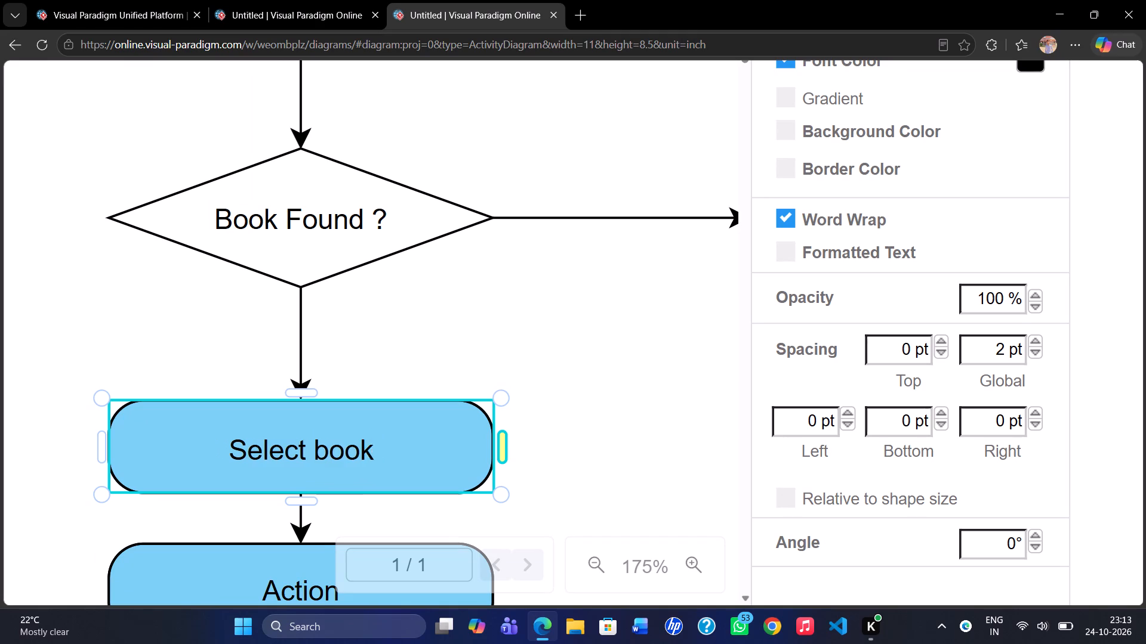
key("BackSpace")
type("k")
key("space")
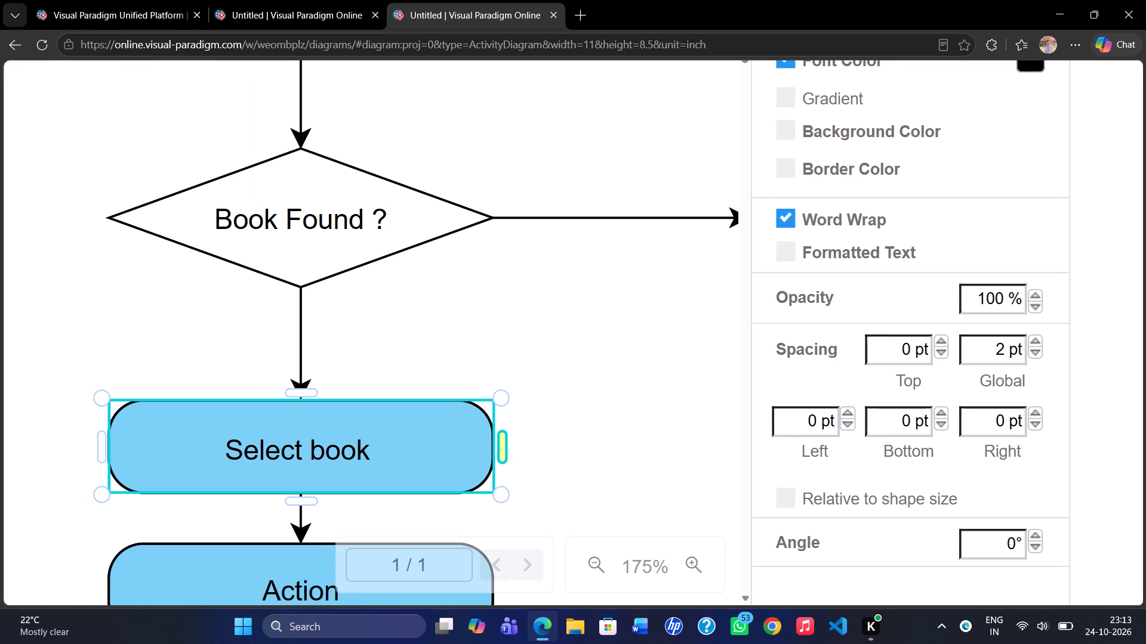
type("&")
key("space")
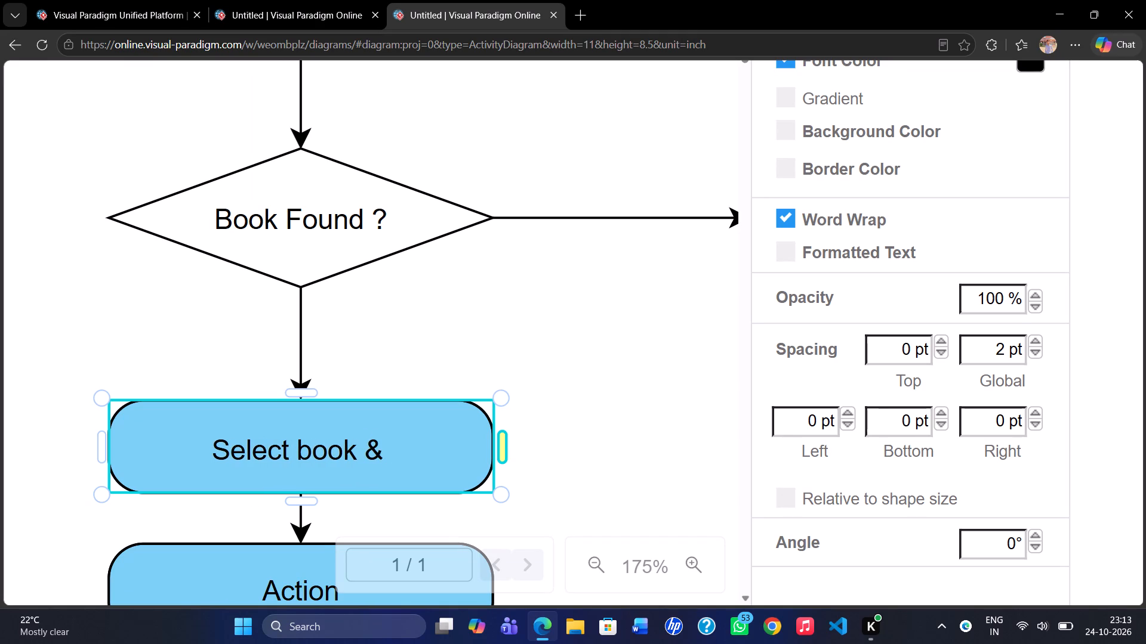
type("Request u")
key("BackSpace")
type("isse")
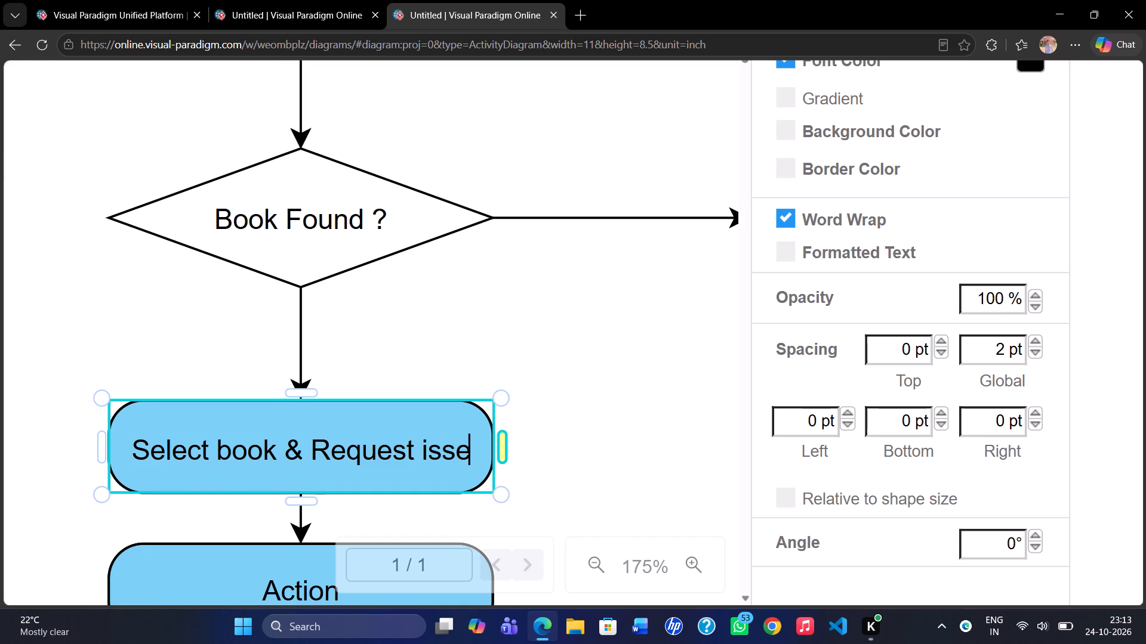
key("BackSpace")
type("ue")
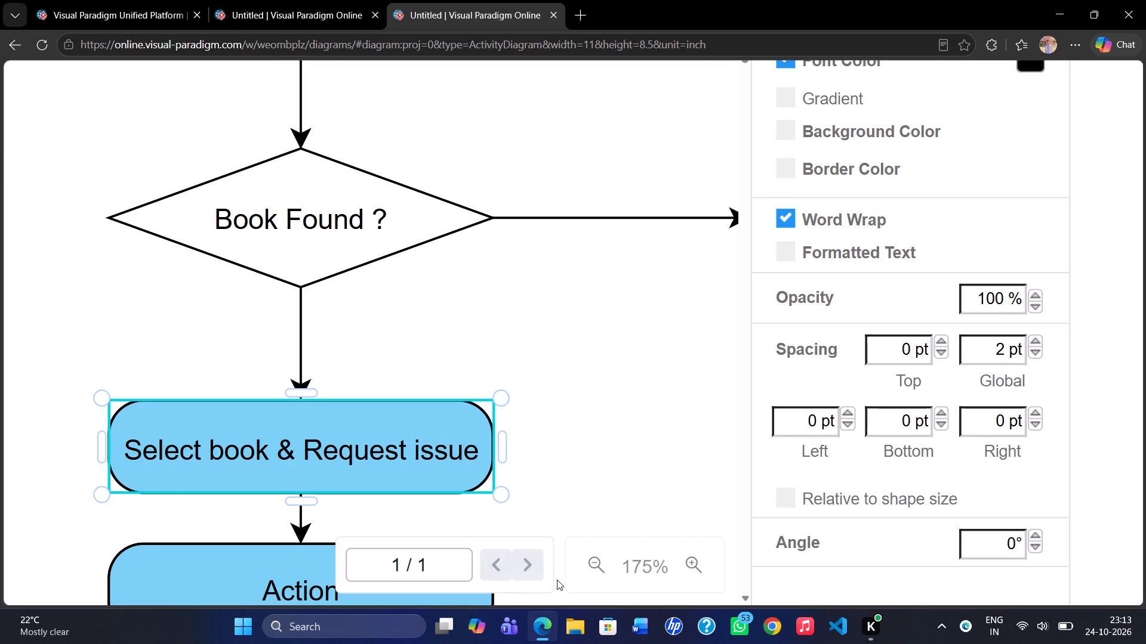
Relabel the action below "Select book & Request issue" as "Librarian Verifies Membership".
scroll(526, 488, "down", 2)
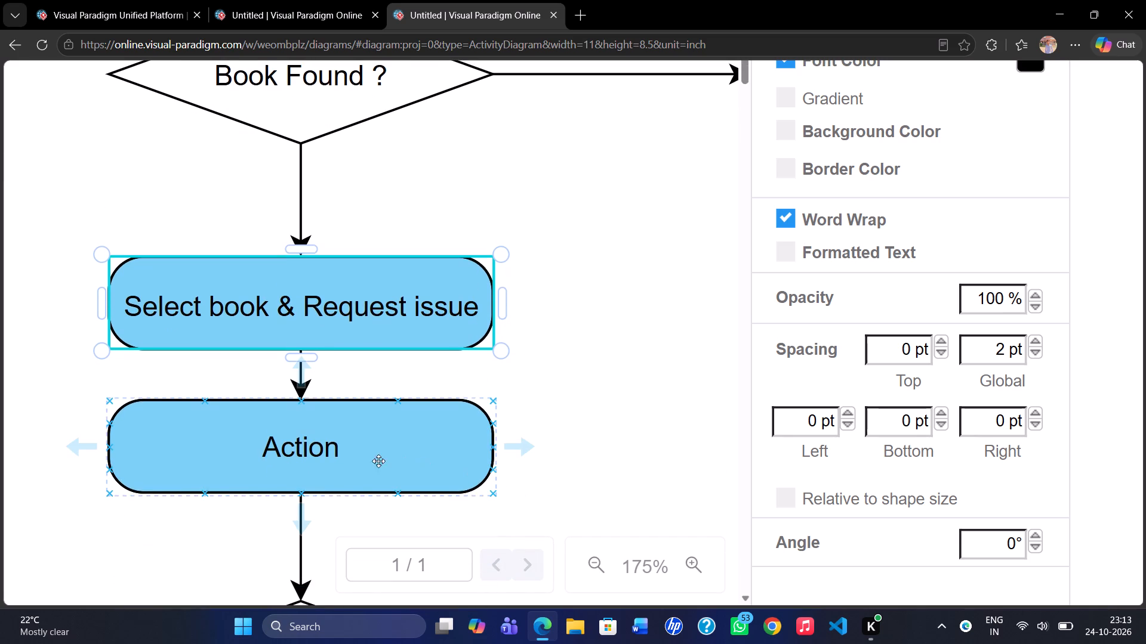
double_click(352, 441)
key("BackSpace")
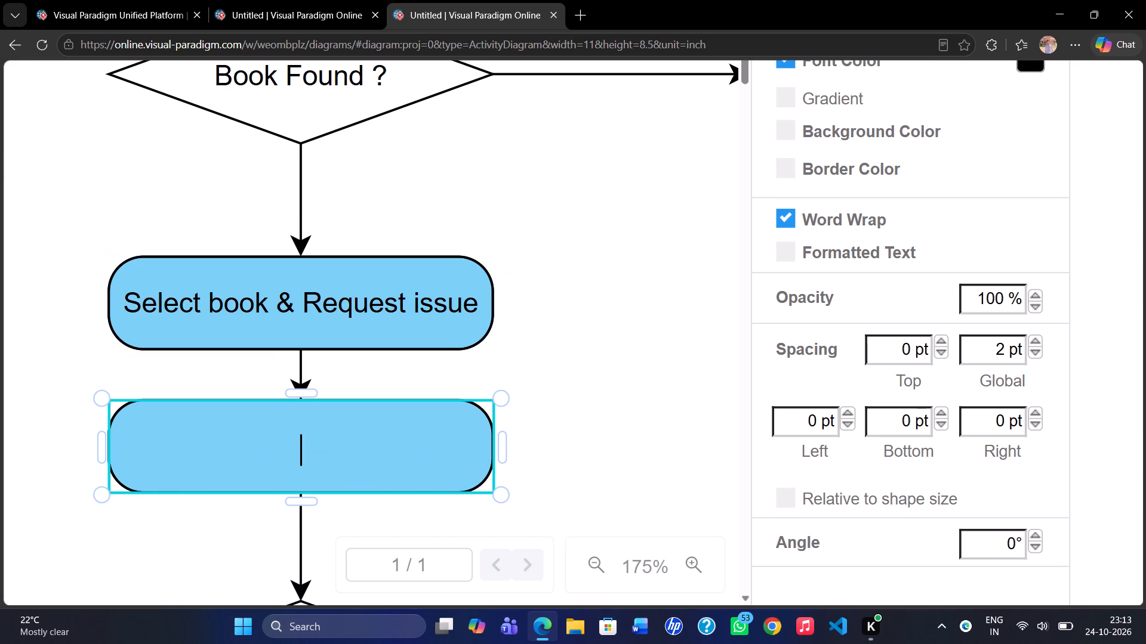
type("Librarian Verifies")
key("space")
type("Me")
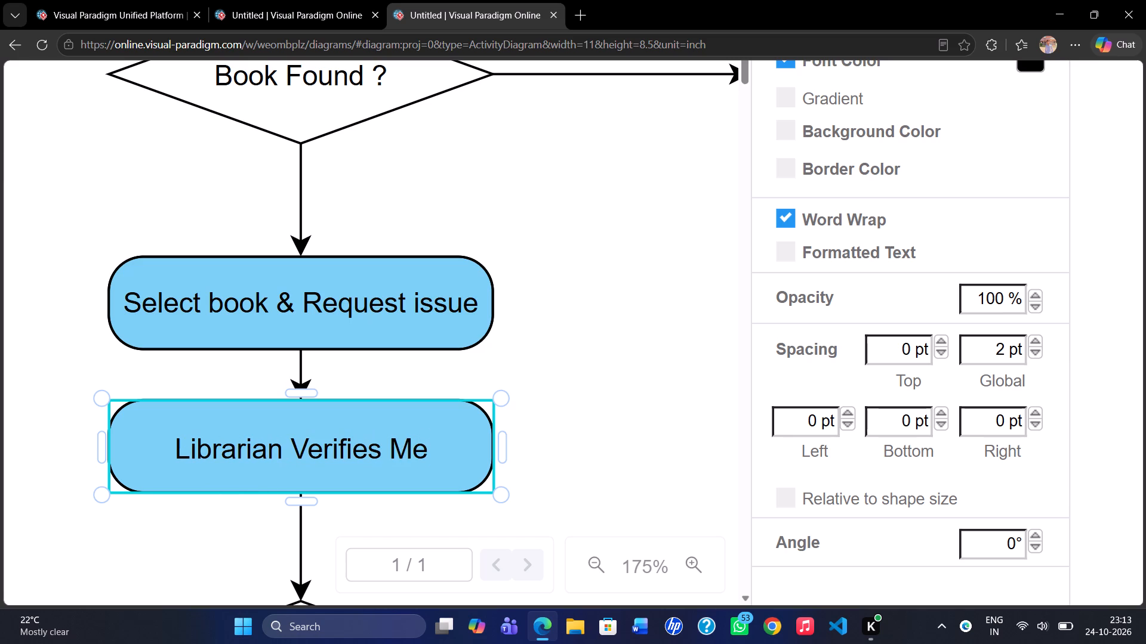
type("mbership")
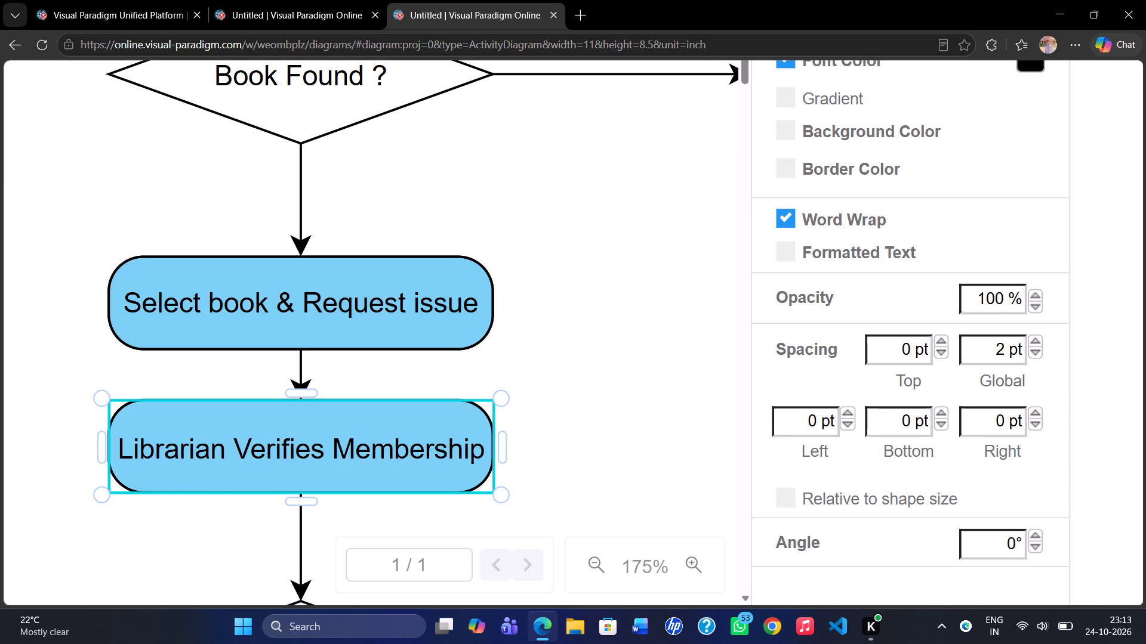
Label the second decision diamond, below the membership verification action, "Membership valid & limit OK?".
scroll(315, 512, "down", 2)
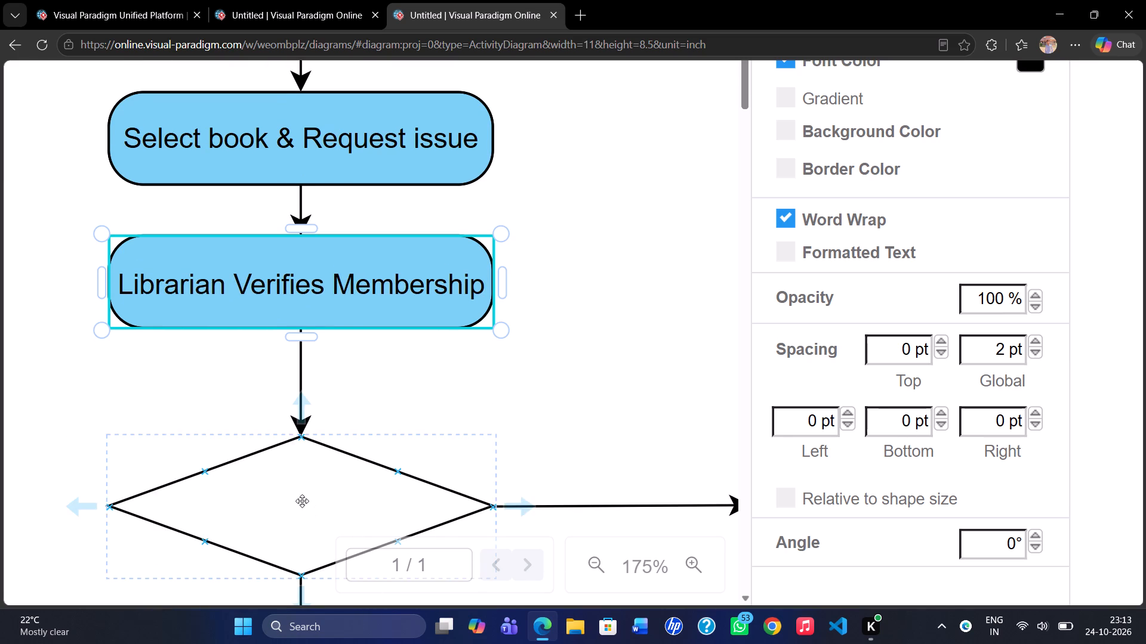
double_click(302, 501)
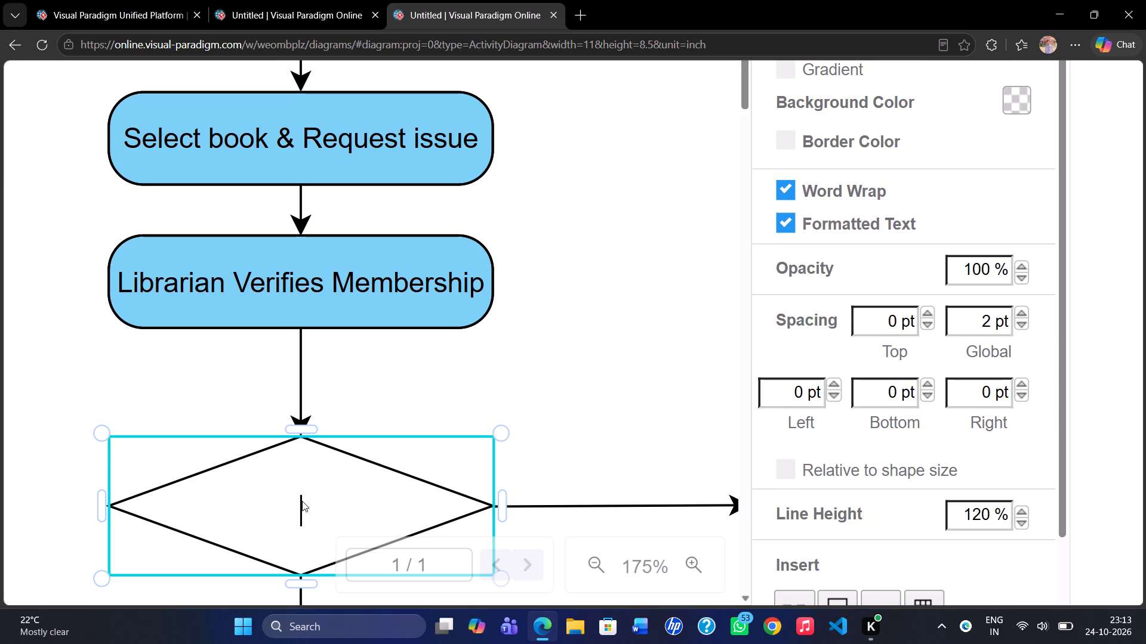
key("shift+m")
type("em")
type("bershup")
key("BackSpace")
key("BackSpace")
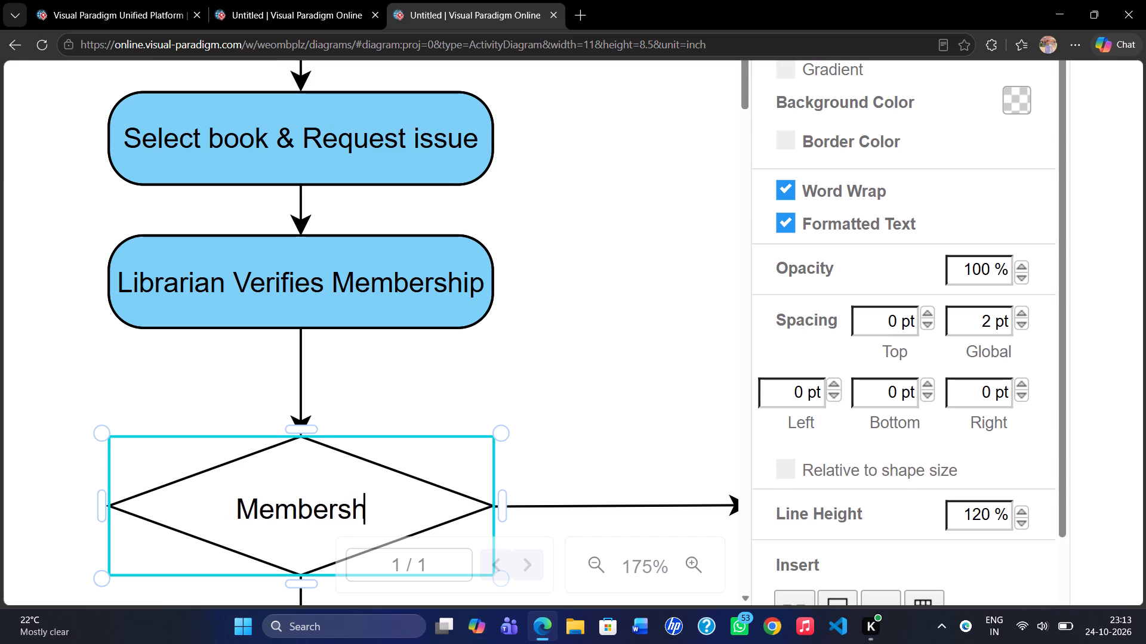
type("ip")
key("space")
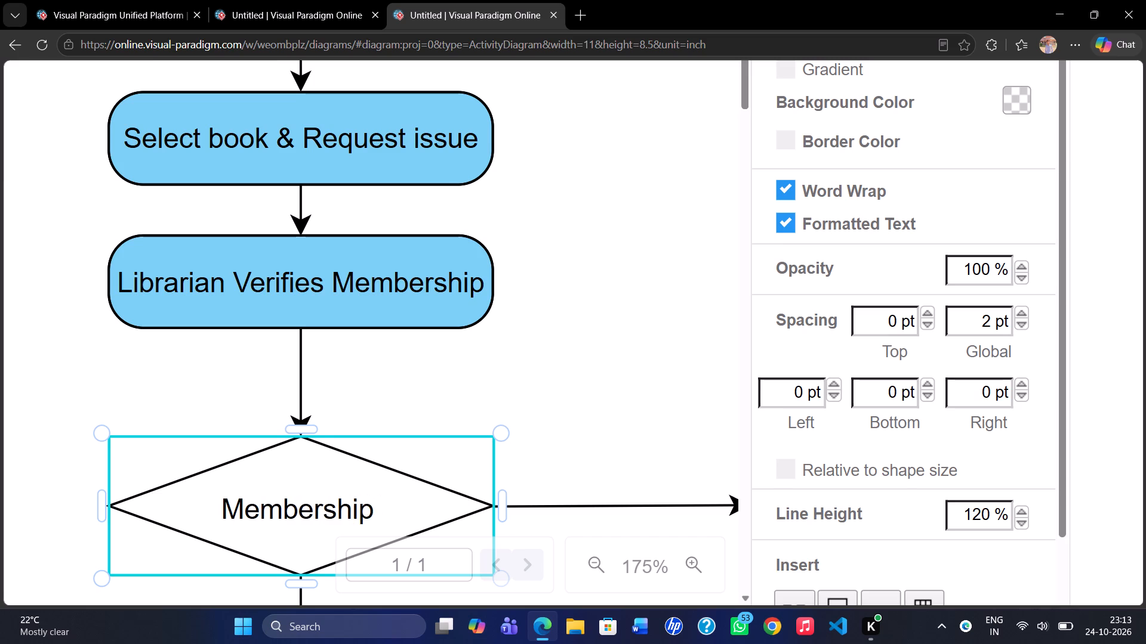
type("valid")
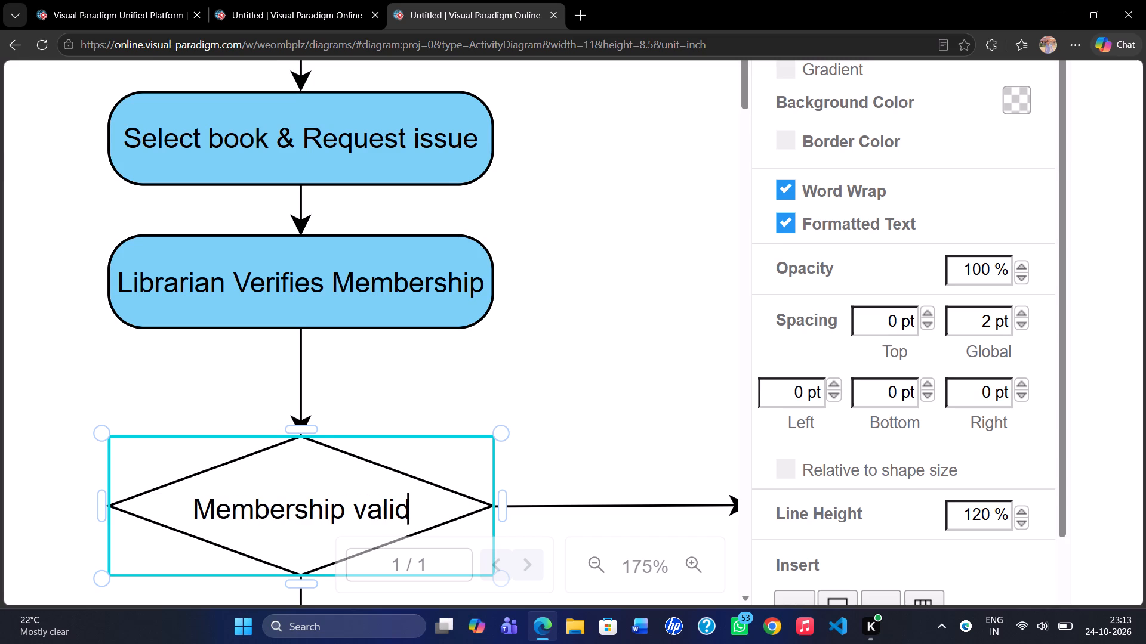
key("shift+ampersand")
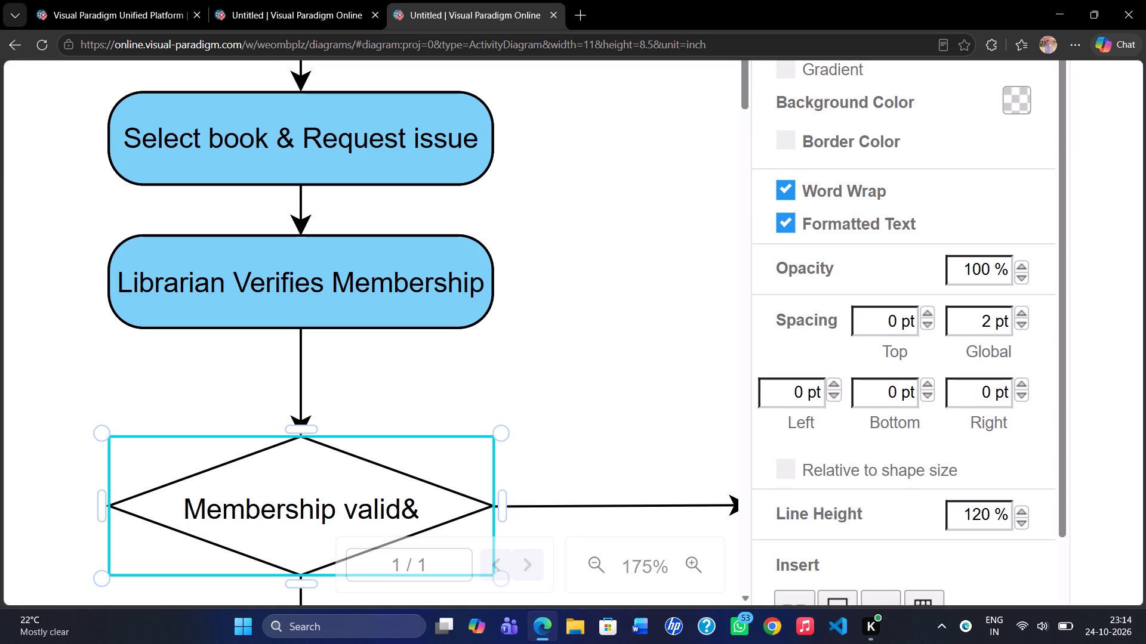
key("Left")
key("space")
key("Right")
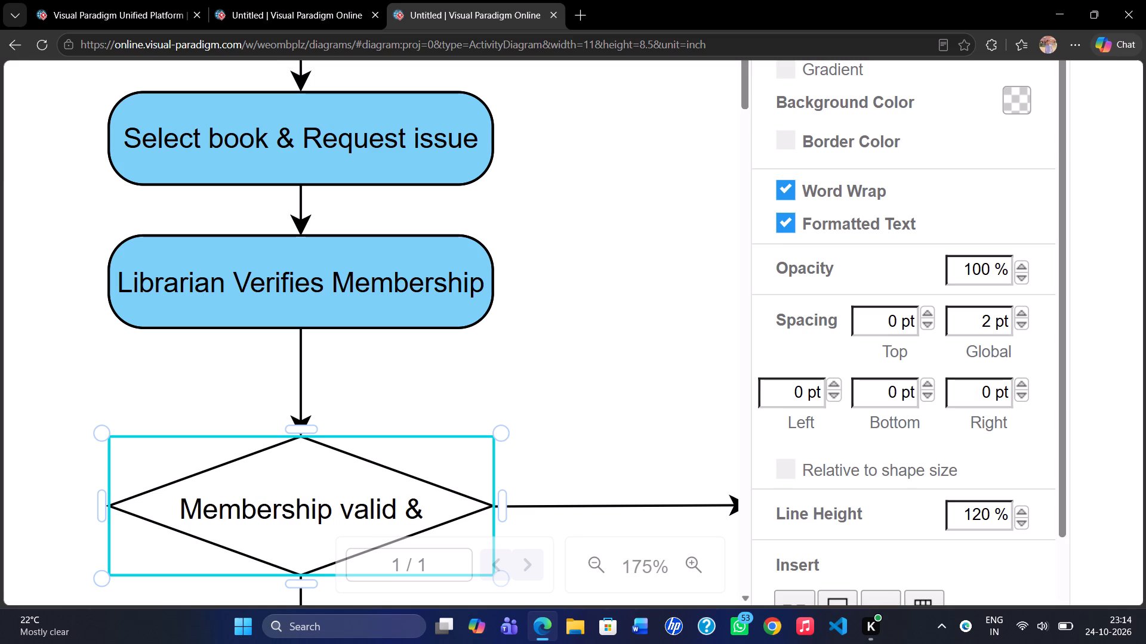
key("space")
type("limit")
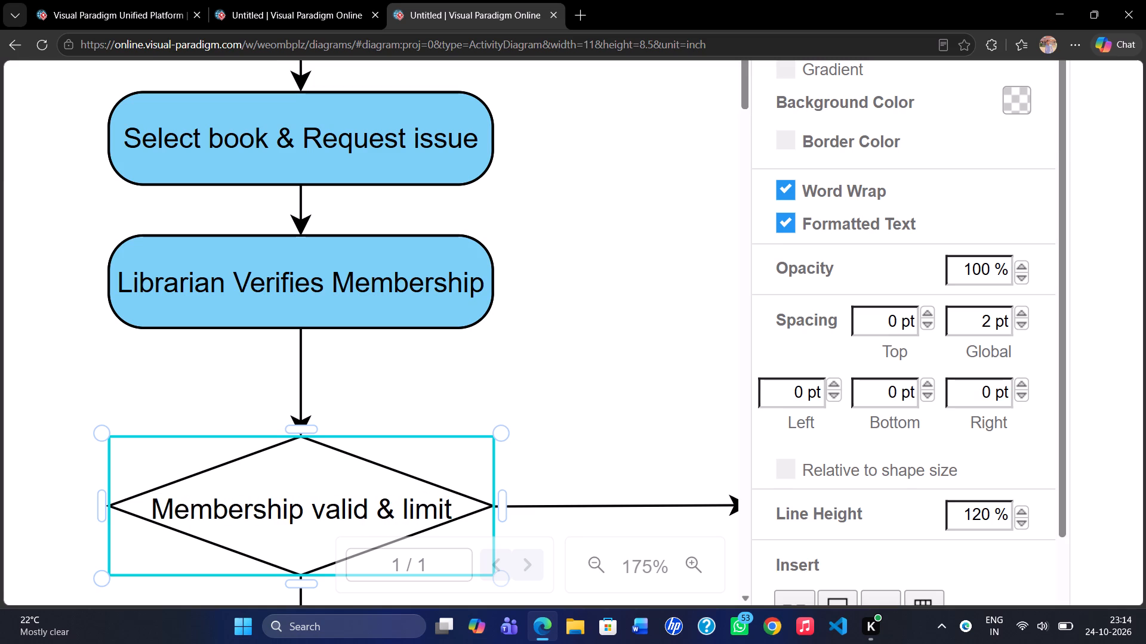
key("space")
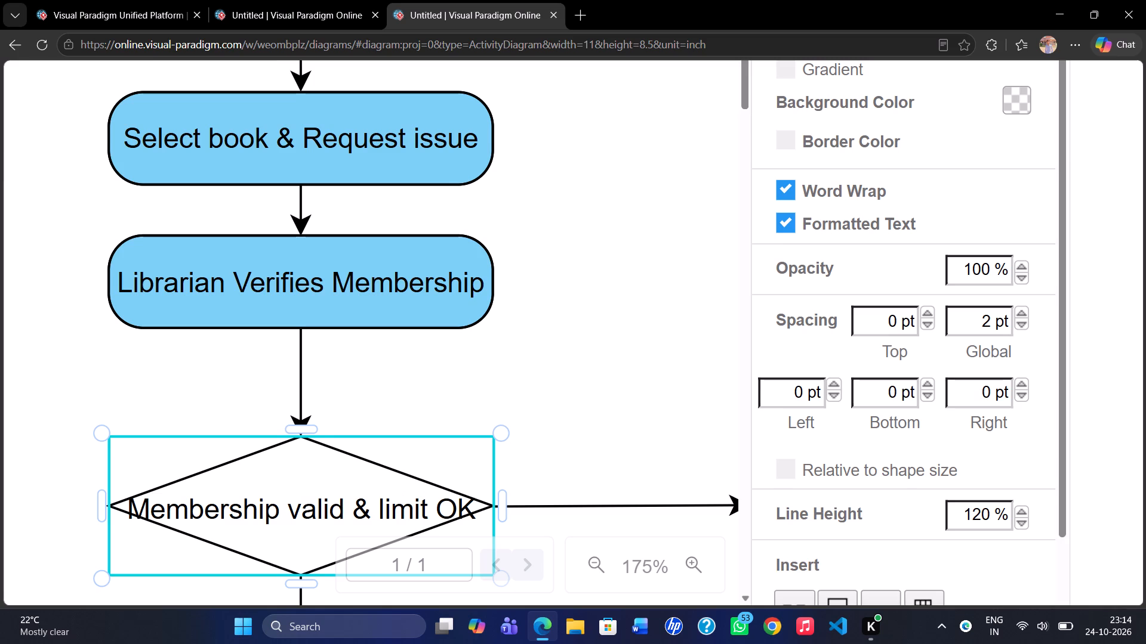
type("?")
key("space")
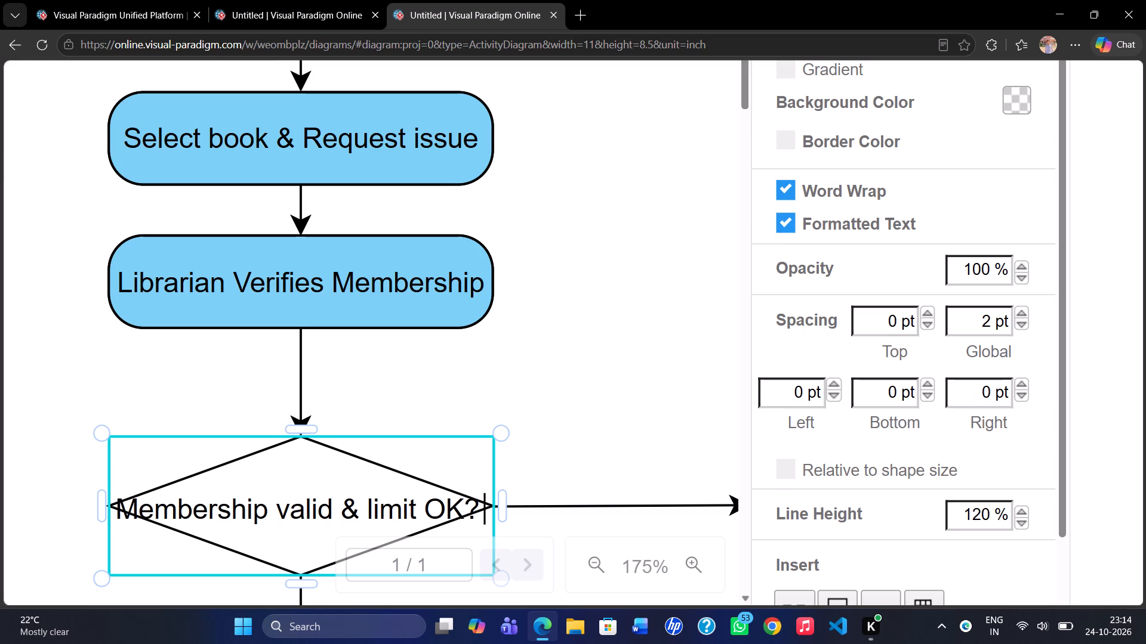
Set the font size of the whole "Membership valid & limit OK?" decision label to 8 pt.
key("ctrl+a")
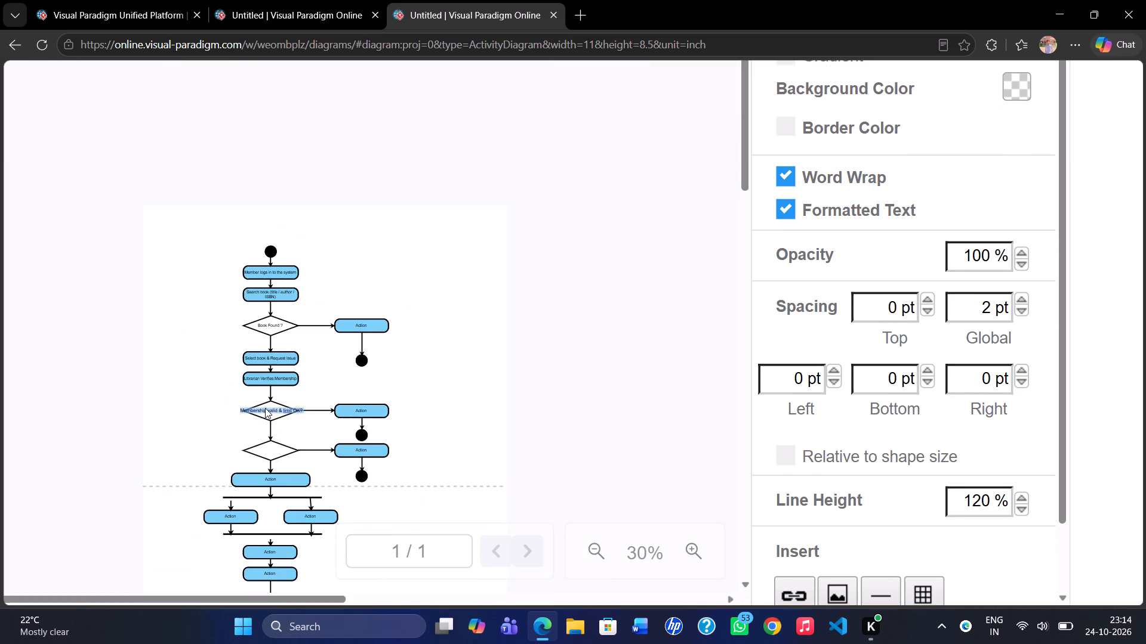
scroll(265, 408, "right", 3)
scroll(265, 408, "left", 1)
scroll(265, 408, "down", 1)
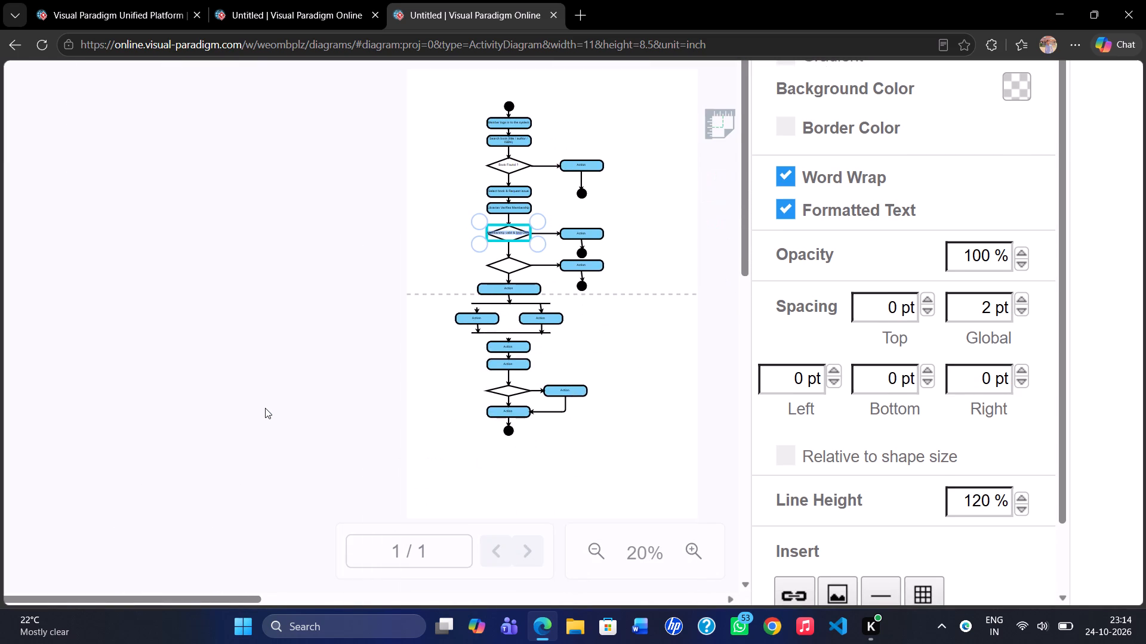
scroll(265, 408, "down", 1)
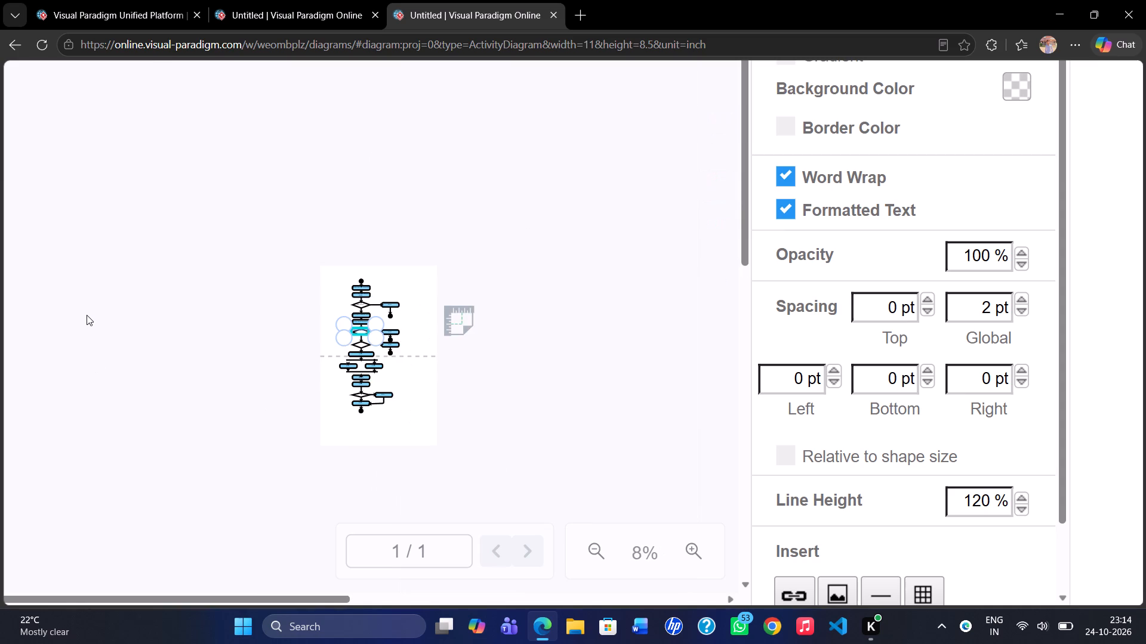
triple_click(590, 547)
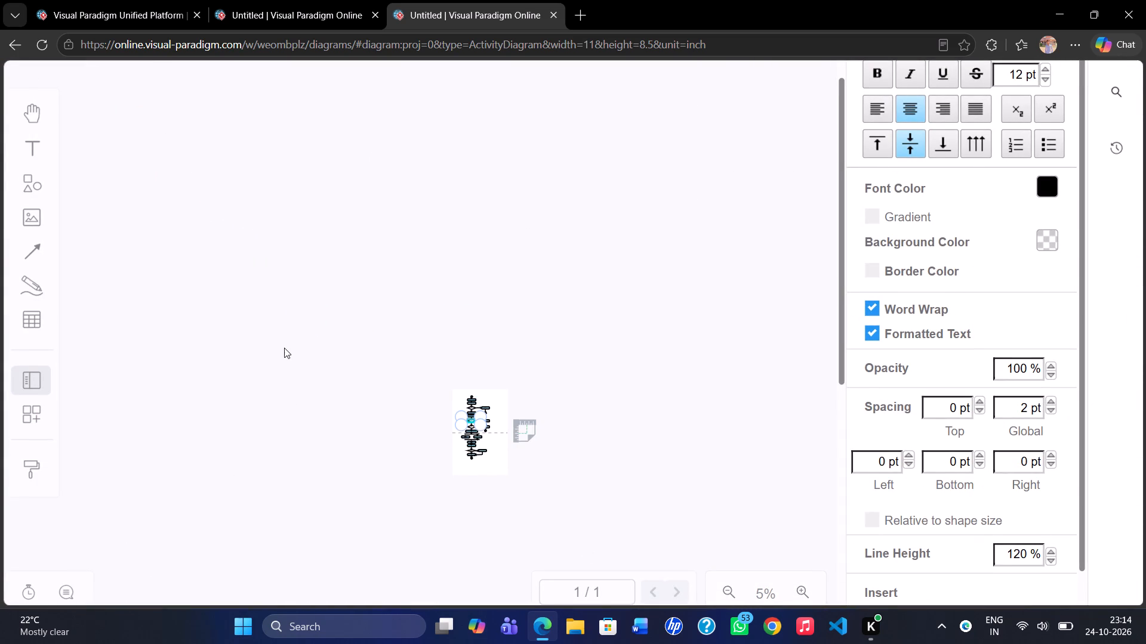
scroll(146, 272, "down", 2)
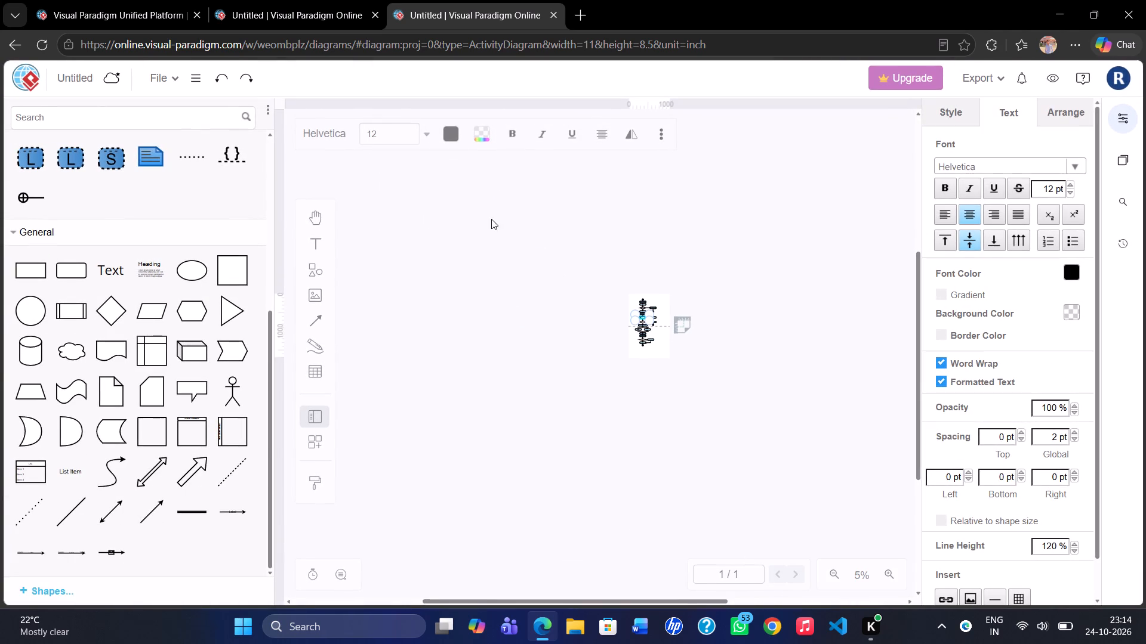
left_click(374, 131)
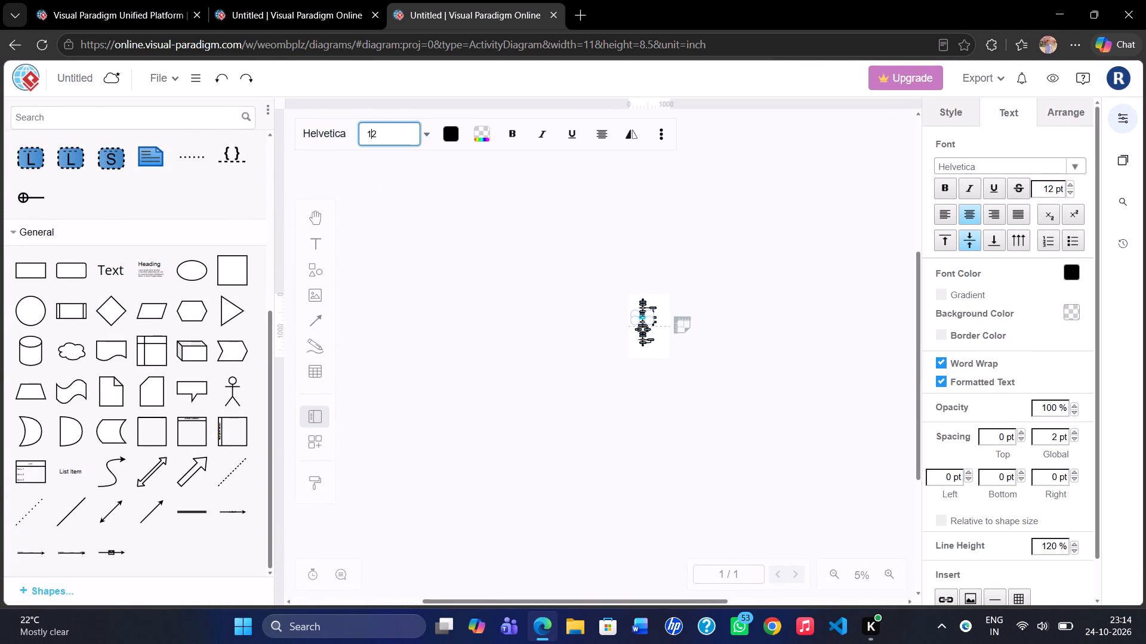
key("BackSpace")
key("Right")
key("BackSpace")
key("8")
key("Left")
key("BackSpace")
key("Return")
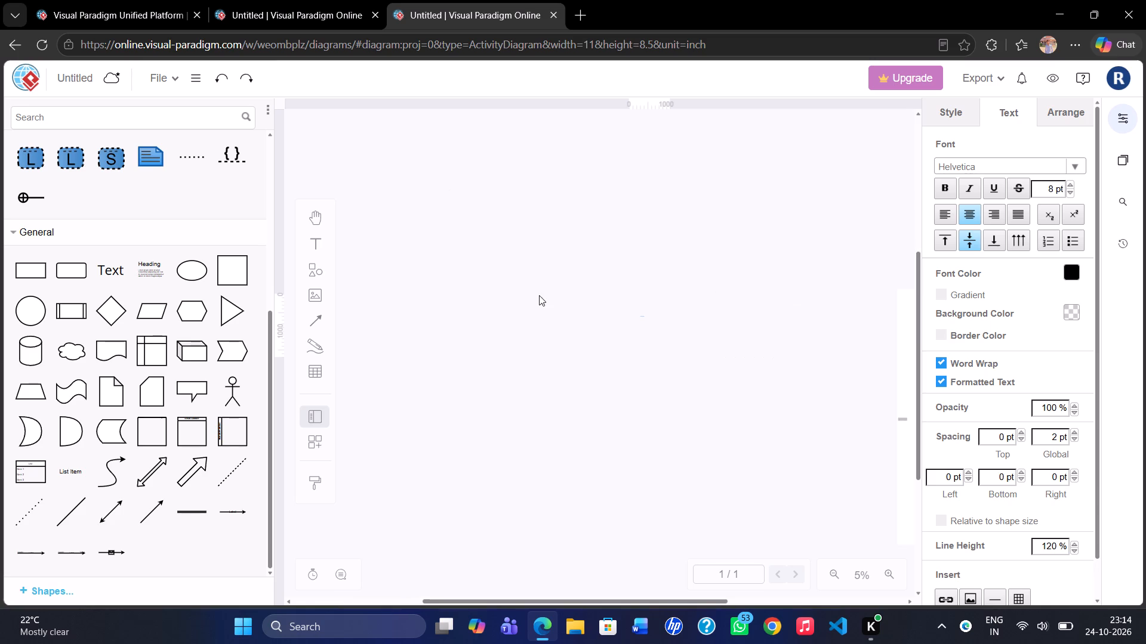
Label the empty decision diamond below "Membership valid & limit OK?" as "Copy Available ?".
scroll(539, 295, "left", 1)
scroll(566, 308, "down", 5)
scroll(566, 308, "right", 1)
scroll(566, 308, "down", 1)
scroll(566, 308, "up", 5)
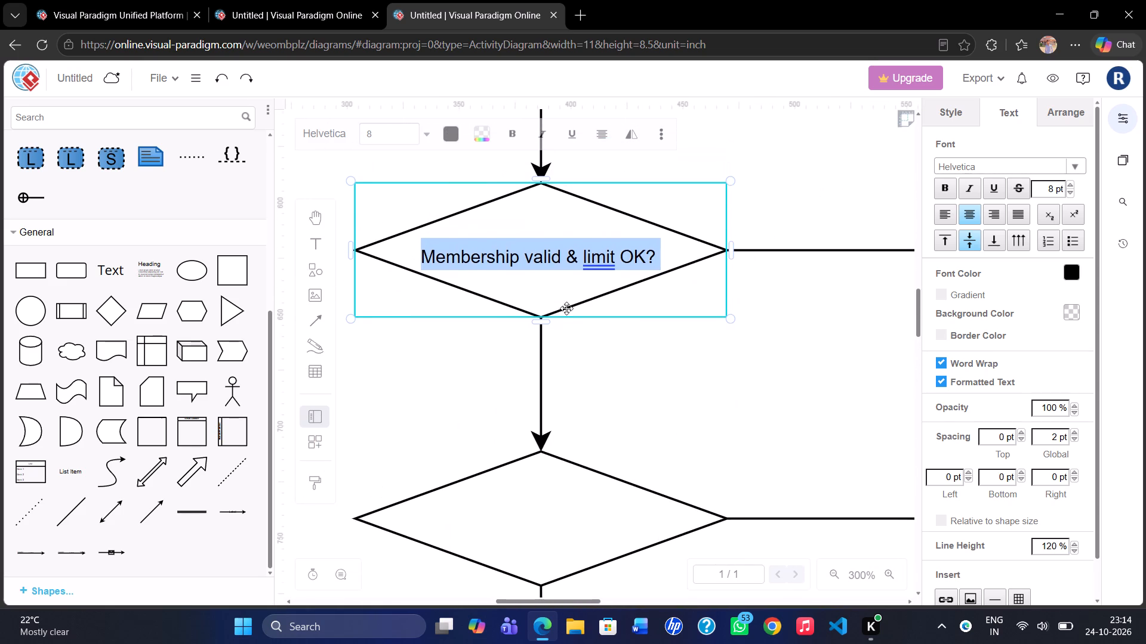
left_click(540, 506)
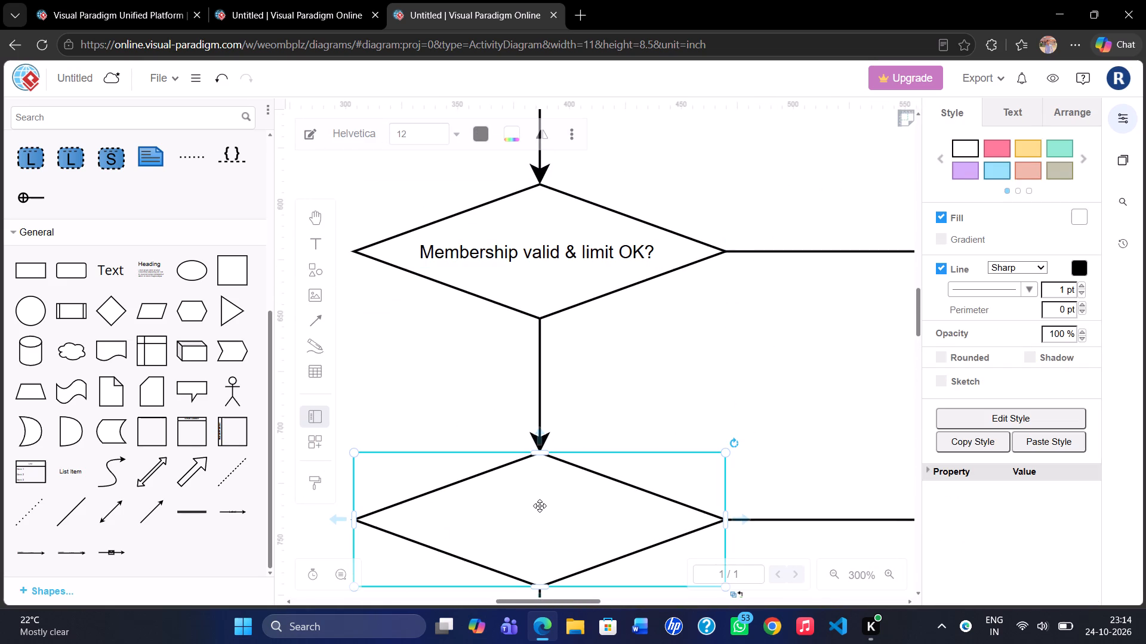
double_click(540, 509)
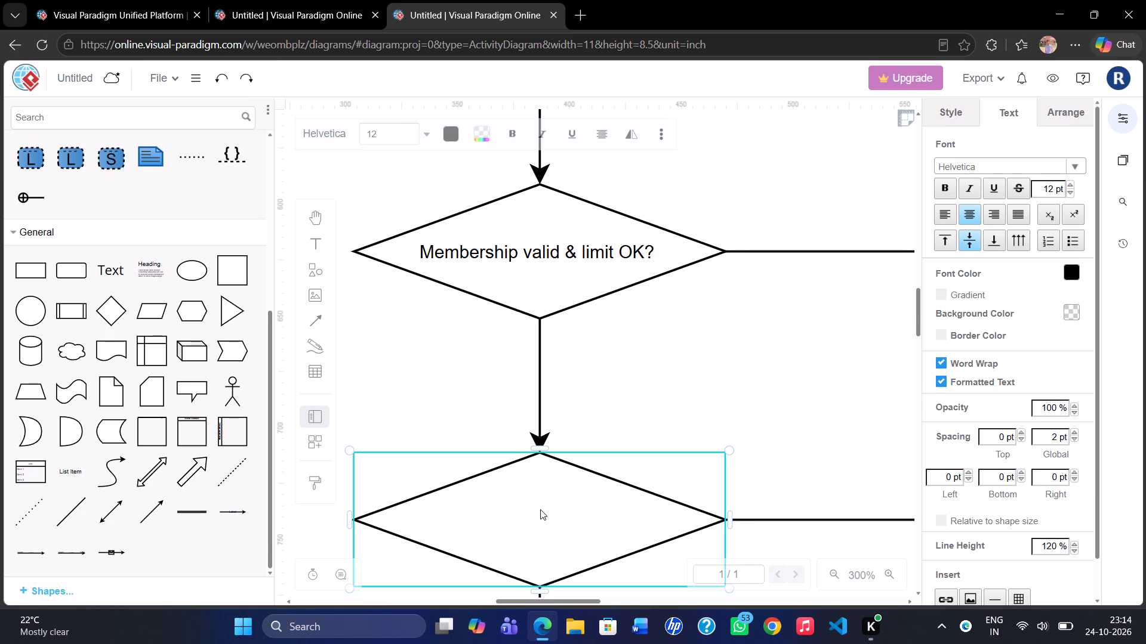
type("CO")
key("BackSpace")
type("opy")
key("space")
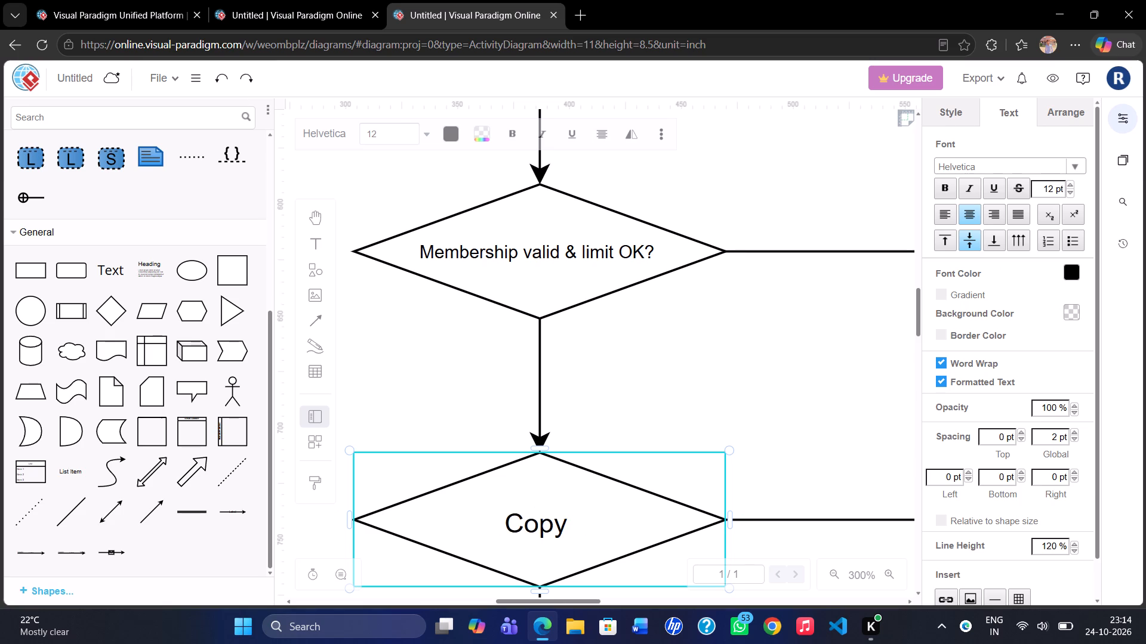
key("shift+a")
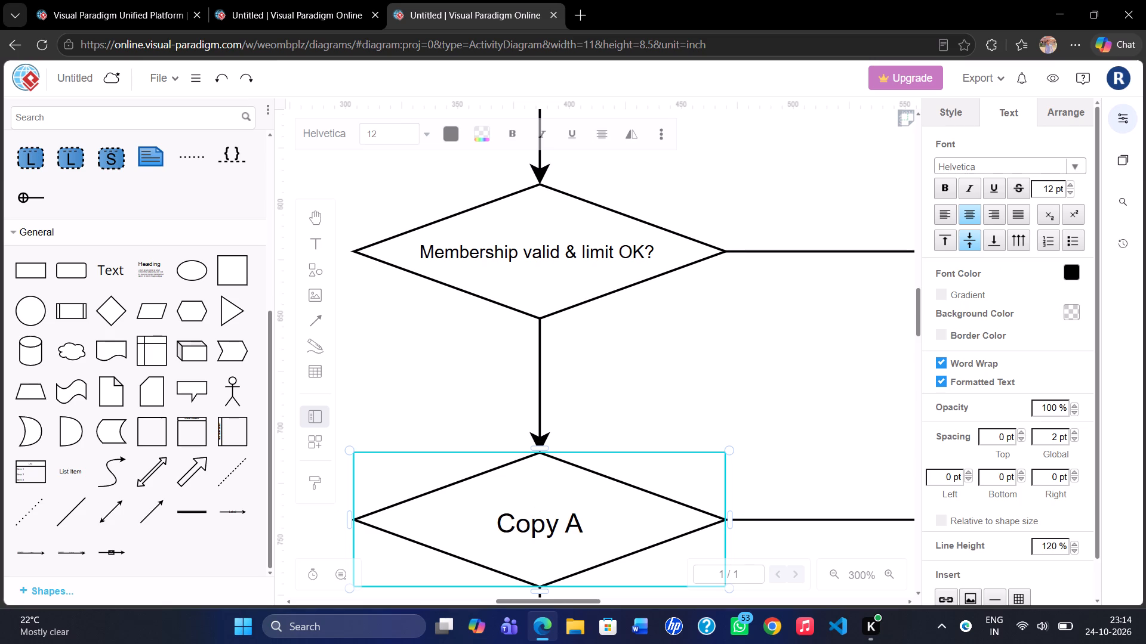
type("vailable ?")
key("space")
Relabel the action directly below the "Copy Available ?" decision as "Issue Book and Set due date (14days)".
scroll(540, 509, "down", 2)
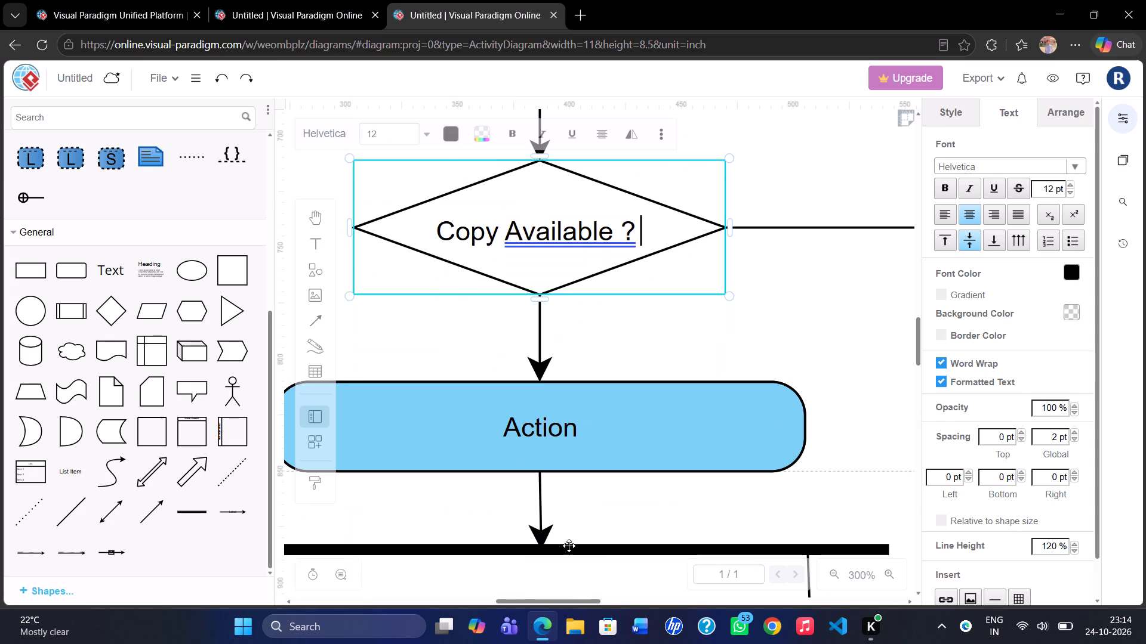
double_click(577, 431)
key("BackSpace")
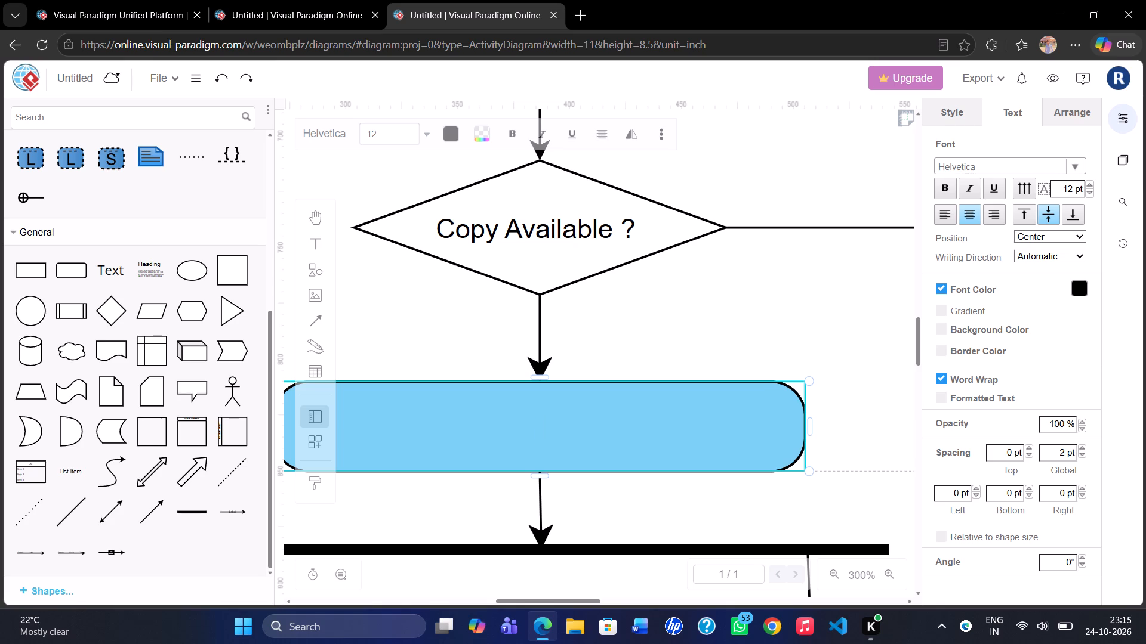
type("Issue")
key("space")
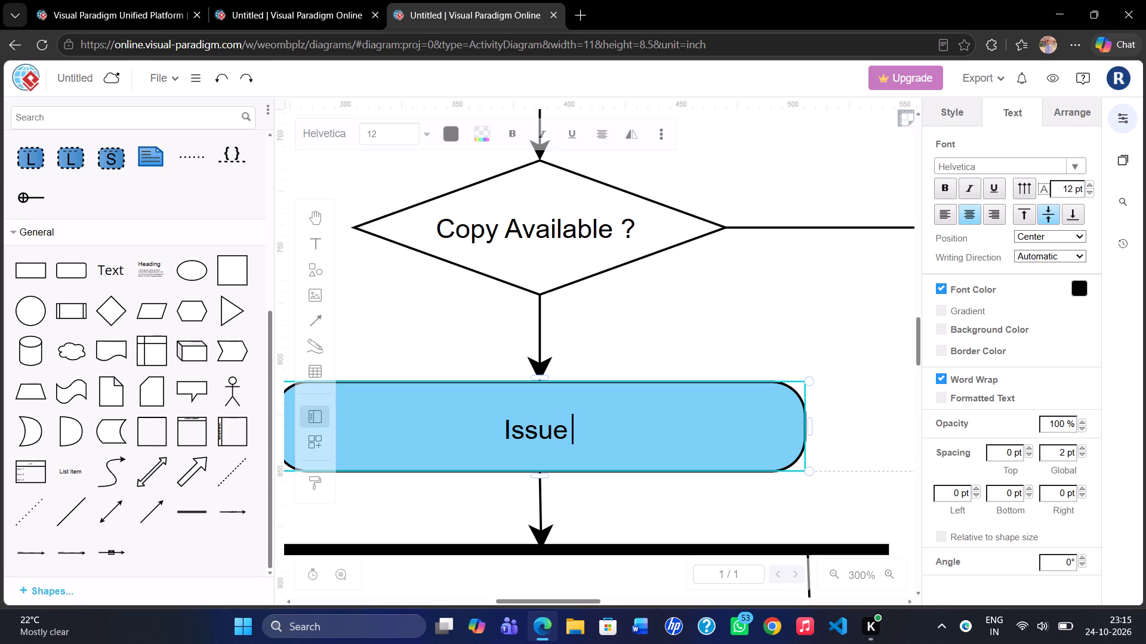
type("Book and SEt")
key("space")
key("BackSpace")
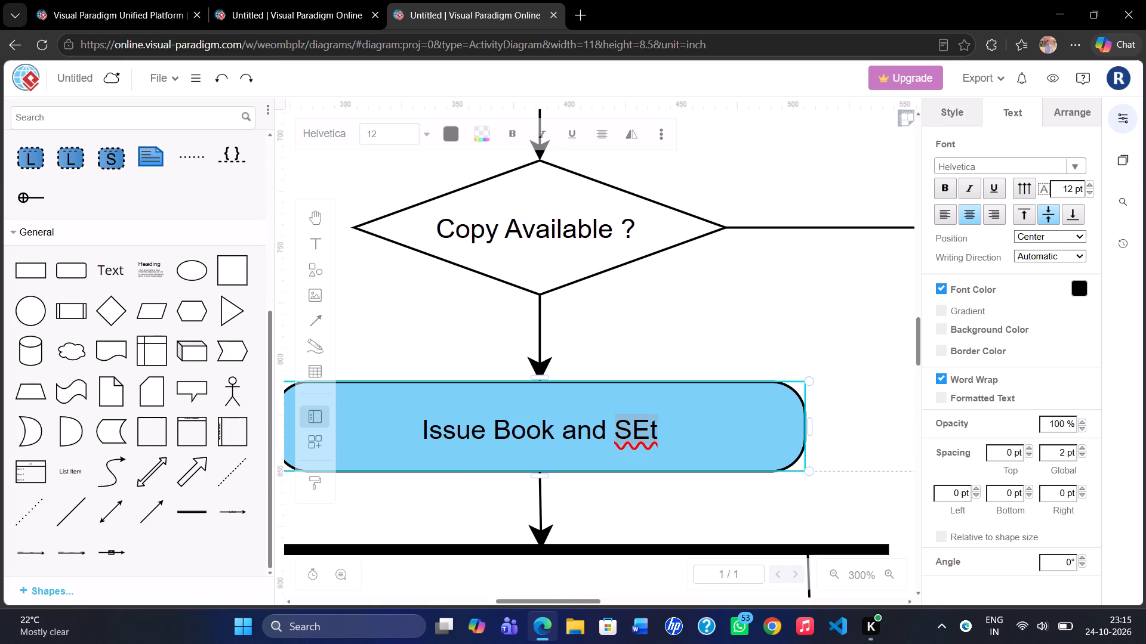
key("BackSpace")
key("BackSpace")
type("et")
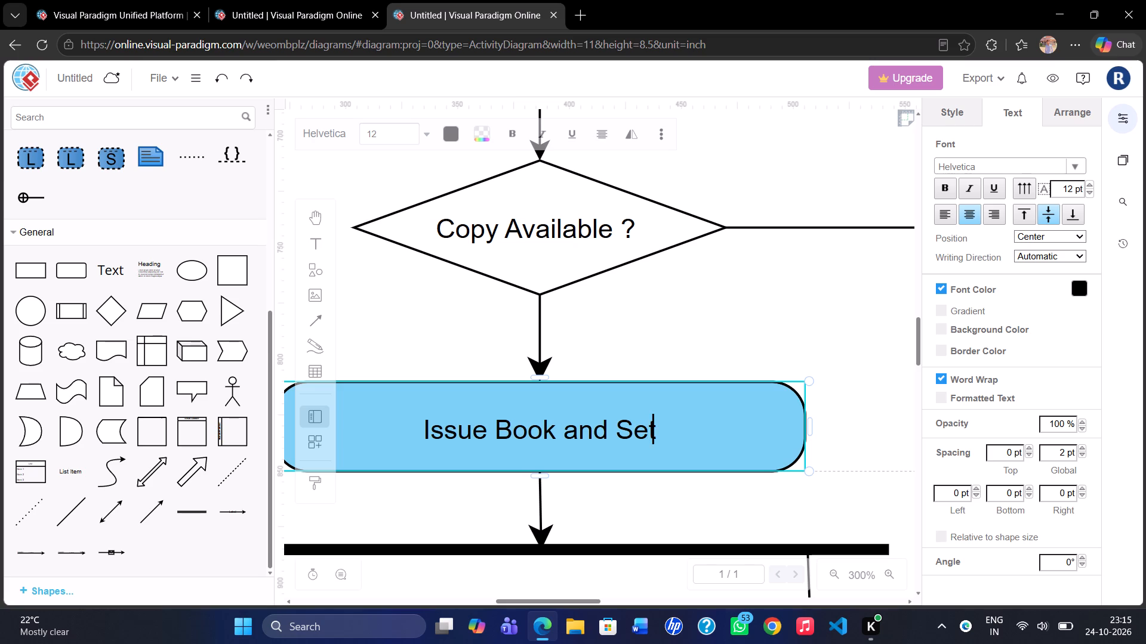
key("space")
type("due date")
key("space")
type("()")
key("Left")
type("14days")
Relabel the action on the fork bar's left branch as "Update available Copies".
scroll(577, 431, "down", 1)
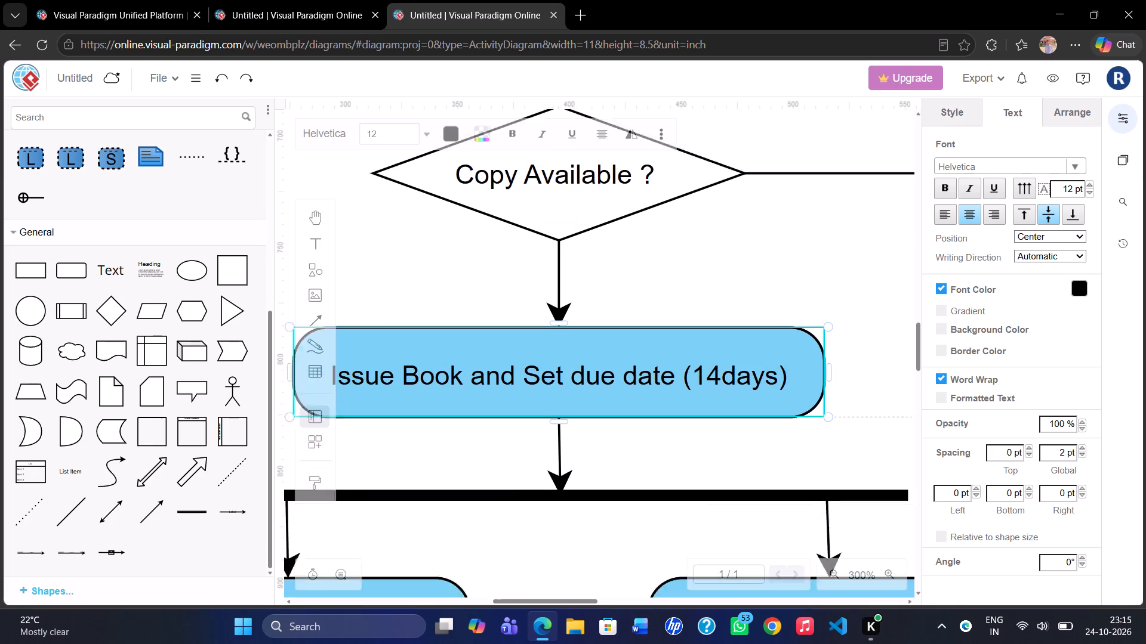
scroll(577, 431, "down", 1)
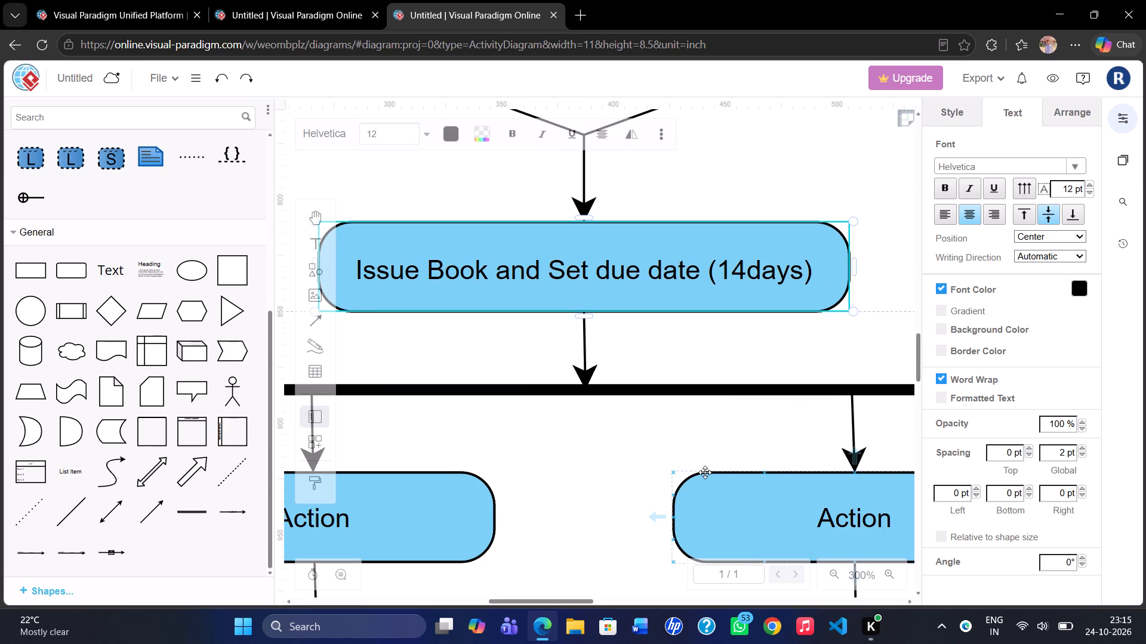
double_click(391, 513)
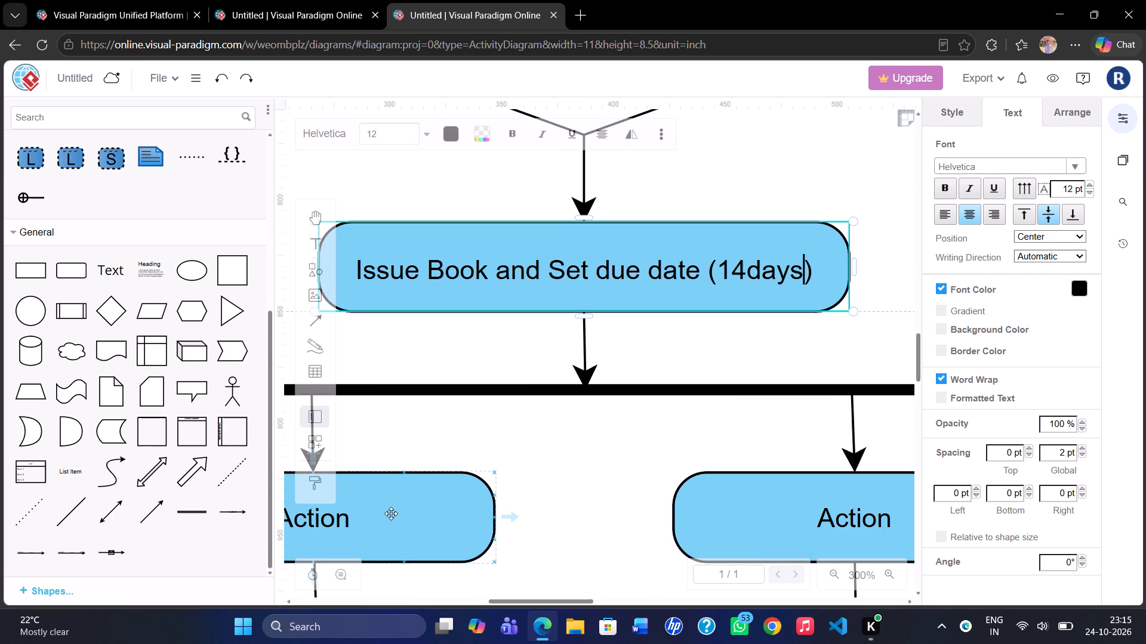
key("BackSpace")
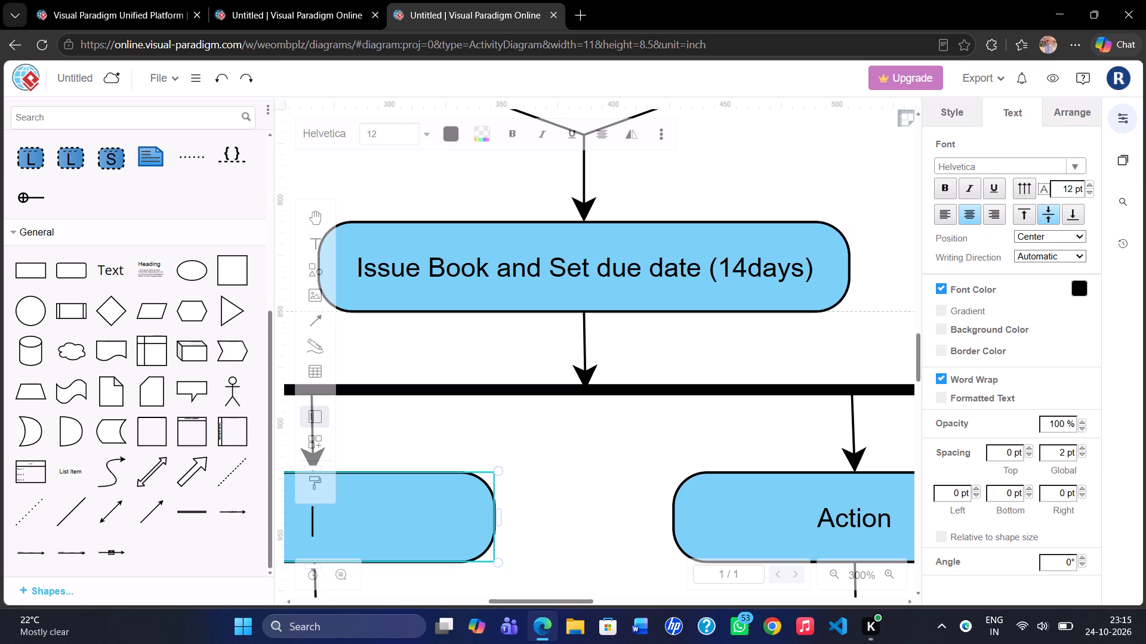
type("Update available")
key("space")
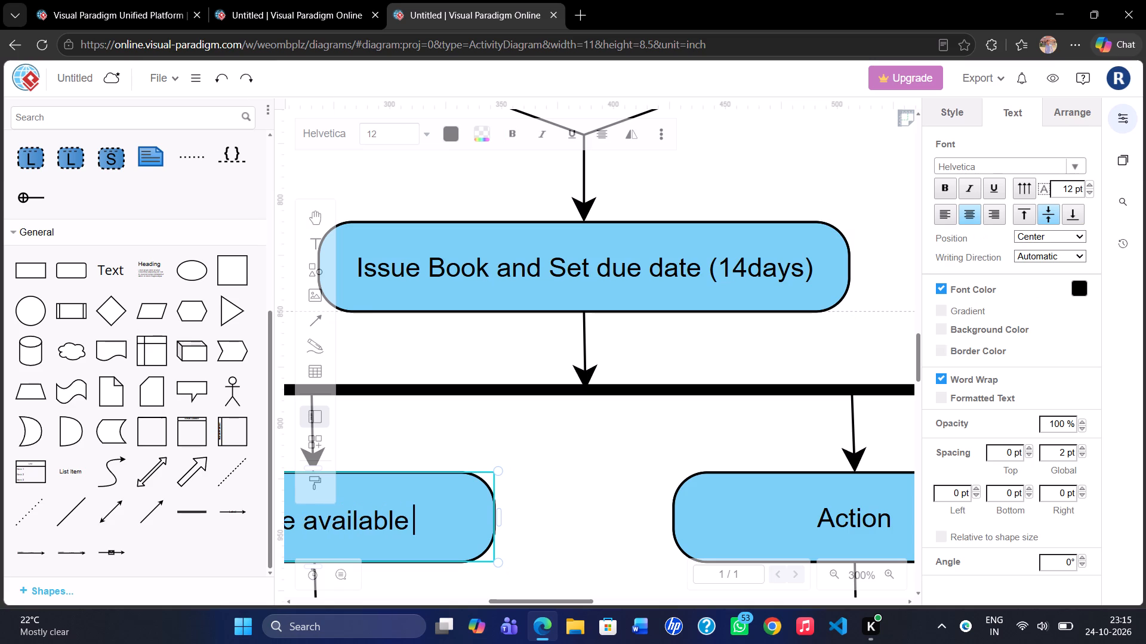
type("Ci")
key("BackSpace")
type("opies")
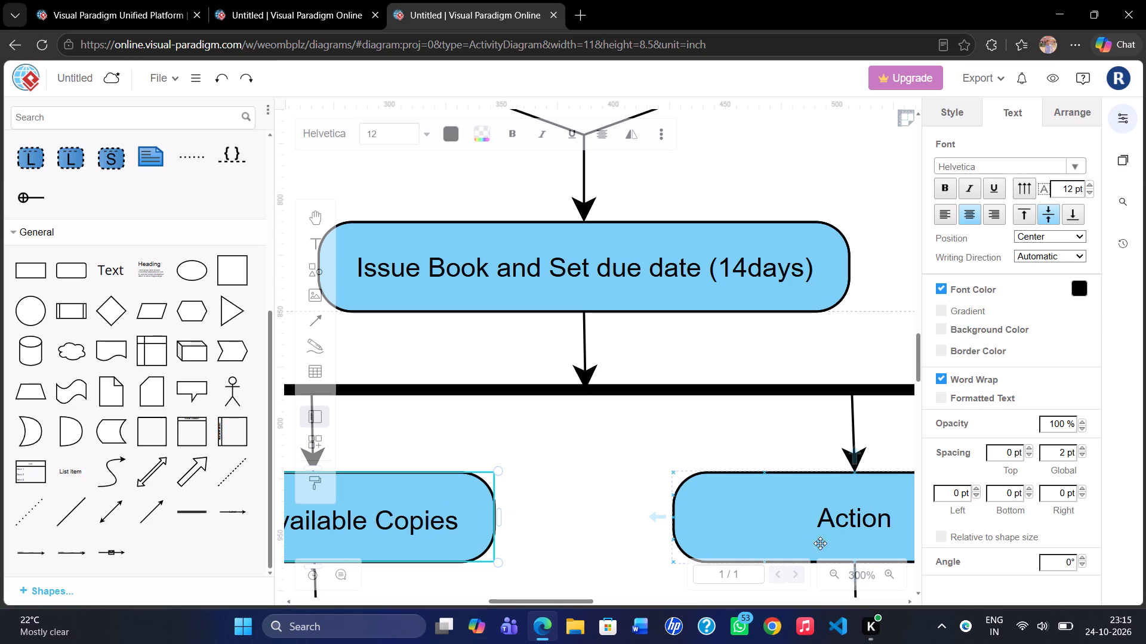
Relabel the action on the fork bar's right branch as "Generate Issue slip".
double_click(857, 516)
key("BackSpace")
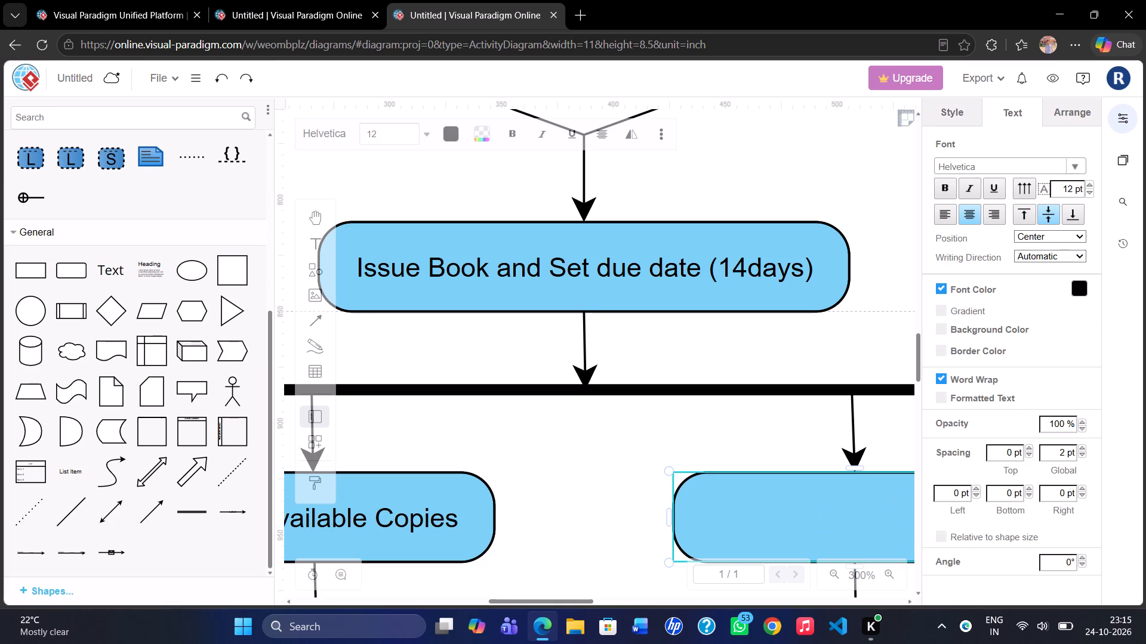
type("Generate")
key("space")
type("ISsue")
key("BackSpace")
key("BackSpace")
key("BackSpace")
key("BackSpace")
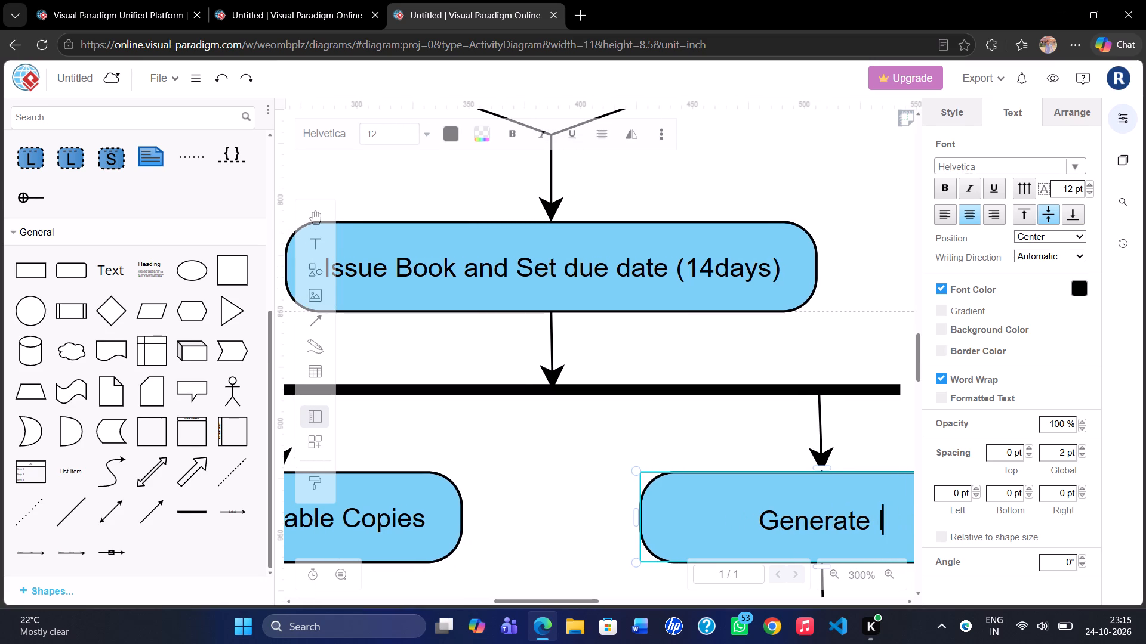
type("ssue")
key("space")
key("s")
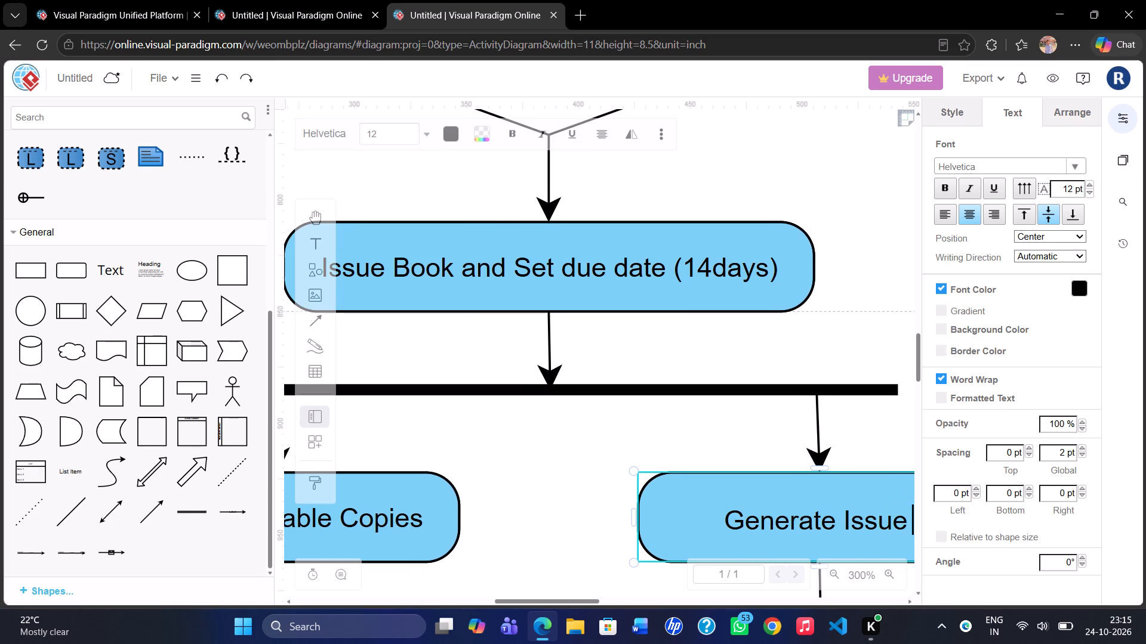
type("lip")
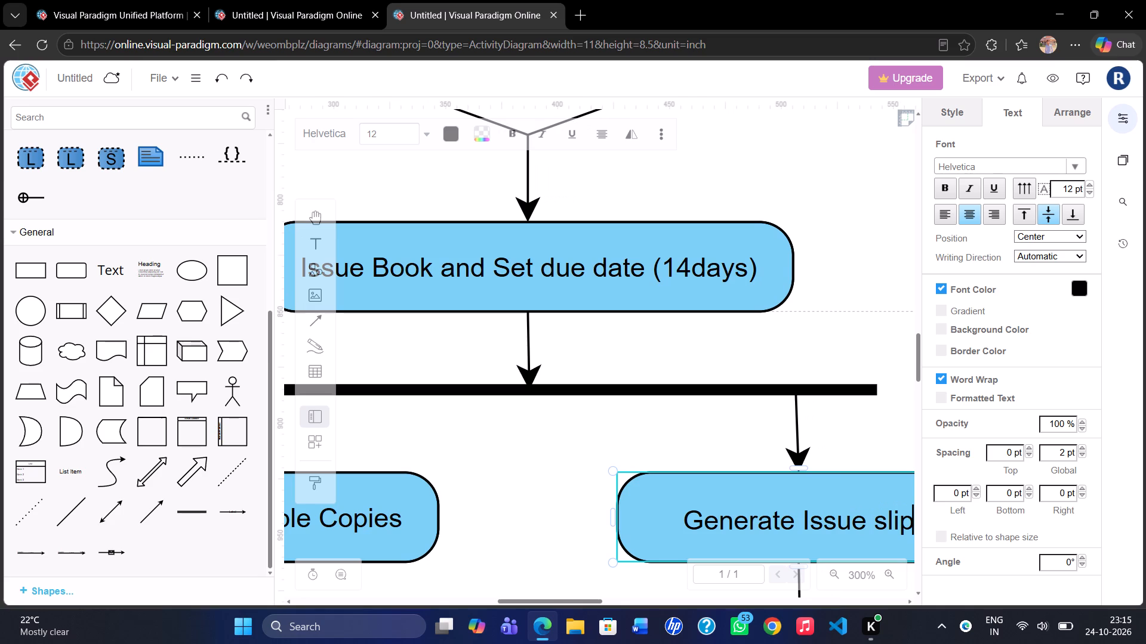
Relabel the action branching sideways from the "Book Found ?" decision as "Show 'Book not Found'".
scroll(857, 516, "down", 2)
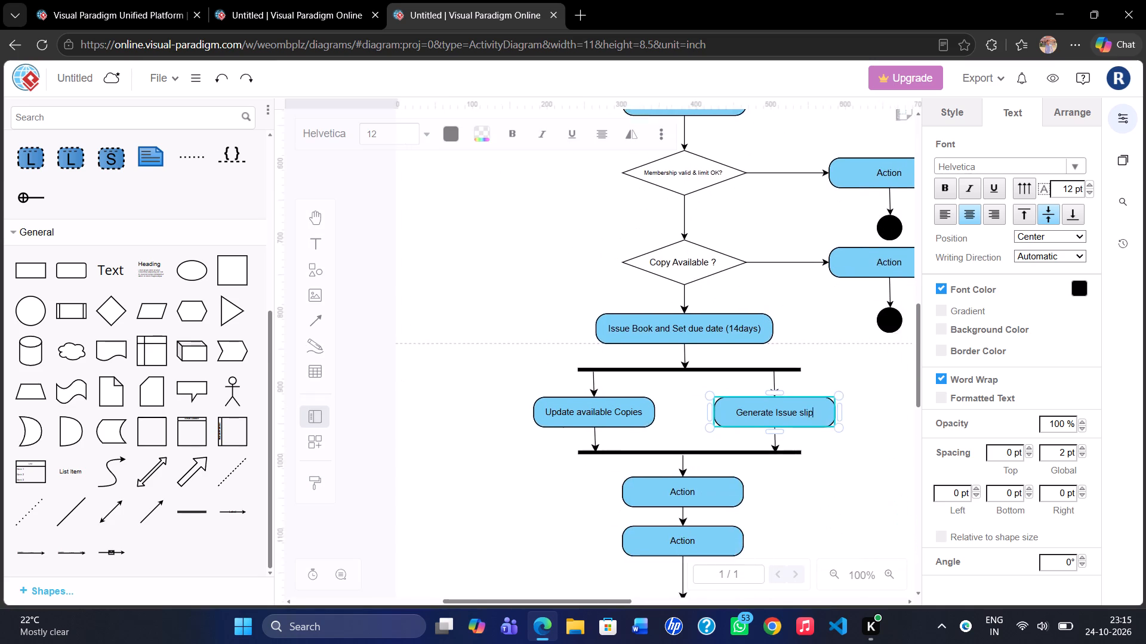
scroll(857, 516, "up", 3)
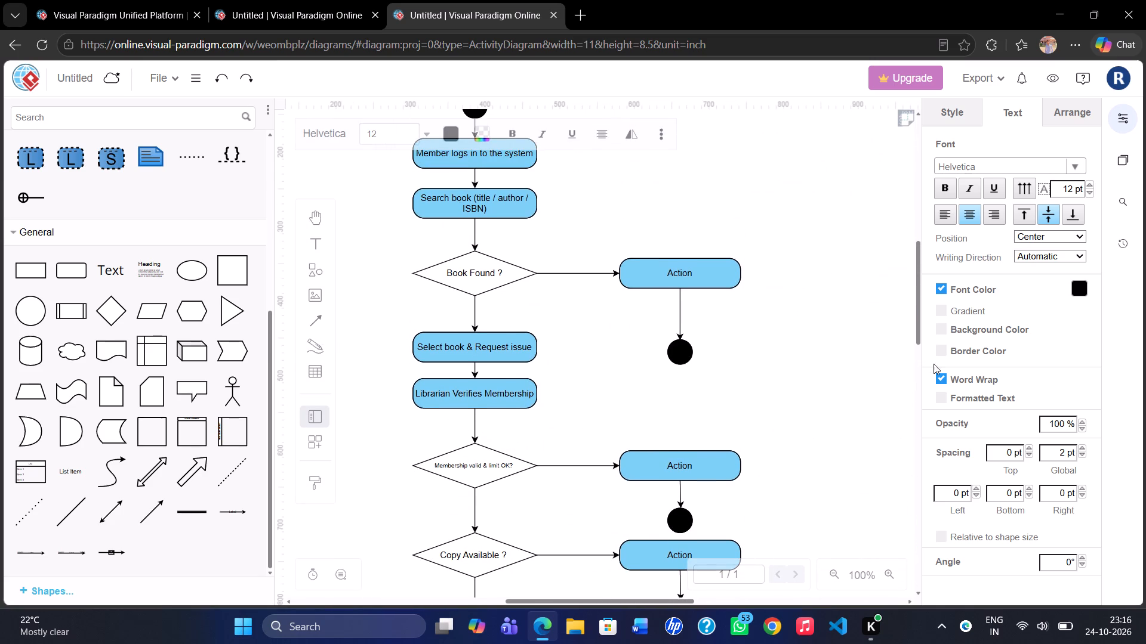
scroll(709, 286, "up", 1)
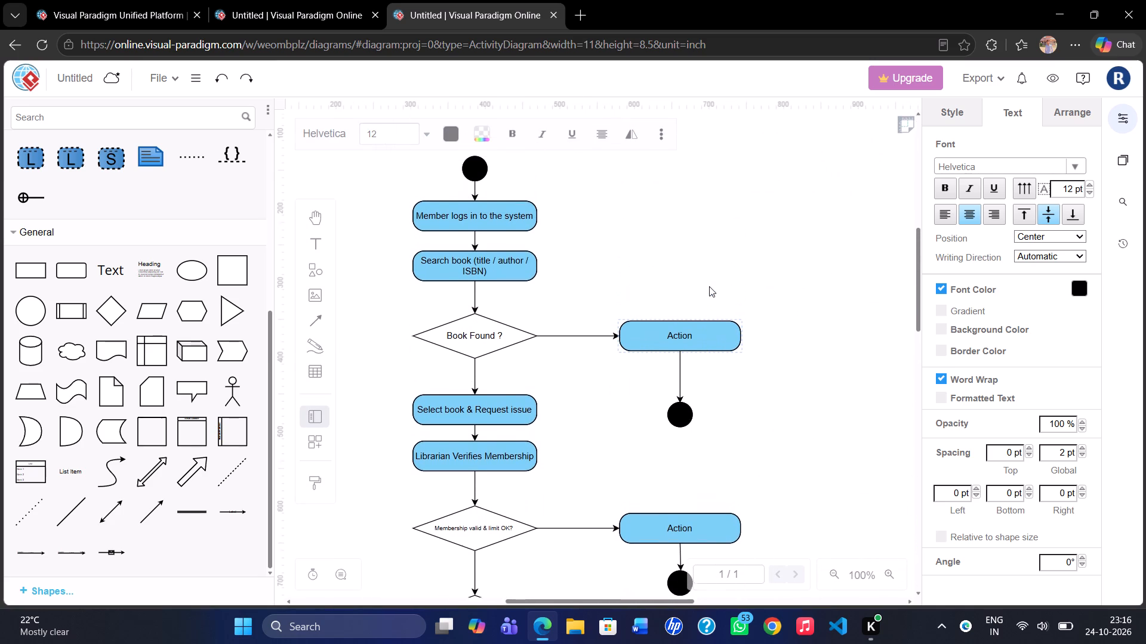
scroll(709, 286, "up", 1)
double_click(688, 337)
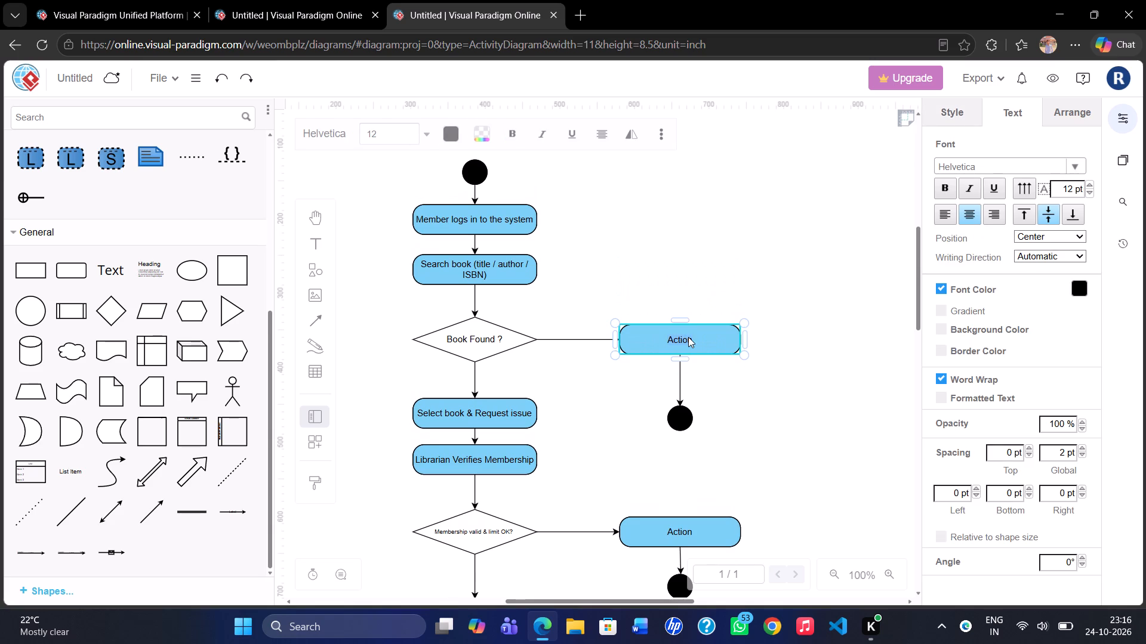
triple_click(688, 337)
key("BackSpace")
key("shift+s")
type("how")
type("''")
key("Left")
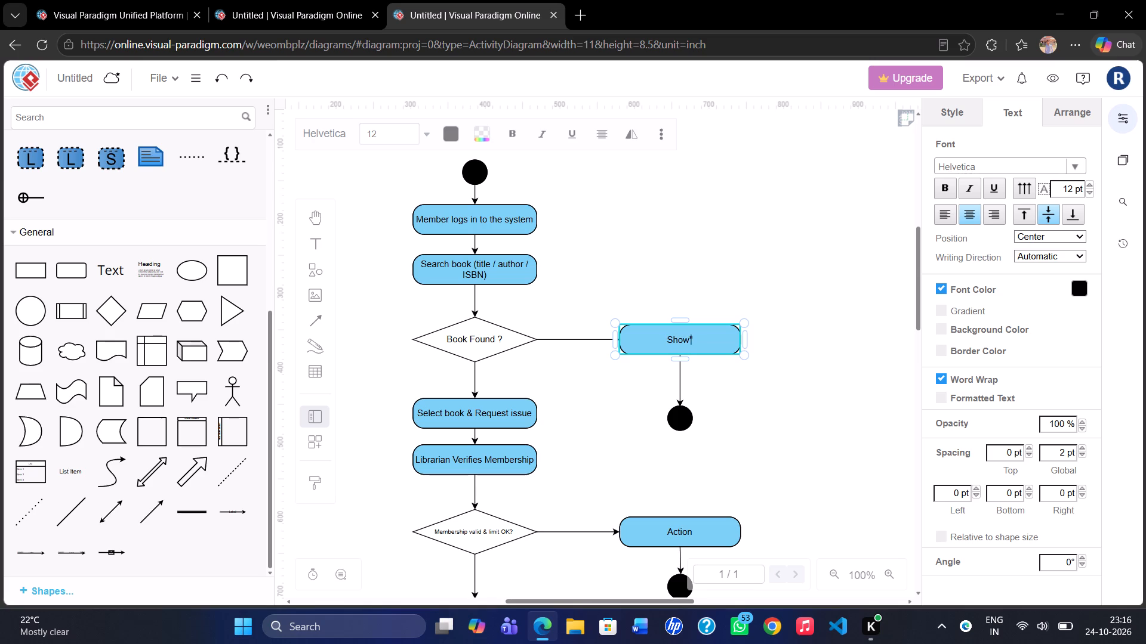
type("Book an")
key("BackSpace")
key("BackSpace")
type("not Found")
key("Left")
key("Left")
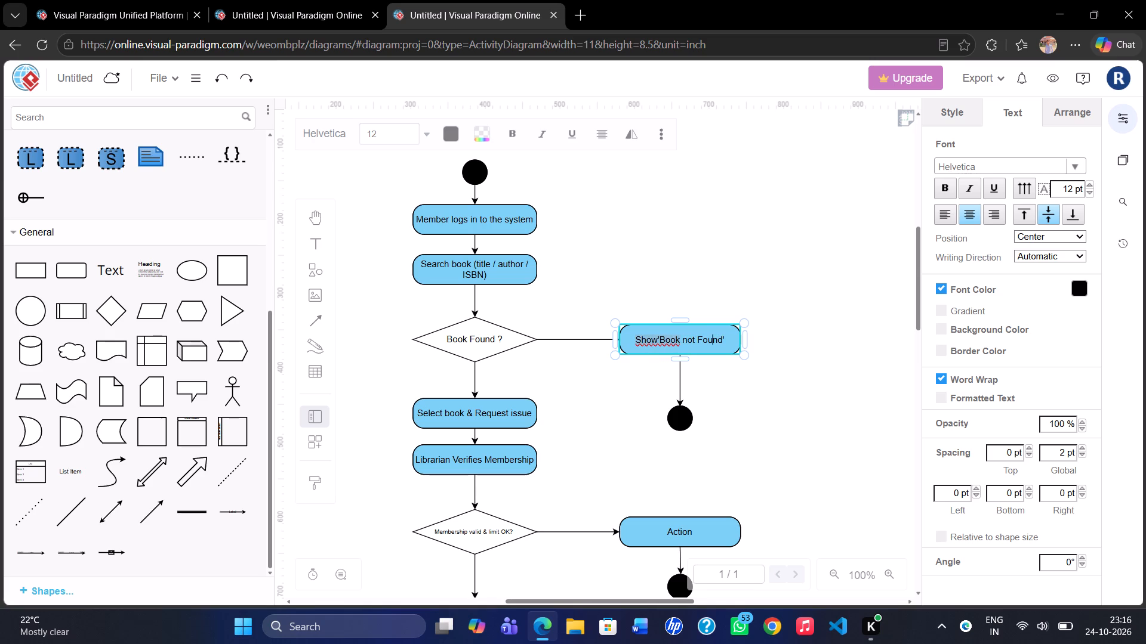
key("Left")
key("Left")
key("Left")
key("Left")
key("Left")
key("Left")
key("Left")
key("Left")
key("Left")
key("Left")
key("Left")
key("Left")
key("Left")
key("space")
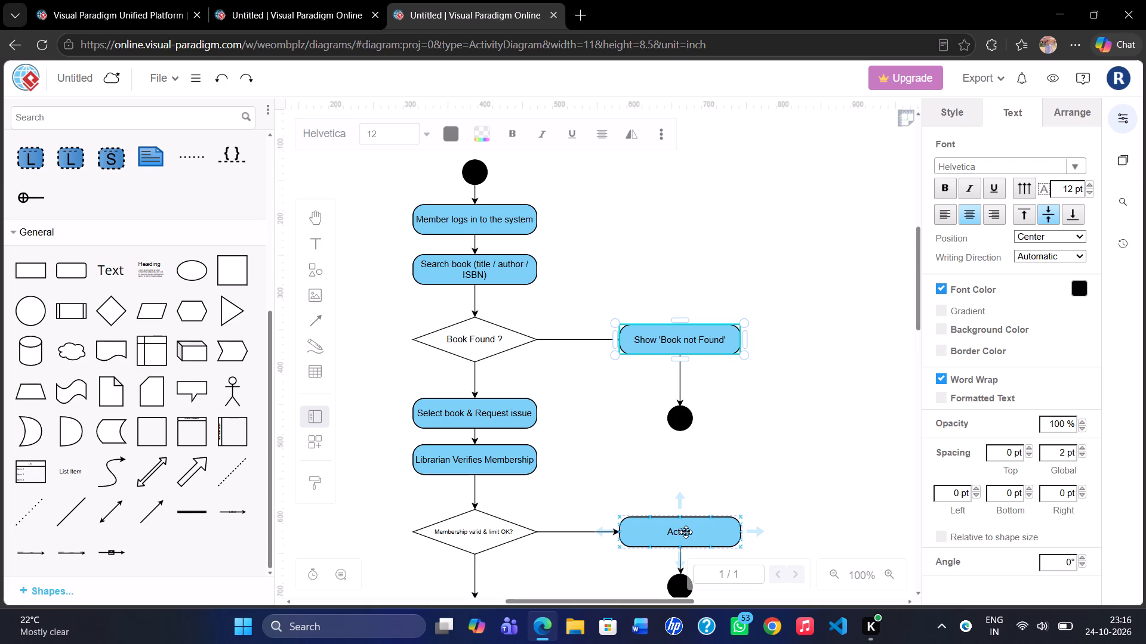
Relabel the action branching sideways from the "Membership valid & limit OK?" decision as "Reject Request".
double_click(686, 532)
key("BackSpace")
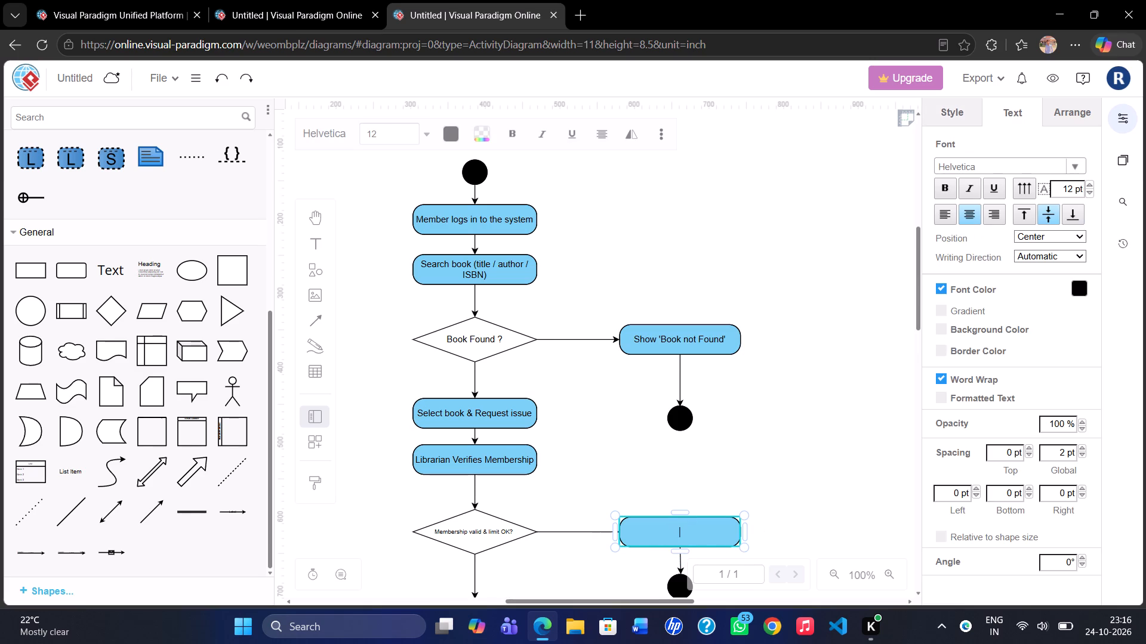
type("Reject")
key("space")
type("Re")
type("qu")
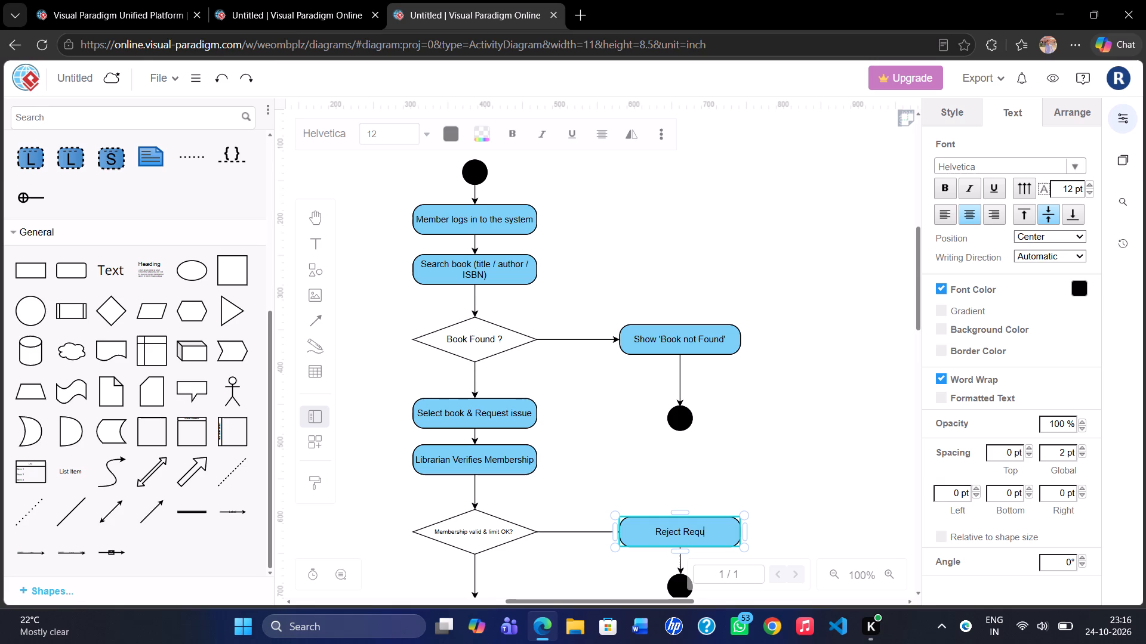
type("est")
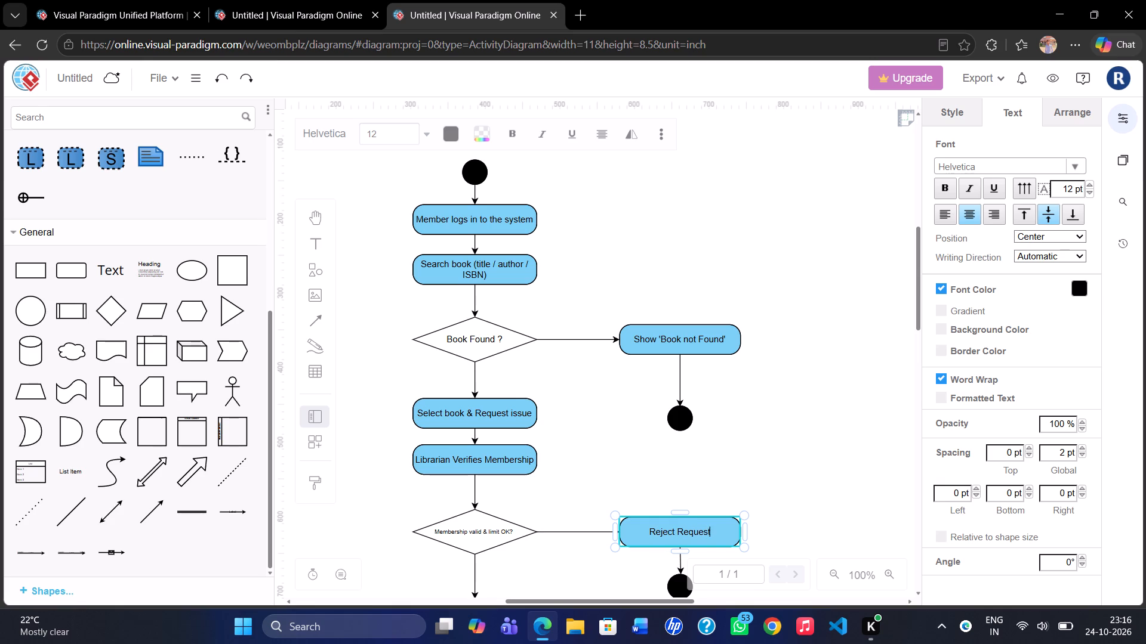
Relabel the action branching sideways from the "Copy Available ?" decision as "Offer Reservation".
scroll(686, 532, "down", 3)
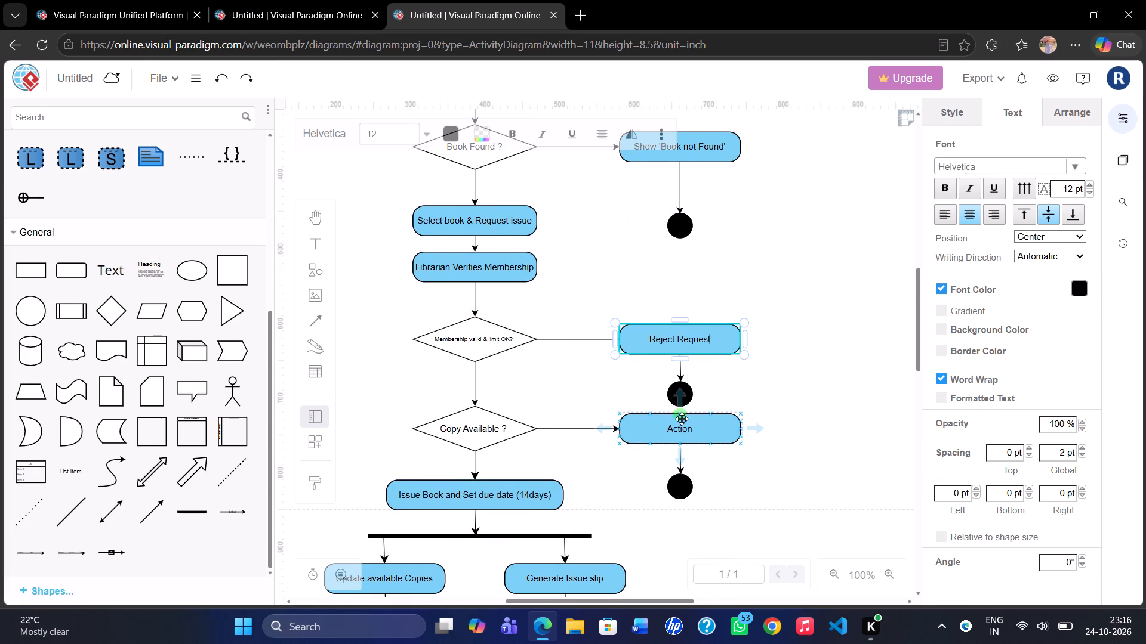
double_click(688, 432)
key("BackSpace")
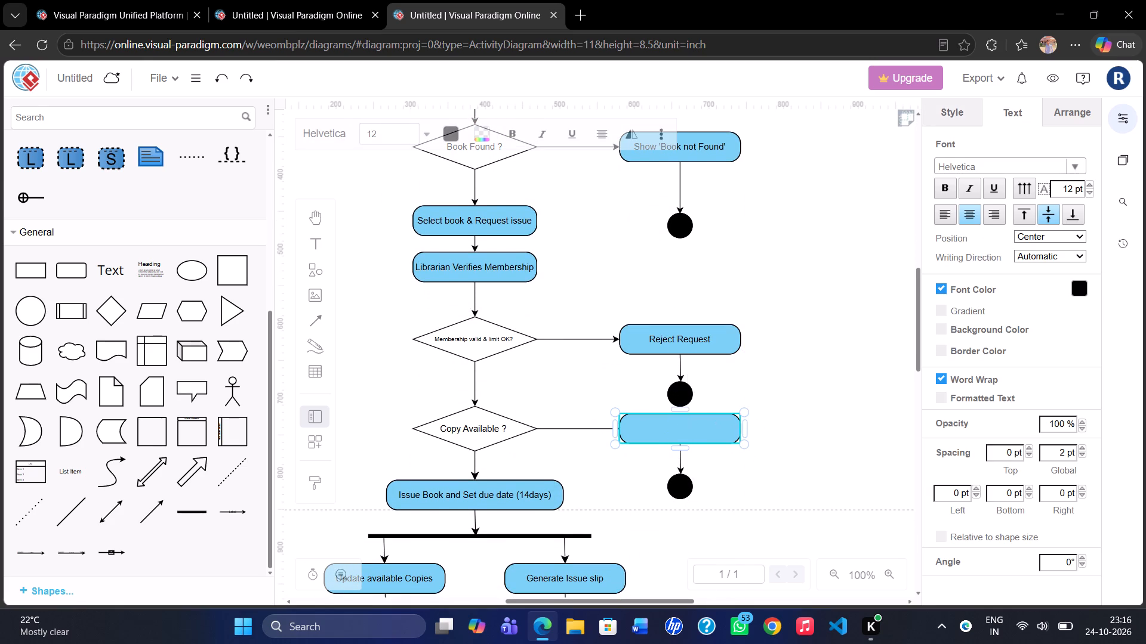
type("offer Reeservation")
key("Left")
key("Left")
key("Left")
key("Left")
key("Left")
key("Left")
key("Left")
key("Left")
key("Left")
key("BackSpace")
key("Left")
key("Left")
key("Left")
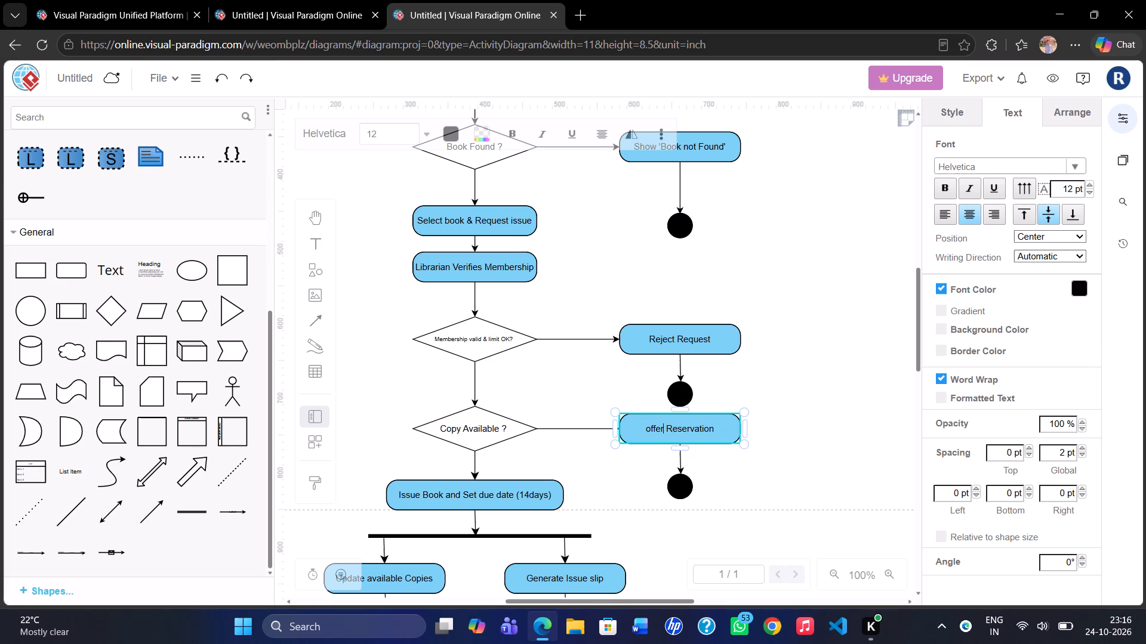
key("Left")
key("Left")
key("Left")
key("Left")
key("BackSpace")
key("Return")
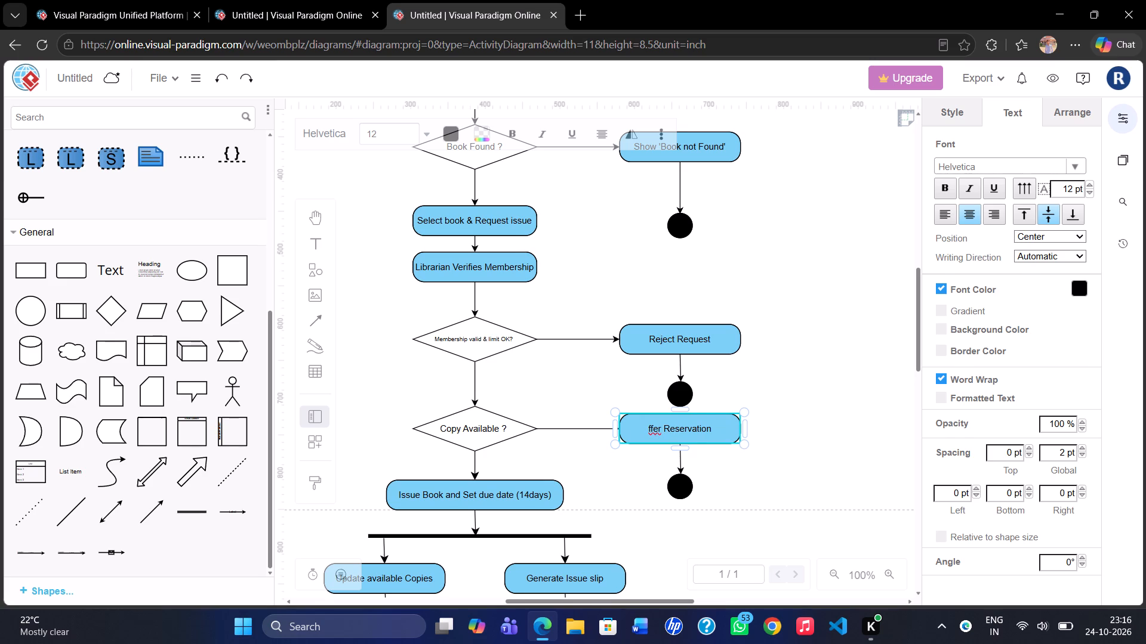
key("o")
key("ctrl+z")
key("Left")
key("Left")
key("Left")
key("shift+o")
Widen the first action below the join bar on both sides to match the "Issue Book and Set due date (14days)" action.
scroll(750, 466, "down", 1)
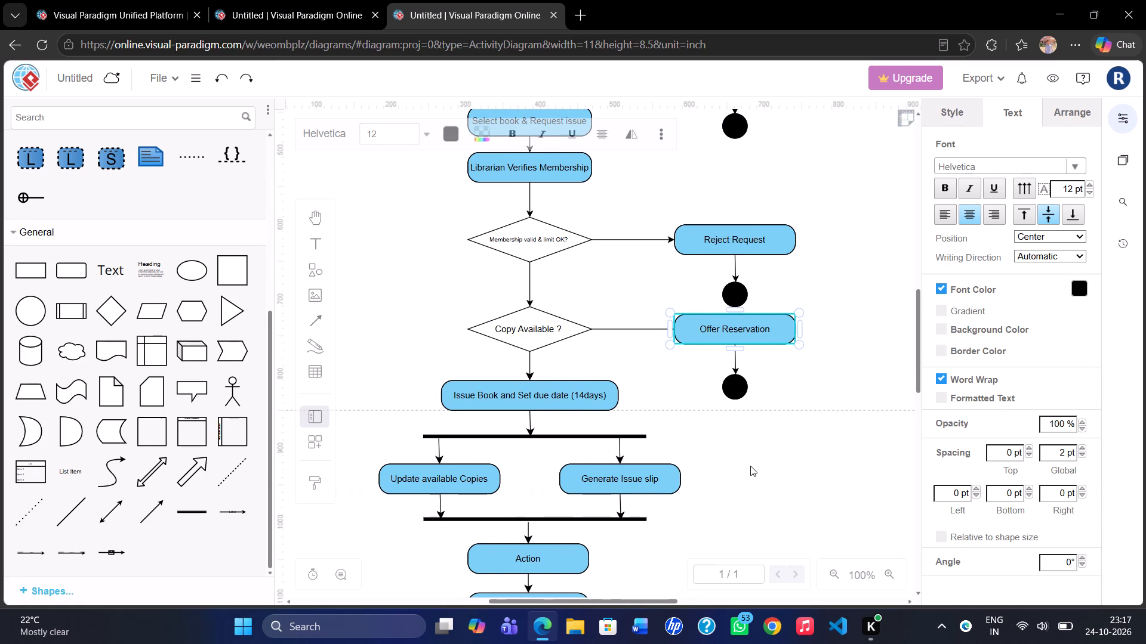
scroll(750, 466, "down", 1)
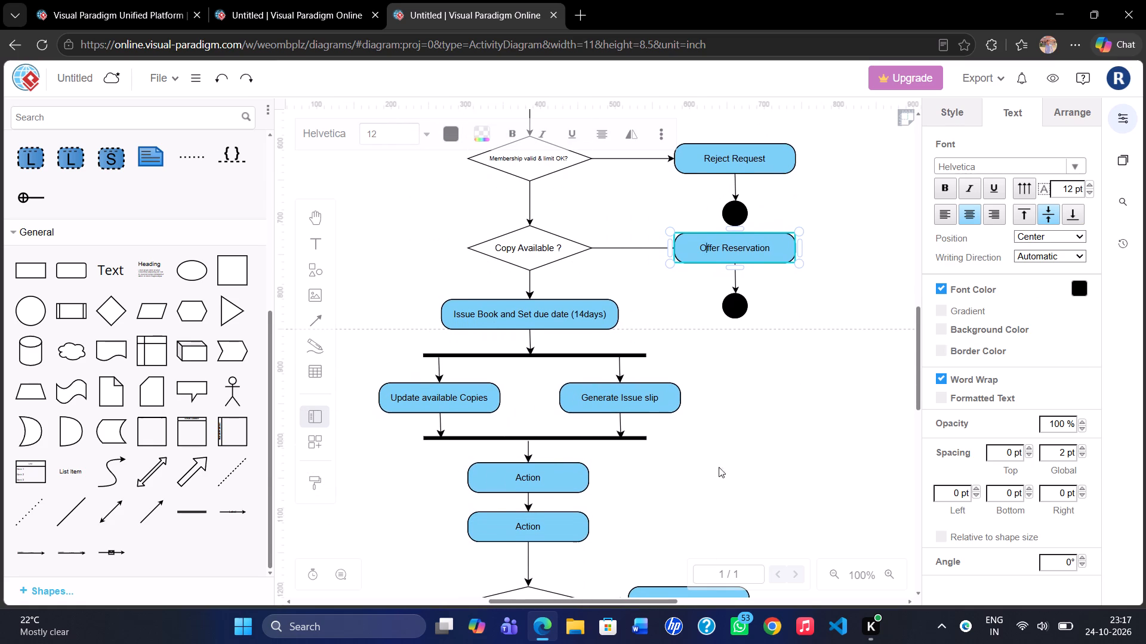
double_click(530, 479)
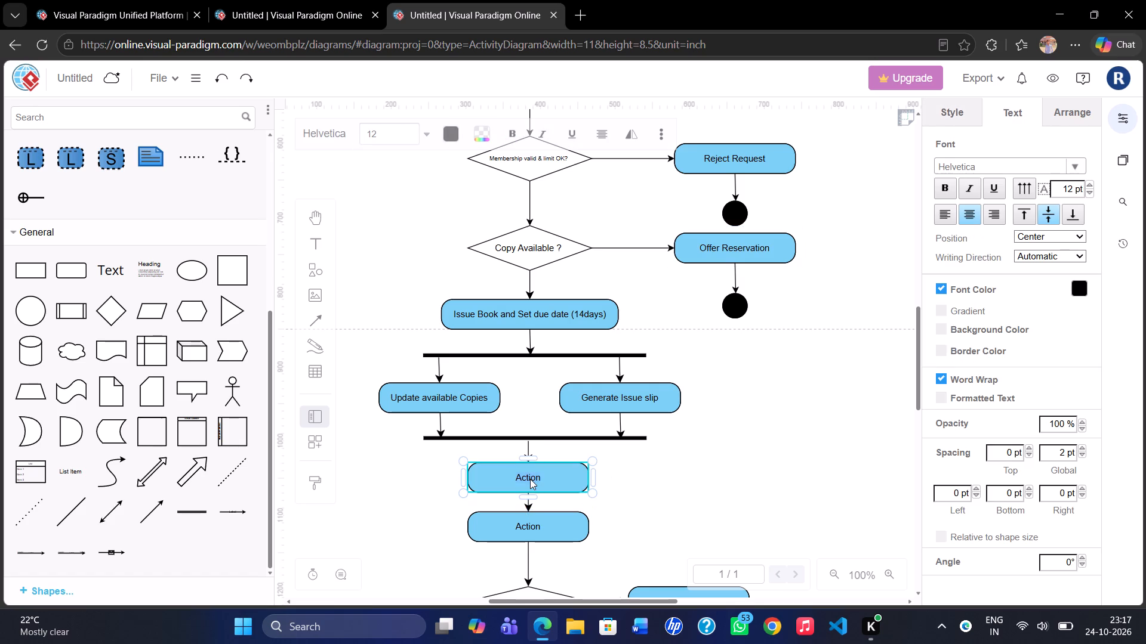
left_click_drag(597, 475, 614, 475)
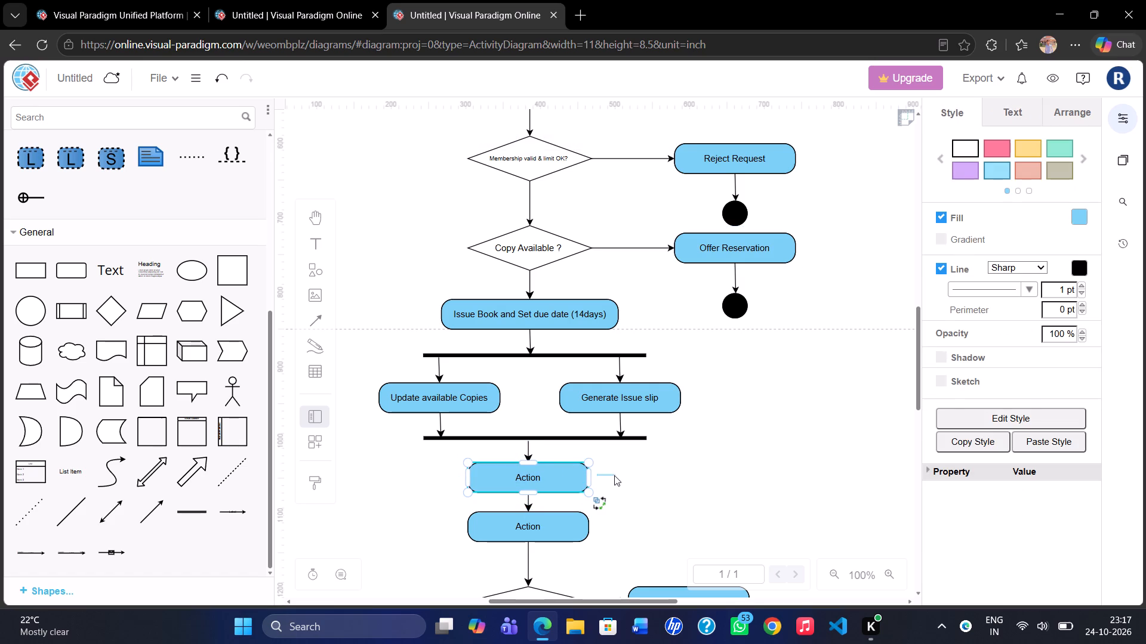
left_click_drag(614, 475, 613, 476)
left_click(589, 476)
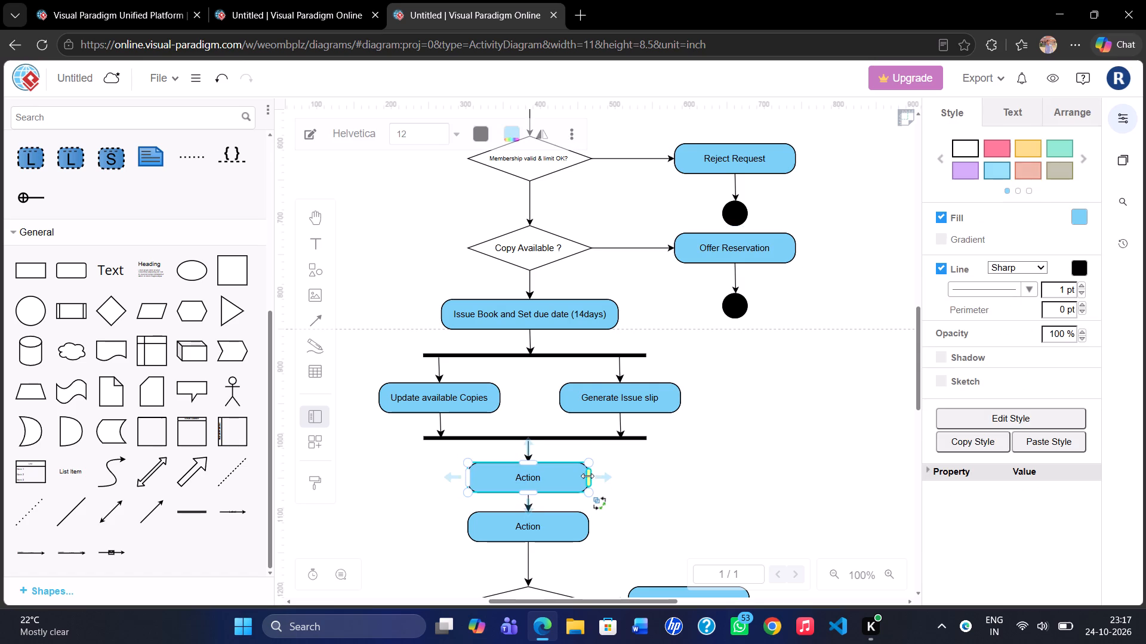
left_click_drag(589, 476, 617, 472)
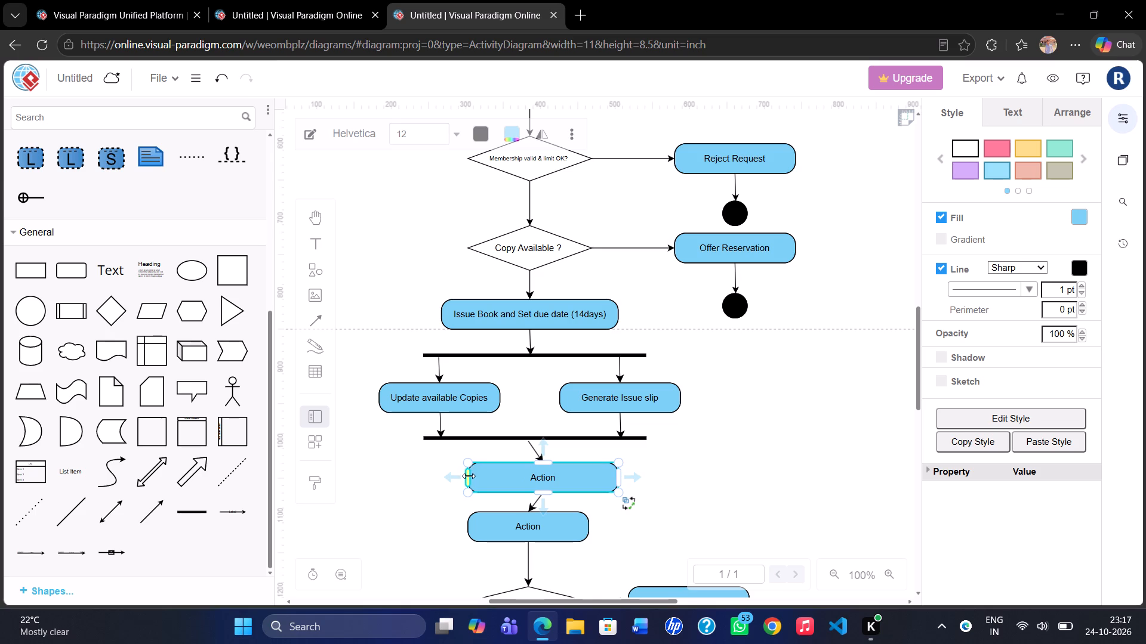
left_click_drag(469, 476, 449, 478)
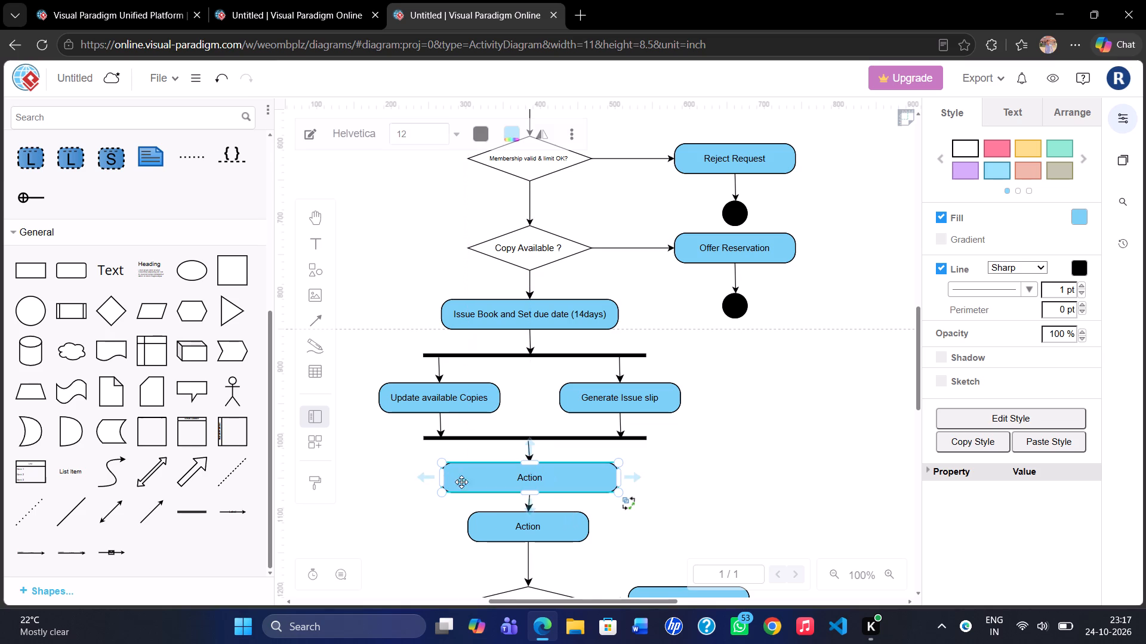
Widen the second action below the join bar on both sides to about 237 x 40, matching the action above it.
left_click(585, 524)
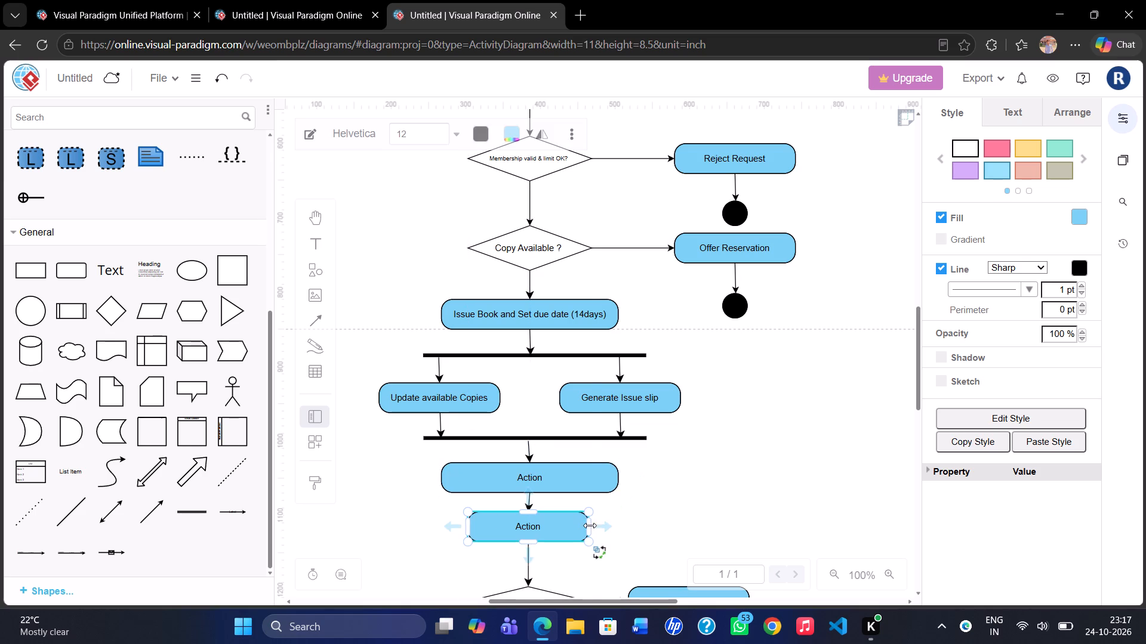
left_click_drag(590, 525, 618, 522)
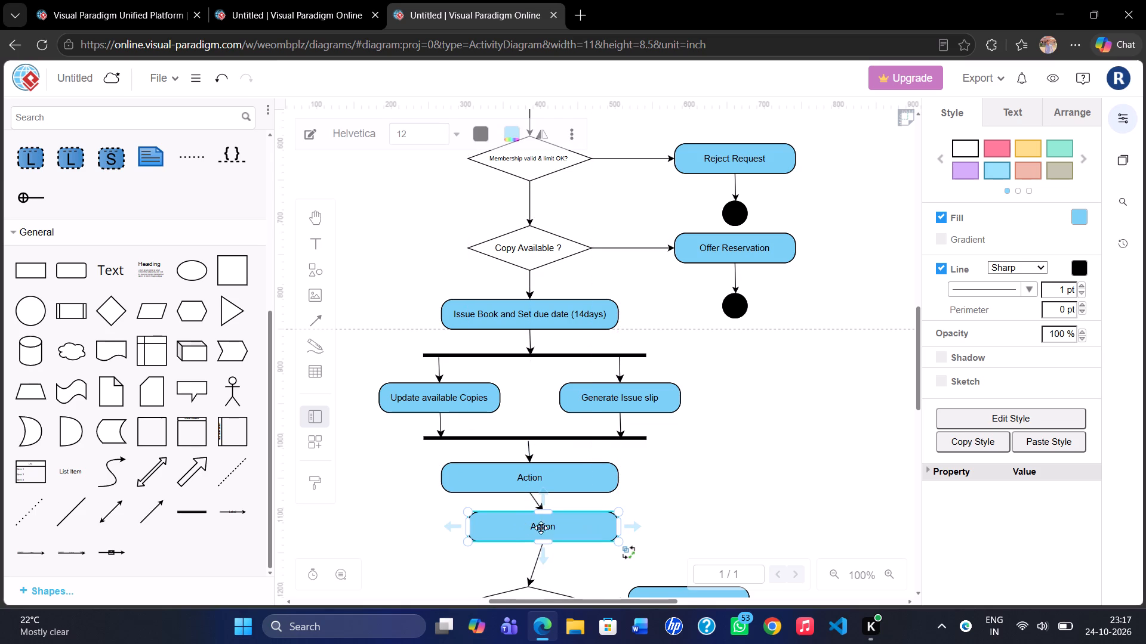
left_click_drag(469, 523, 443, 528)
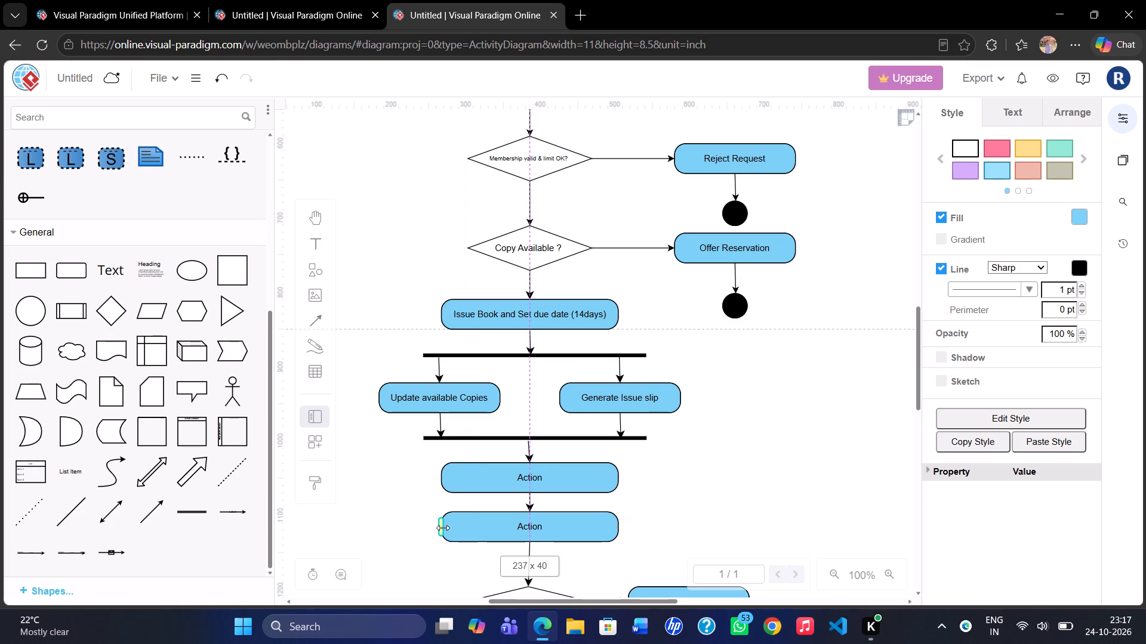
left_click_drag(443, 528, 442, 528)
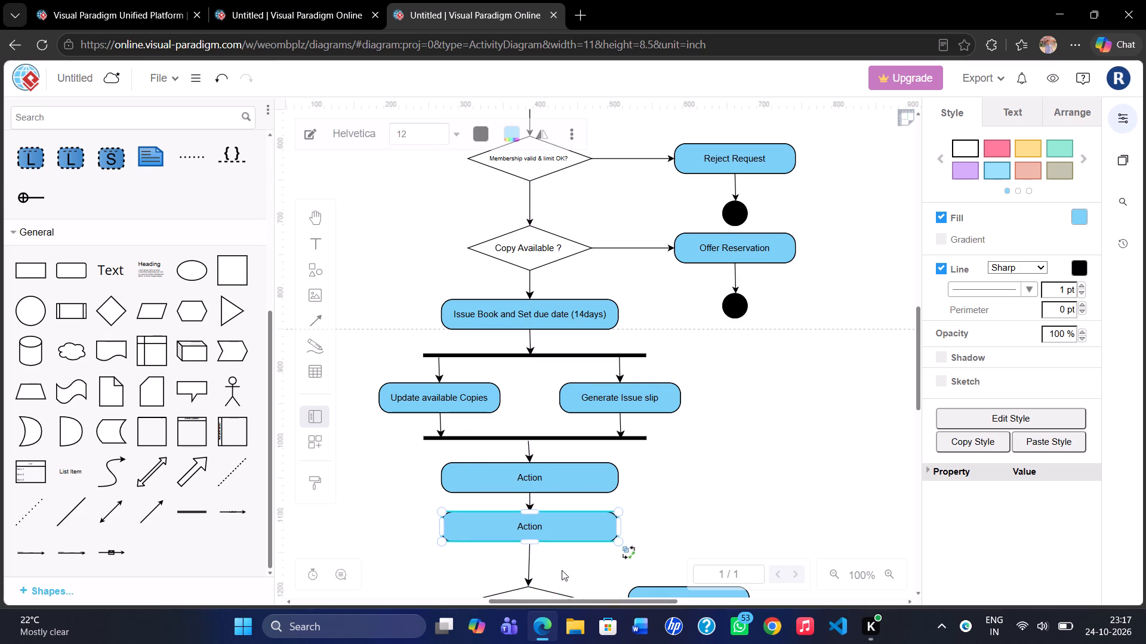
Align the unlabelled decision, the action below it and the final node with the centre line of the main flow.
scroll(605, 546, "down", 2)
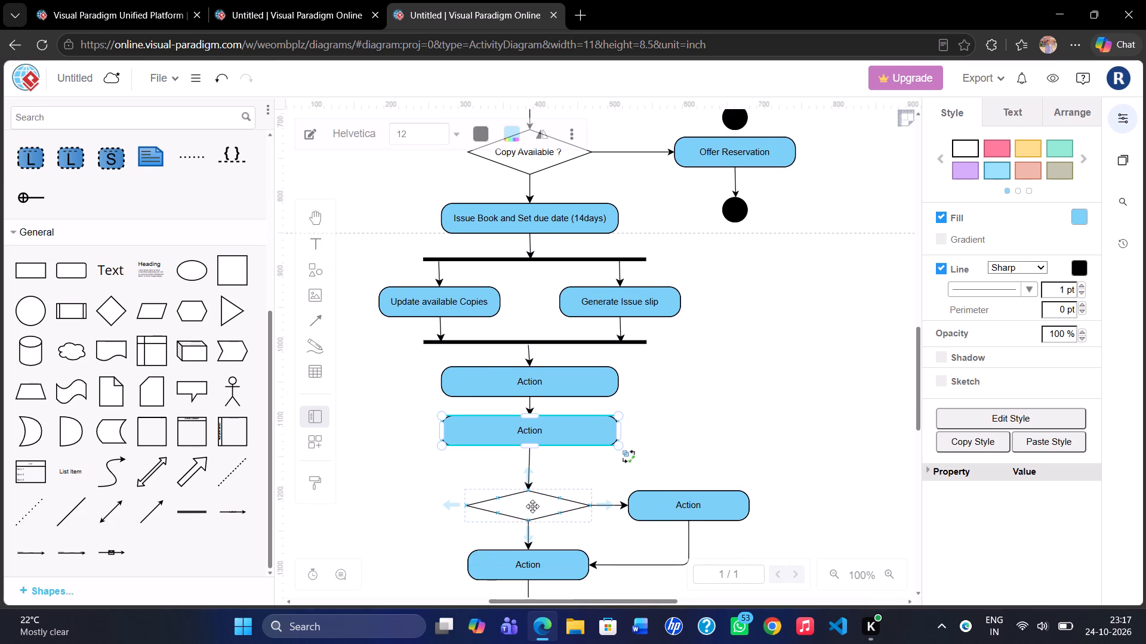
left_click(532, 508)
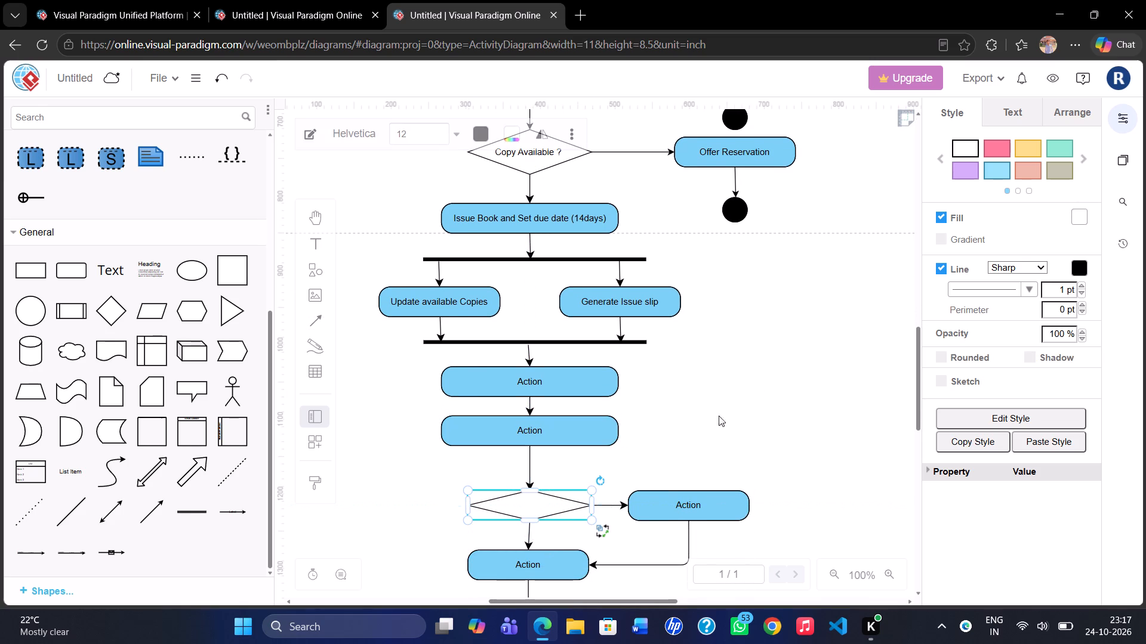
left_click(730, 409)
scroll(654, 499, "down", 1)
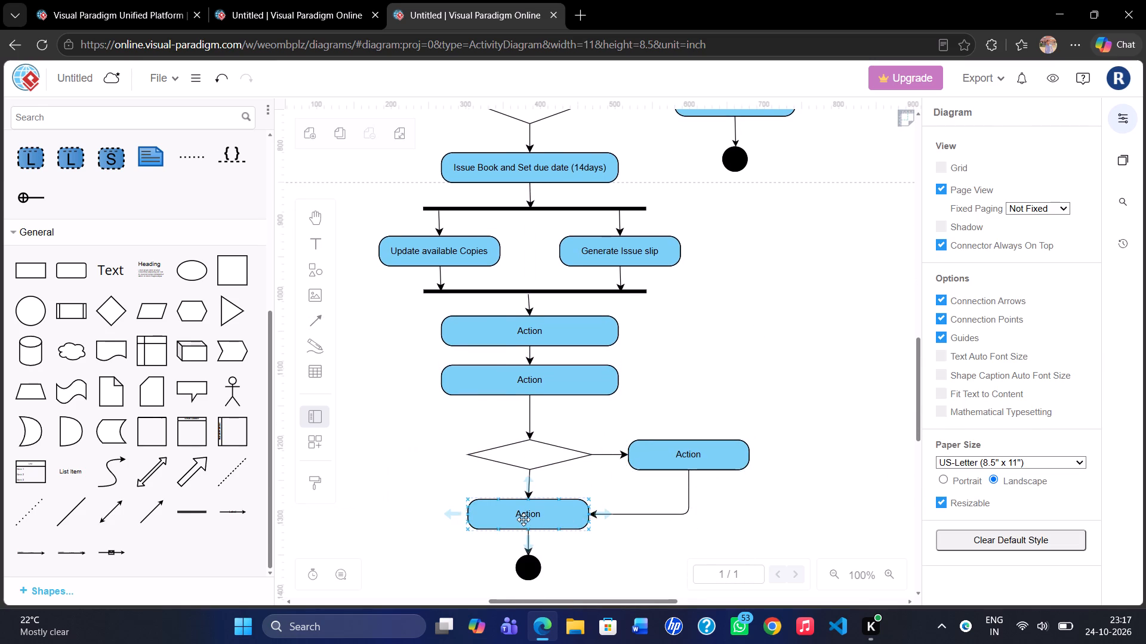
left_click(523, 519)
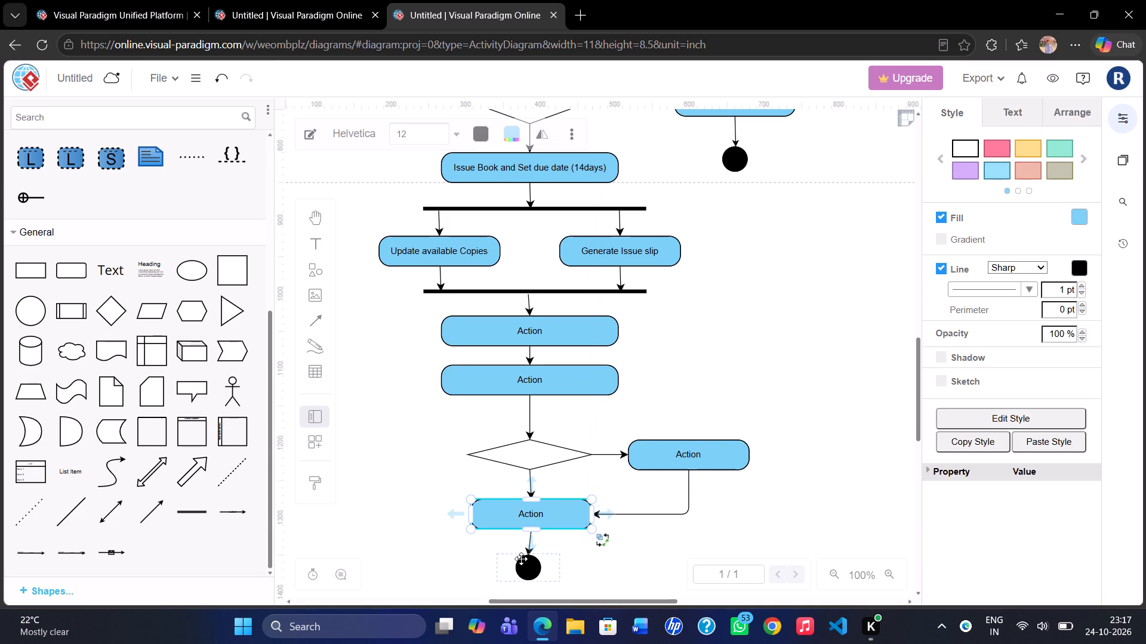
left_click(525, 567)
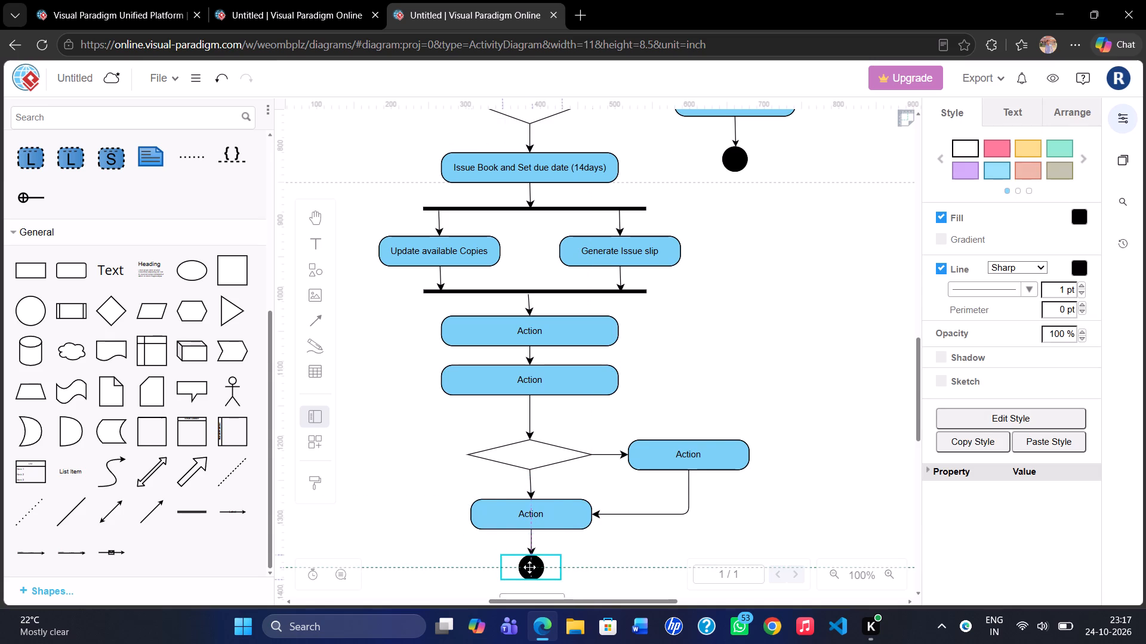
Relabel the first action below the join bar as "Member reads the book and returns it".
double_click(532, 340)
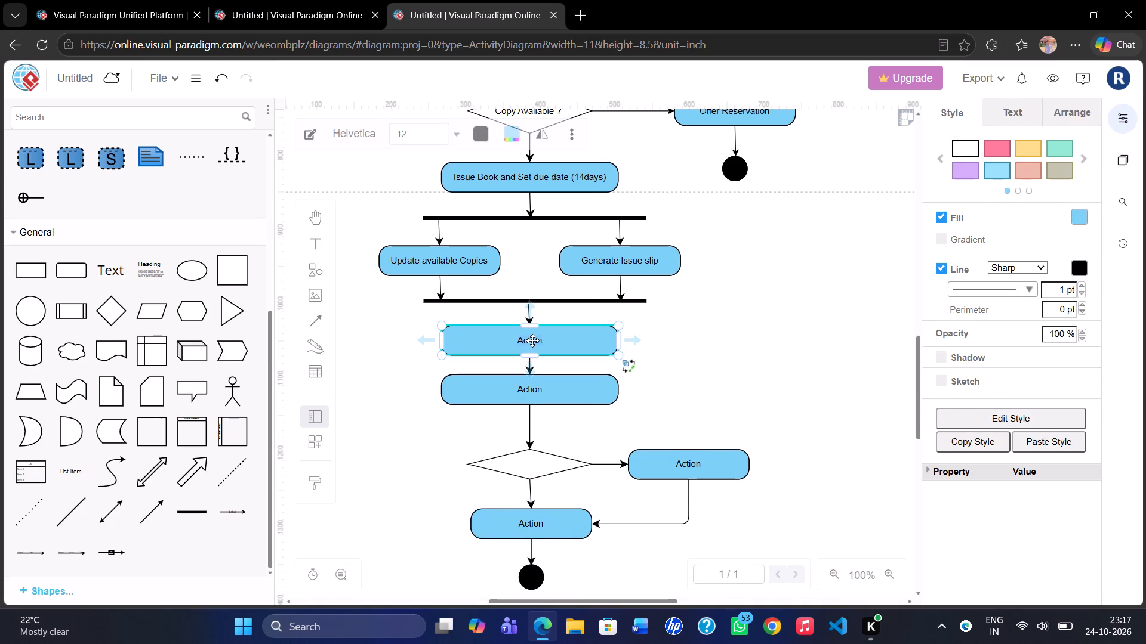
key("BackSpace")
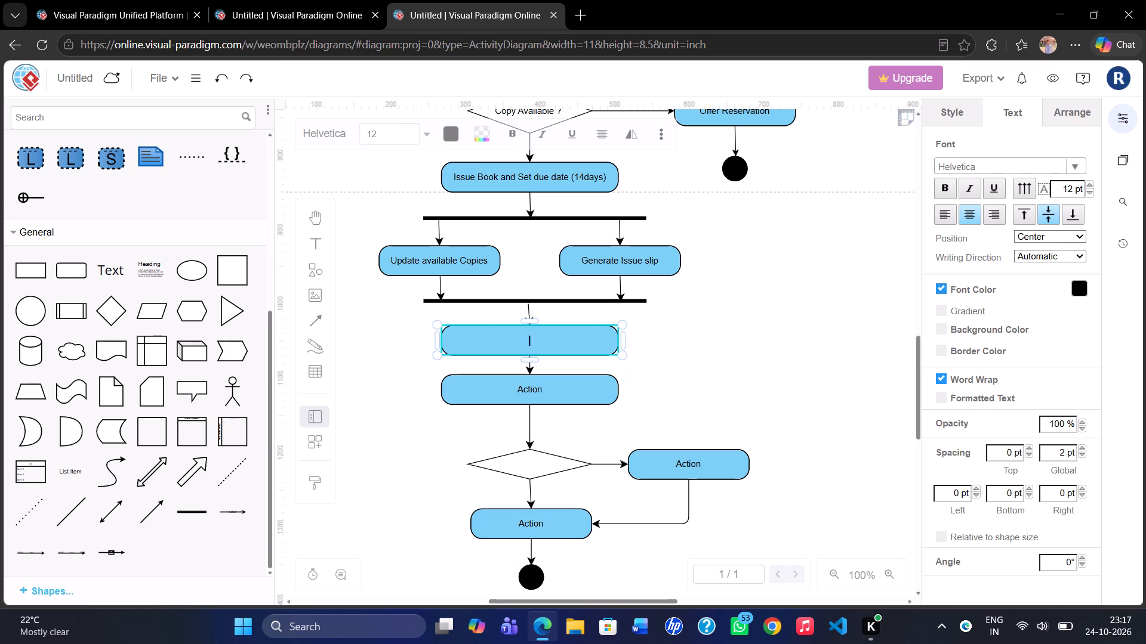
type("MEm")
key("BackSpace")
key("BackSpace")
key("e")
type("mber")
key("space")
type("reads the")
key("space")
type("book and")
key("space")
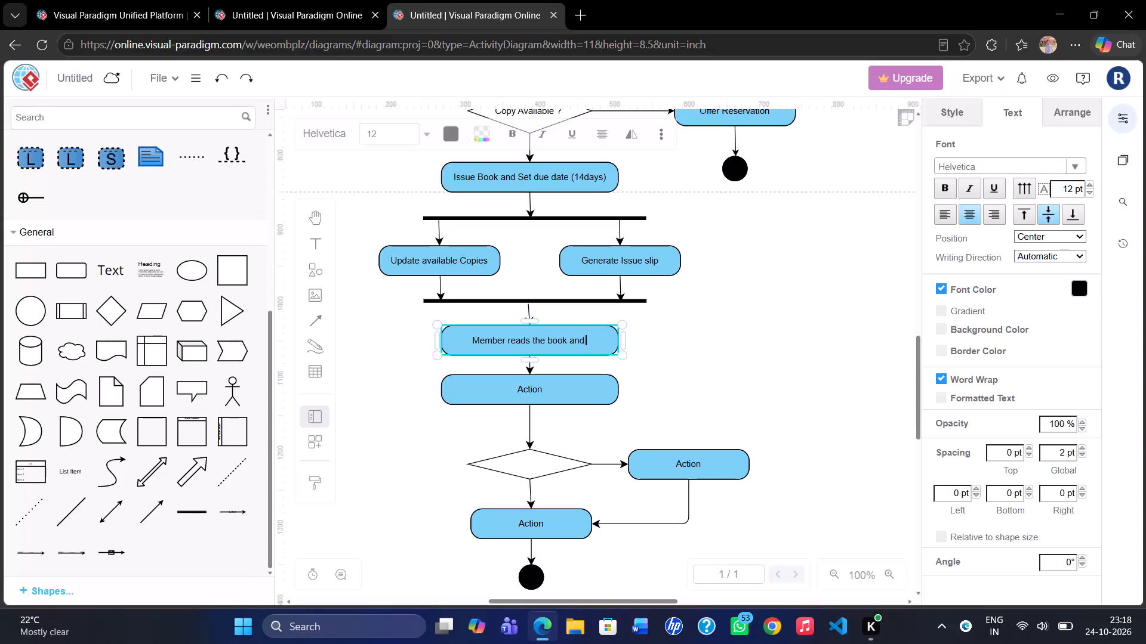
type("returns i")
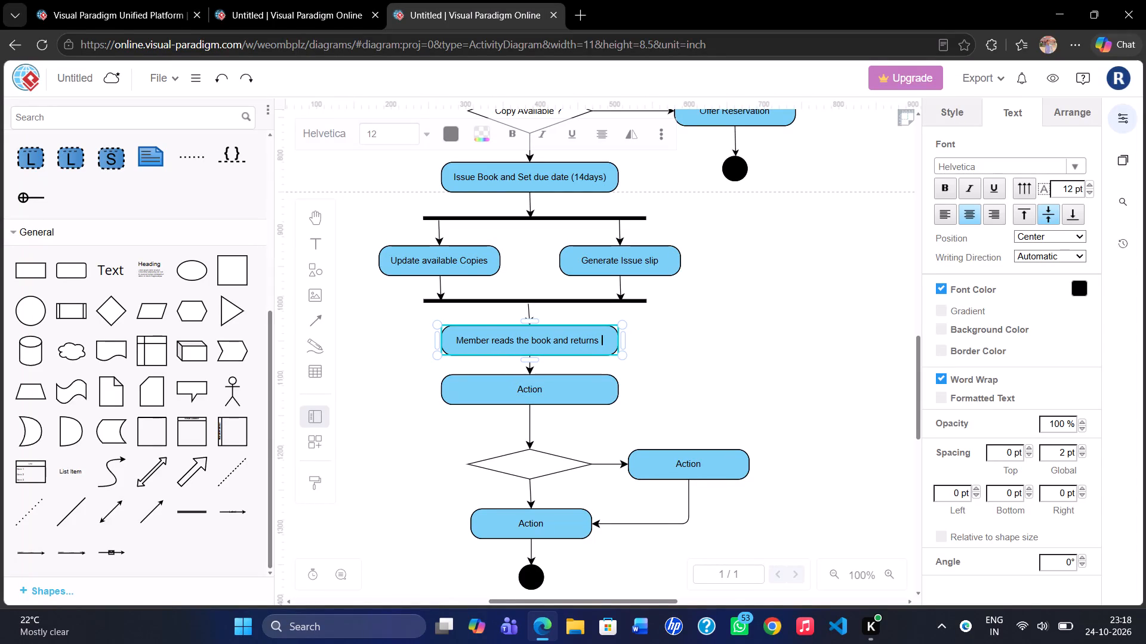
type("t")
key("space")
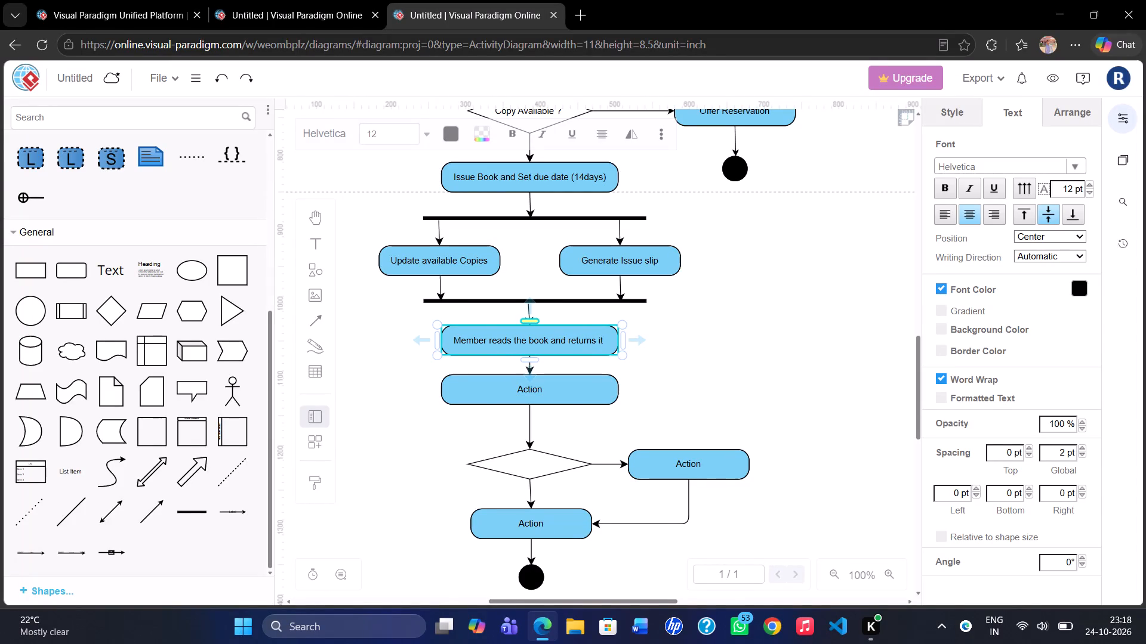
Relabel the second action below the join bar as "Librarian scans book & checks due date".
double_click(533, 392)
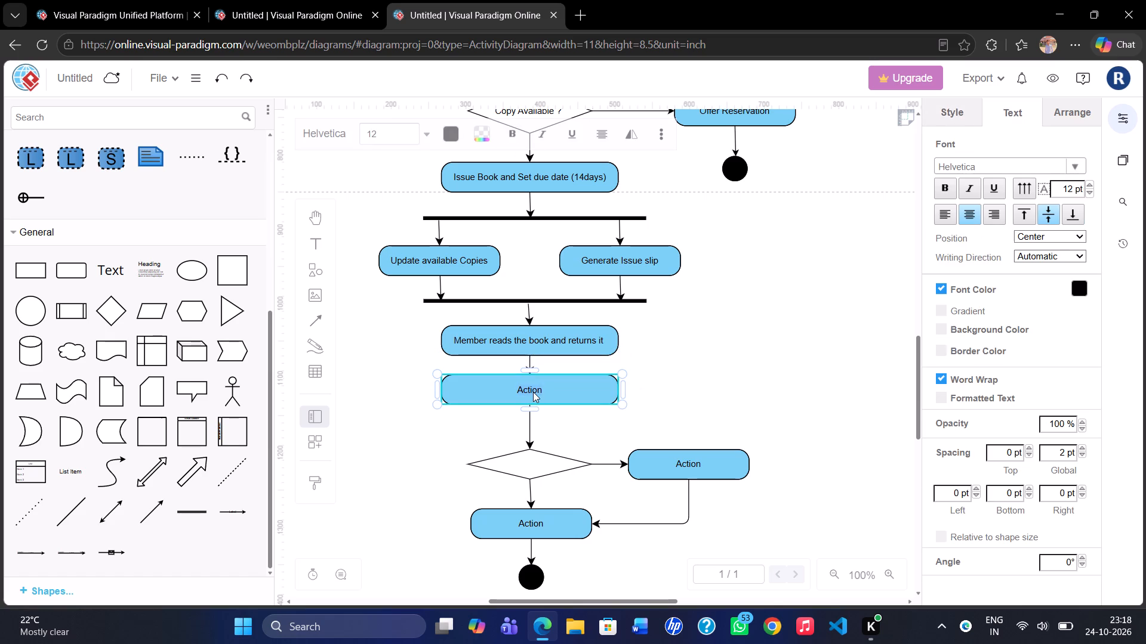
key("BackSpace")
type("Librarian")
key("space")
type("sxa")
key("BackSpace")
key("BackSpace")
type("ca")
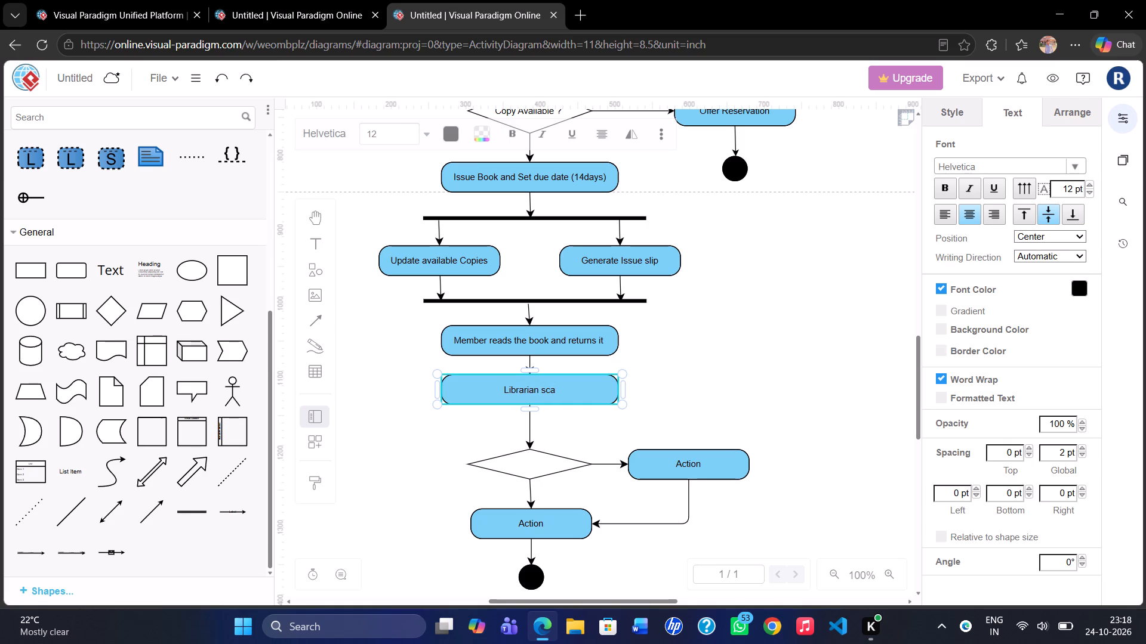
type("ns")
key("space")
type("book")
key("space")
type("&")
key("space")
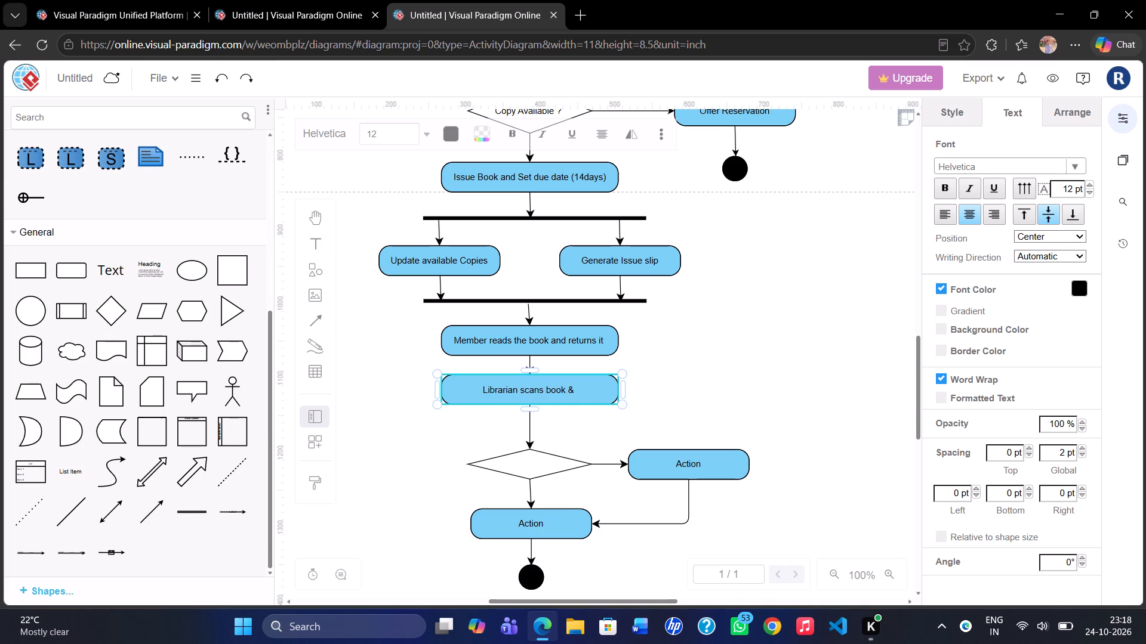
type("cj")
key("BackSpace")
type("hecks")
key("space")
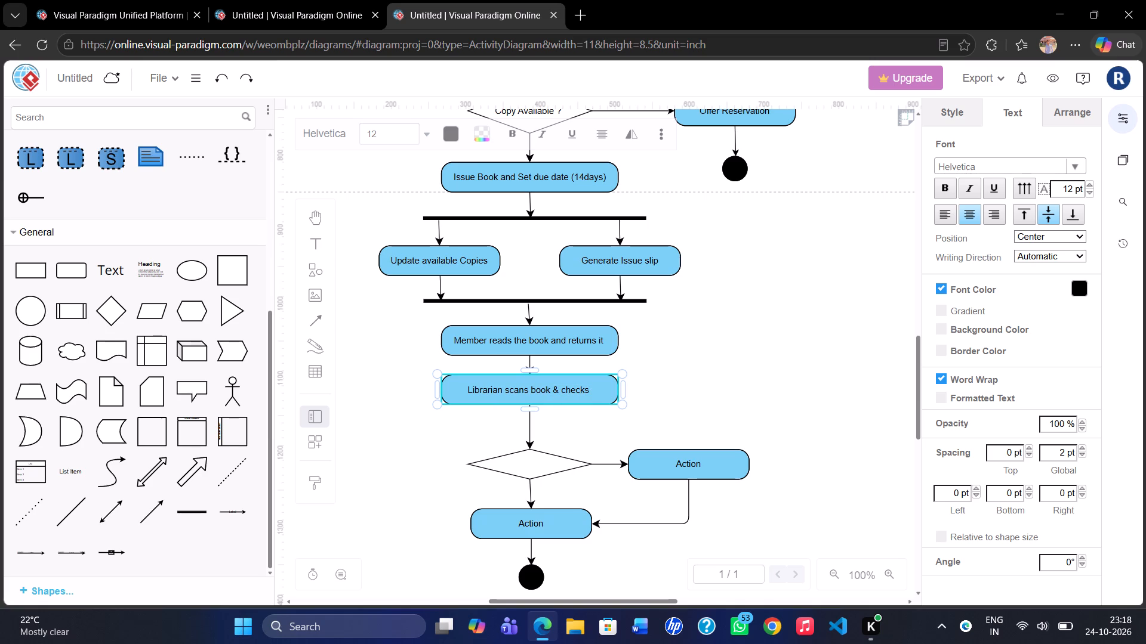
type("due date")
key("space")
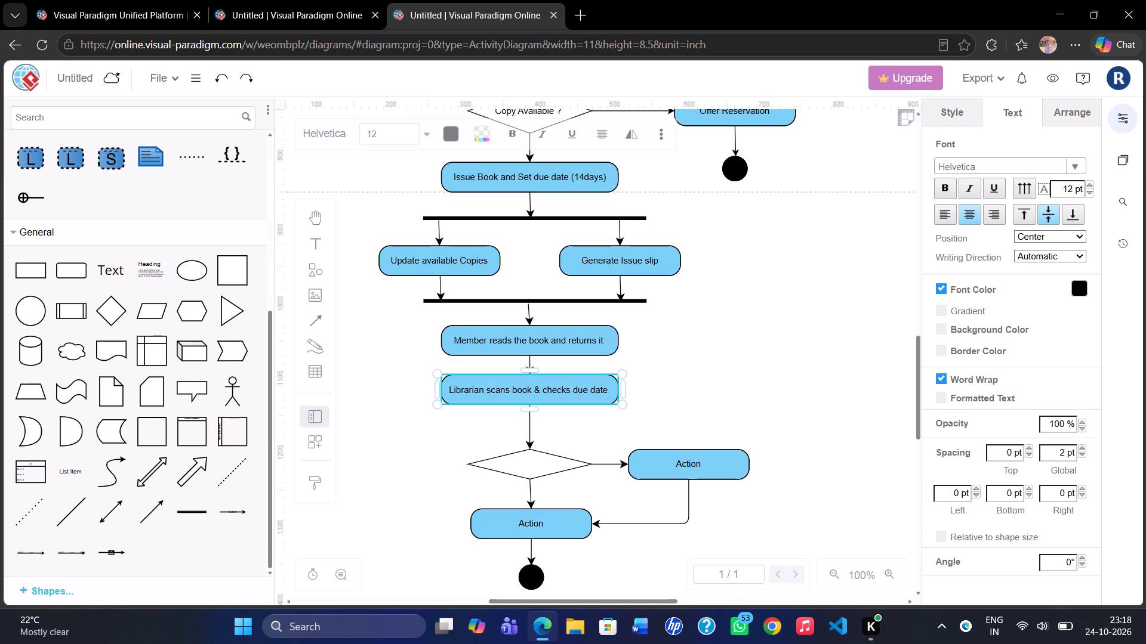
Label the empty decision below the book-scanning action "Returened after due date ?".
double_click(529, 462)
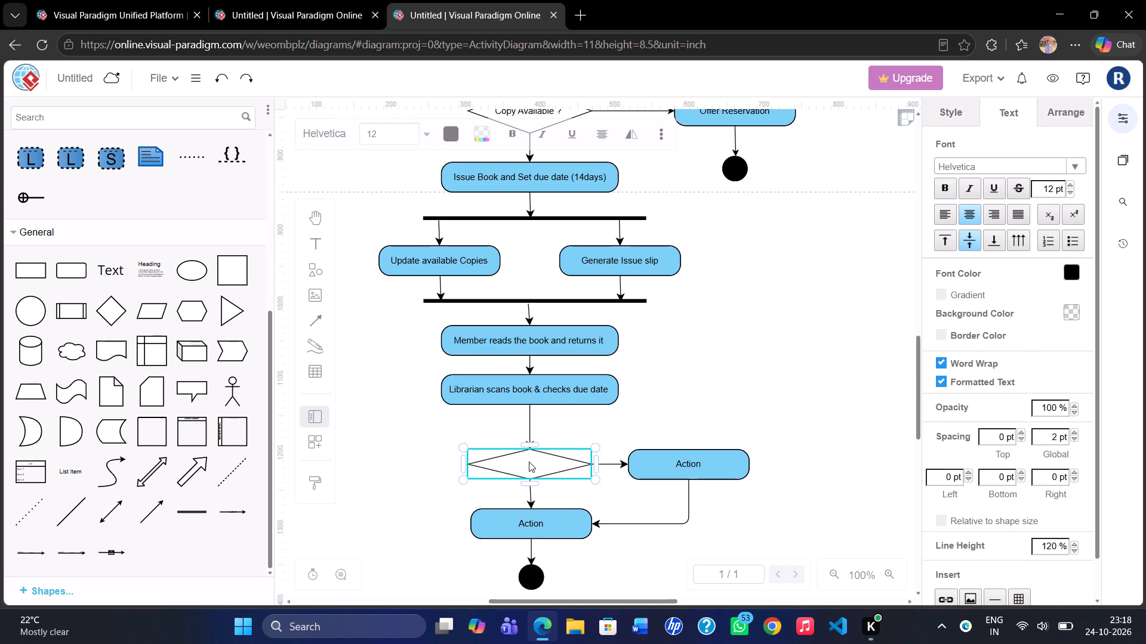
type("Re")
type("turened")
key("space")
type("after")
key("space")
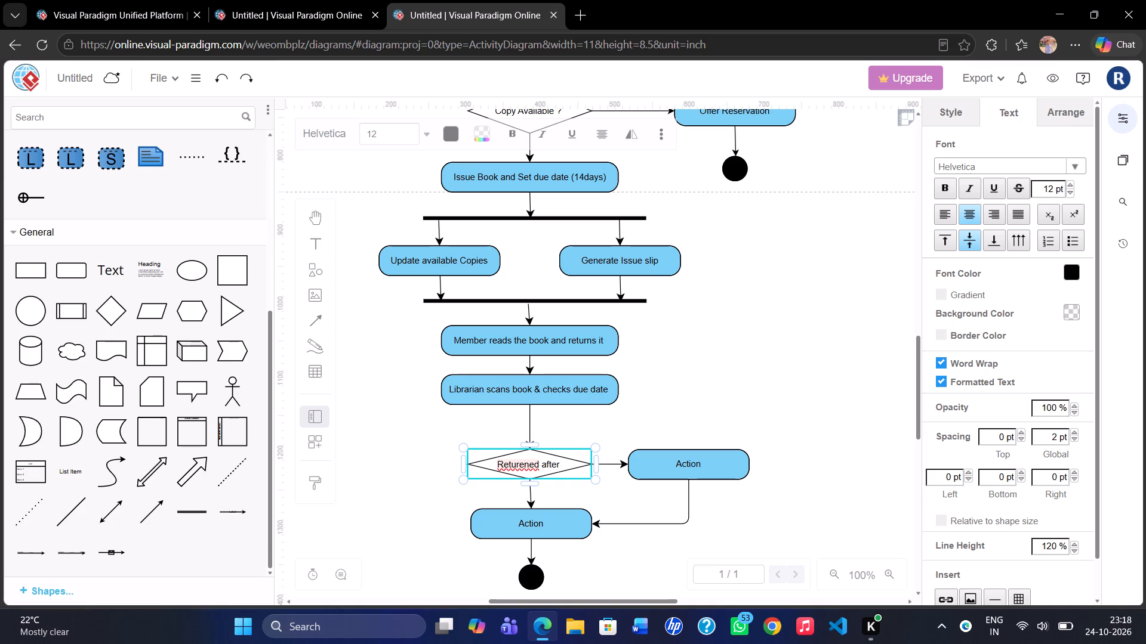
type("due")
key("space")
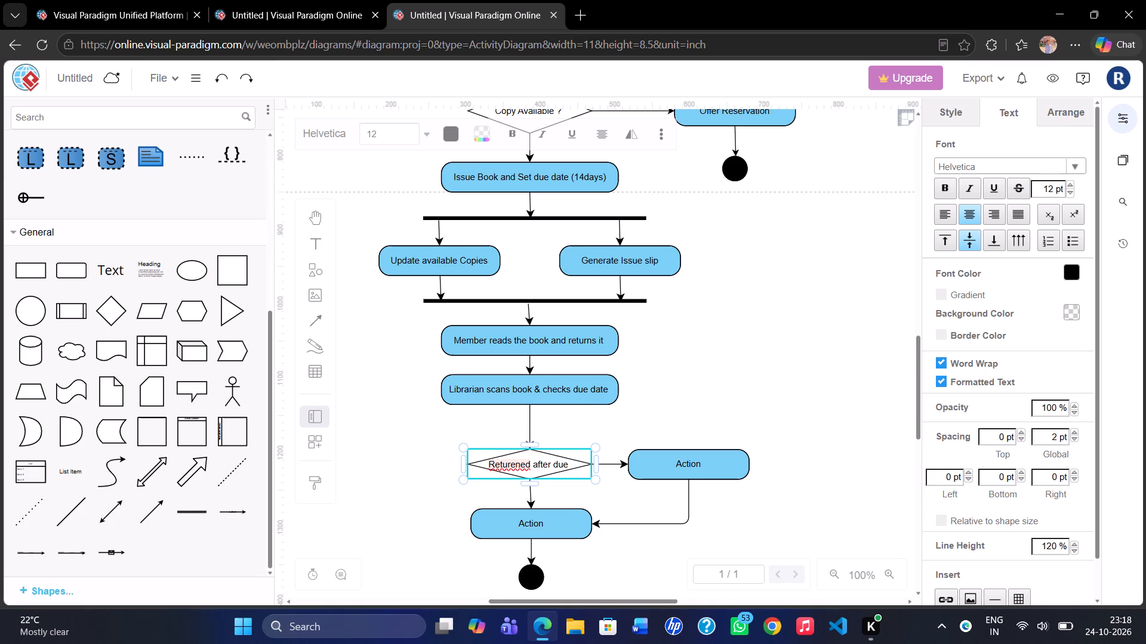
type("date")
key("space")
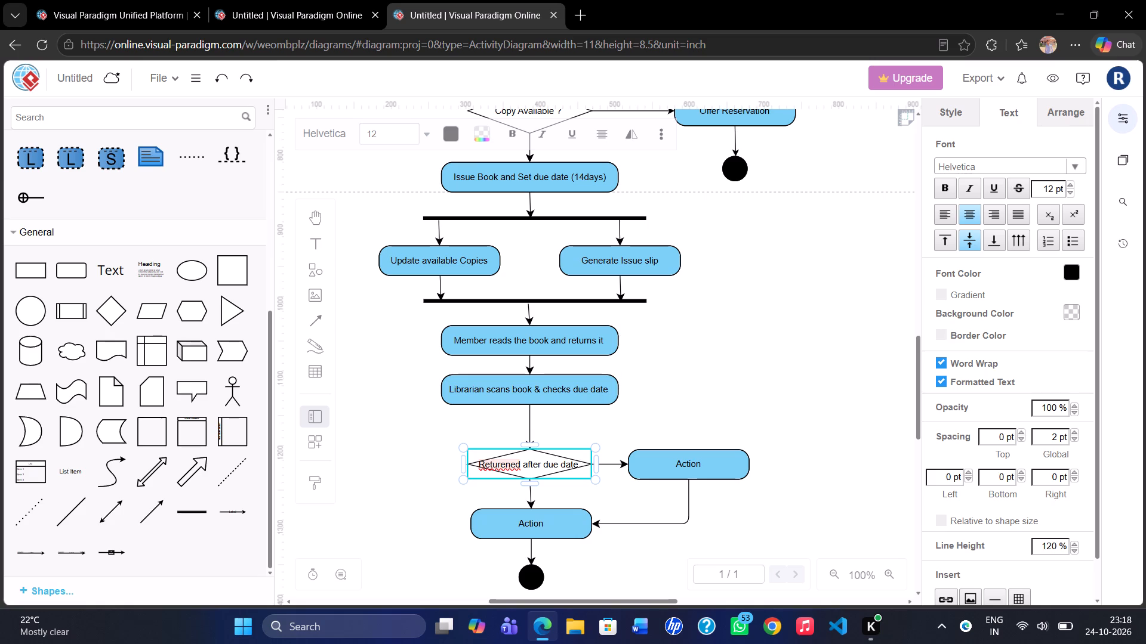
type("?")
key("space")
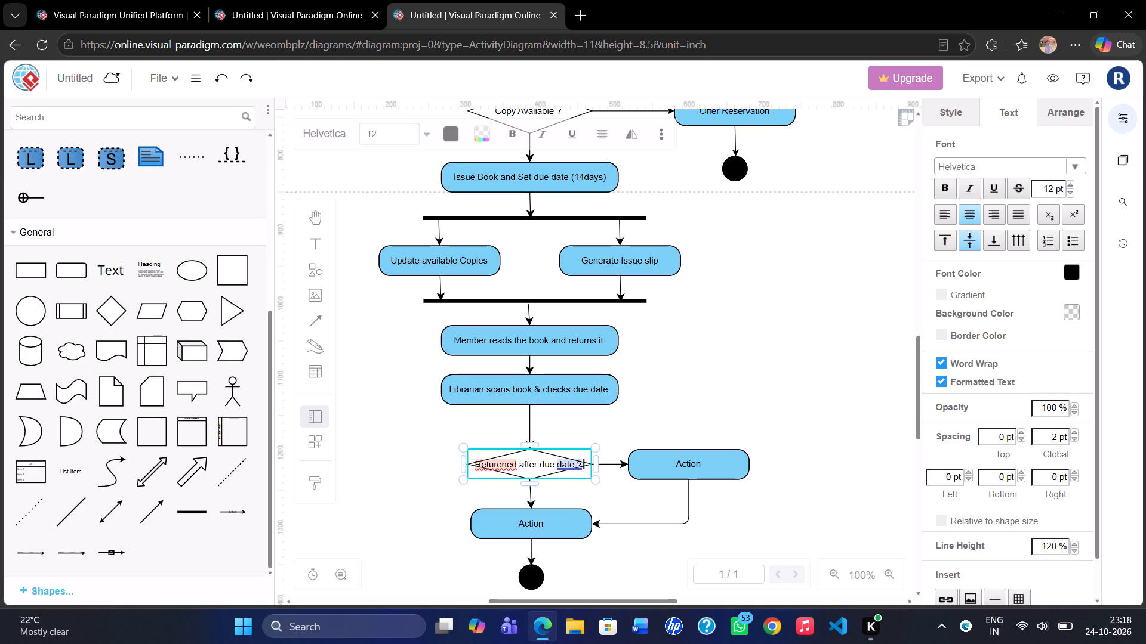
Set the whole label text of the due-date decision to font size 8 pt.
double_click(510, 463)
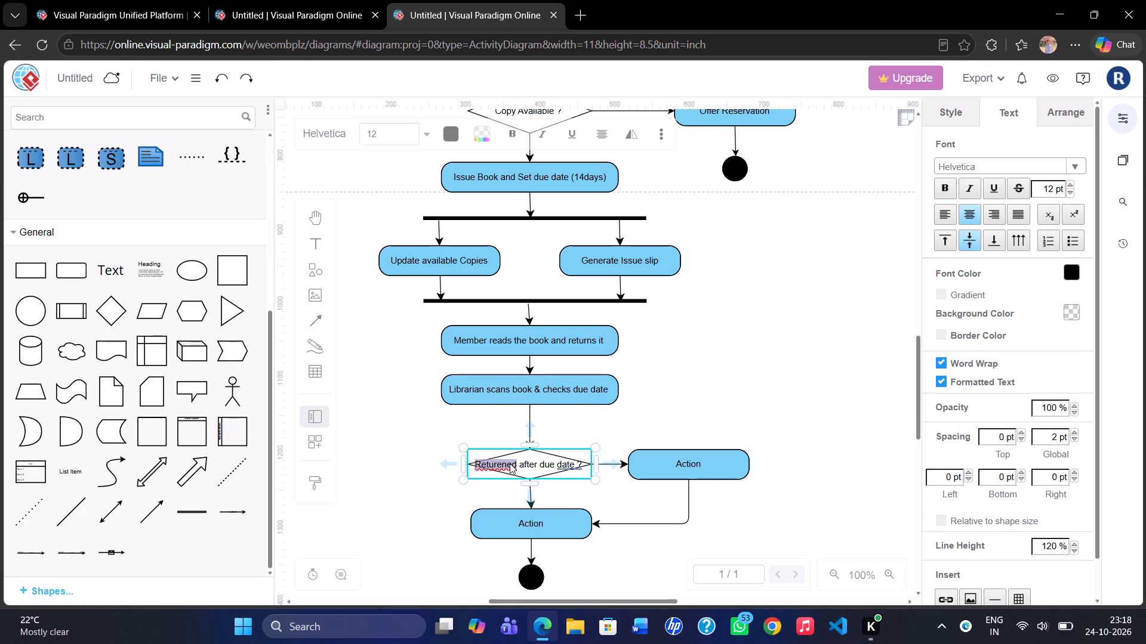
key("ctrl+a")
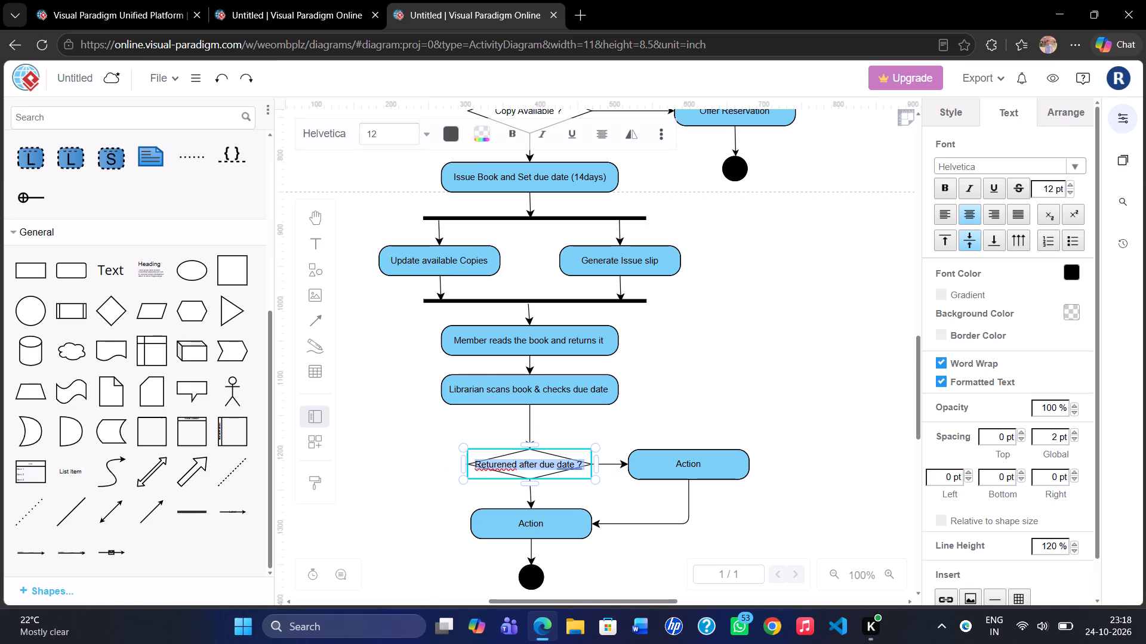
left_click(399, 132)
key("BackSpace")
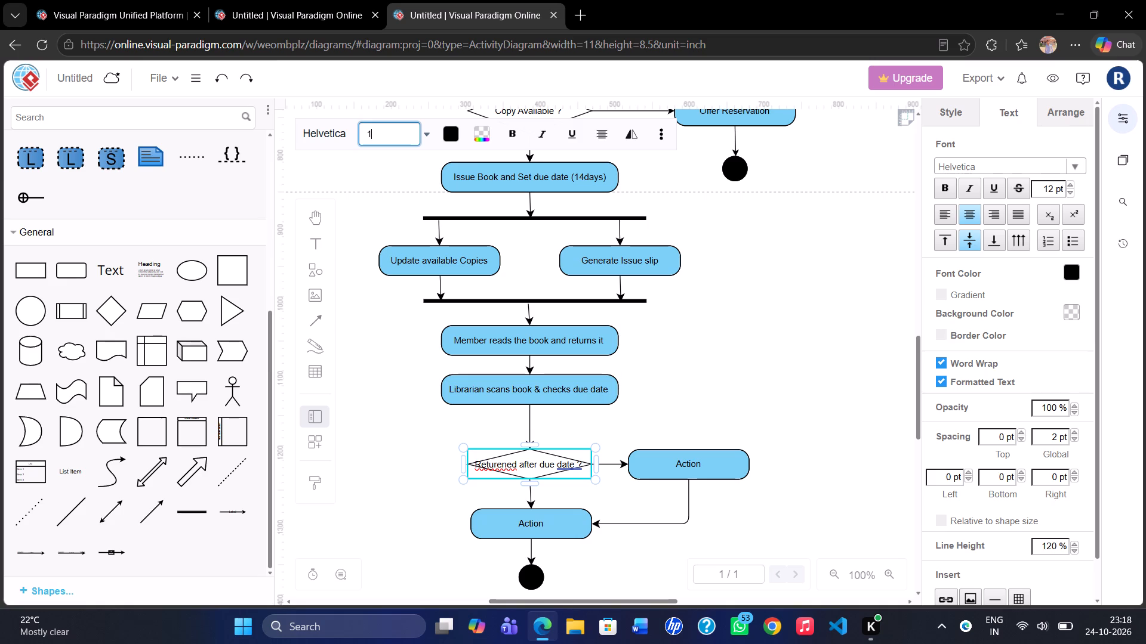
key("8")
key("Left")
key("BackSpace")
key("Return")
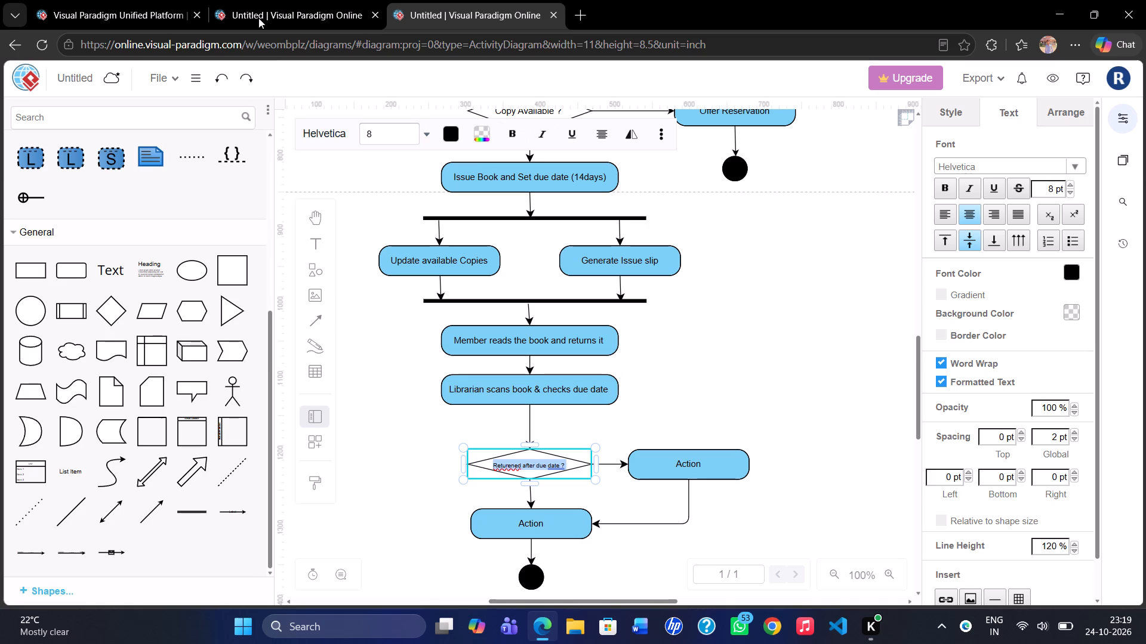
Set the font size of the due-date decision's label to 9 pt.
left_click(382, 129)
key("BackSpace")
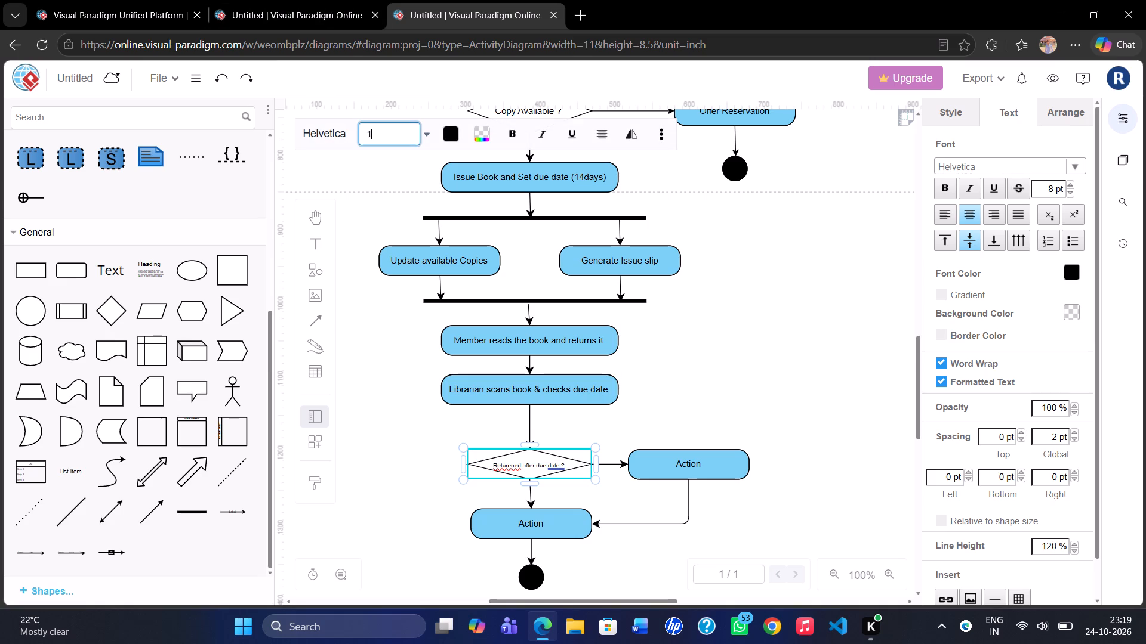
key("9")
key("Left")
key("BackSpace")
key("Return")
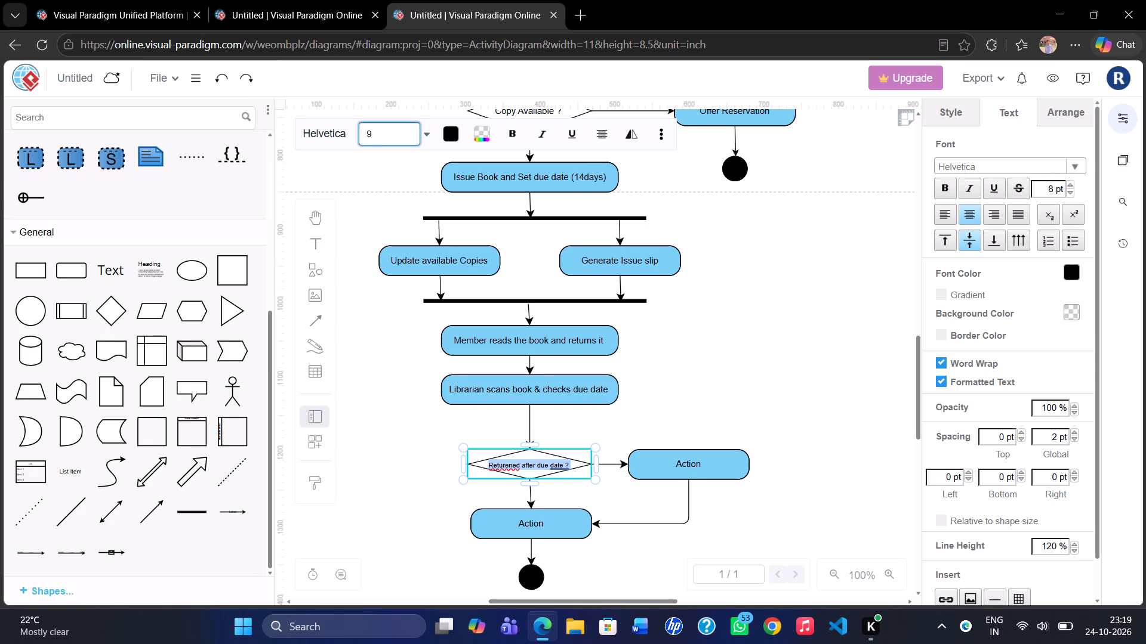
Relabel the action branching sideways from the due-date decision as "Collect Fine".
double_click(689, 469)
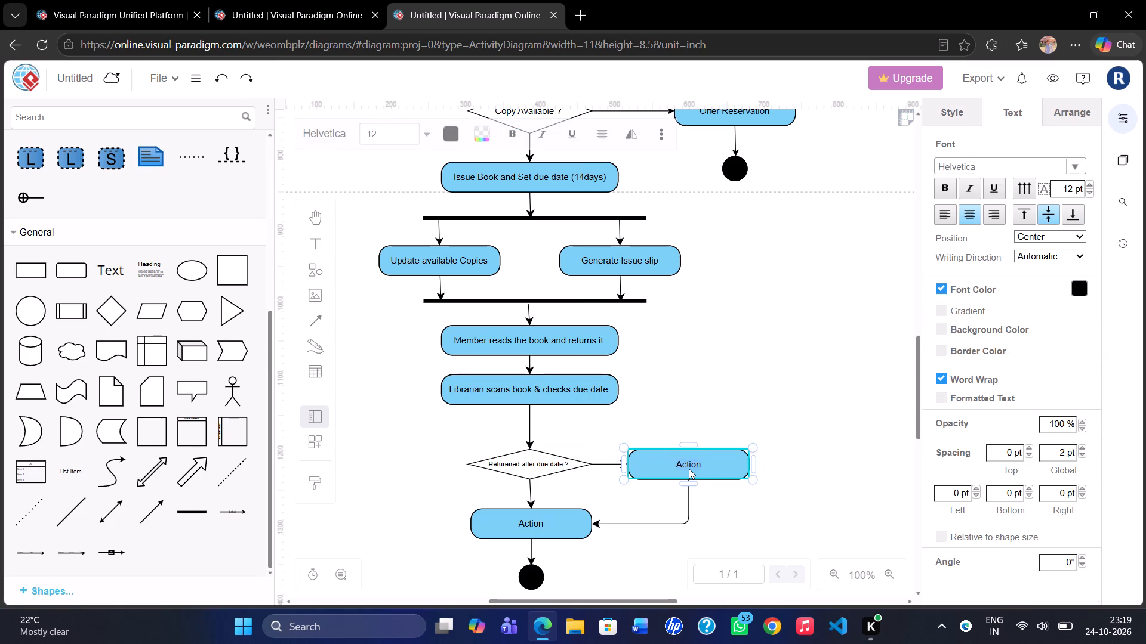
key("BackSpace")
type("Collec")
type("t")
key("space")
type("Din")
key("BackSpace")
key("BackSpace")
key("BackSpace")
key("f")
key("BackSpace")
type("Fine")
key("space")
Relabel the action below the due-date decision as "Update Records , mark book Returned".
double_click(538, 524)
key("BackSpace")
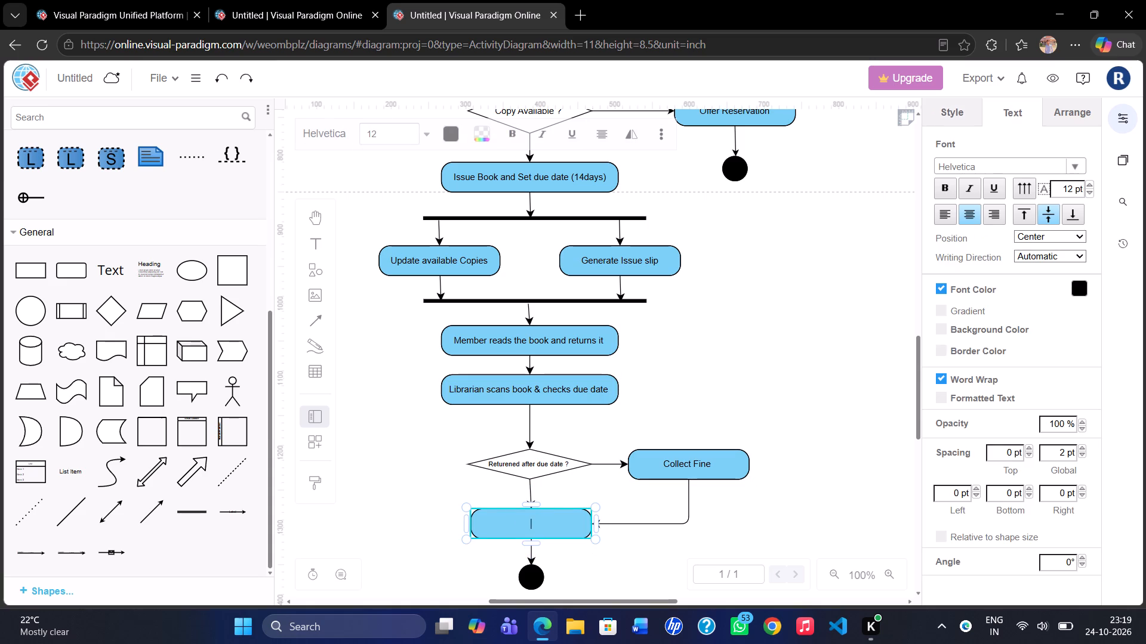
type("Upa")
key("BackSpace")
type("daye")
key("space")
key("BackSpace")
key("BackSpace")
key("BackSpace")
type("te Records")
key("space")
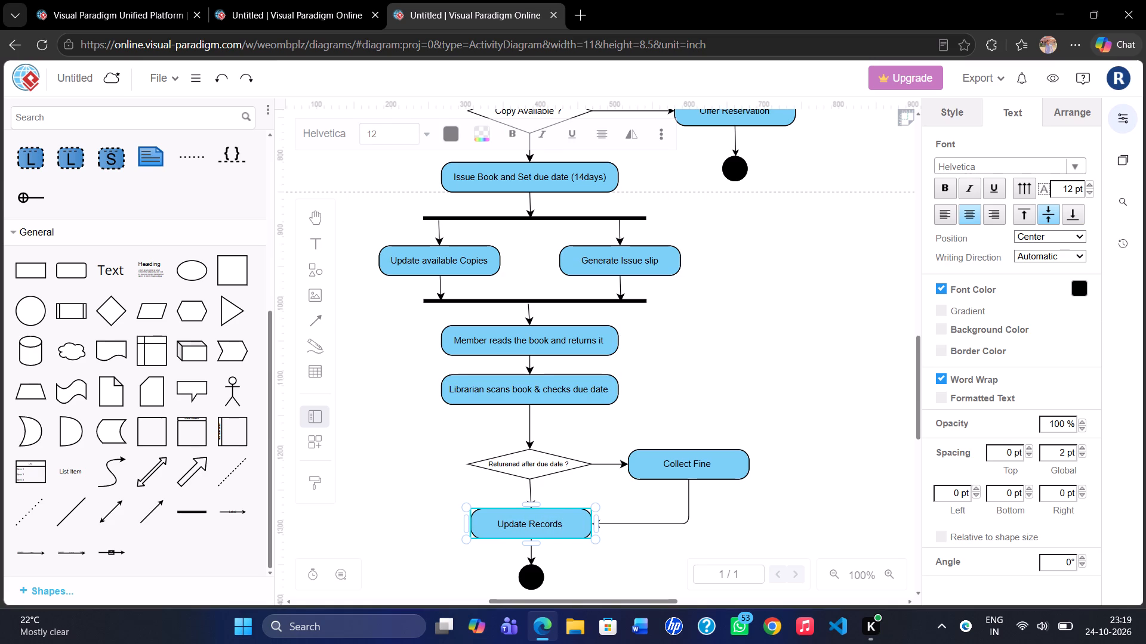
type(",")
key("space")
type("mark")
key("space")
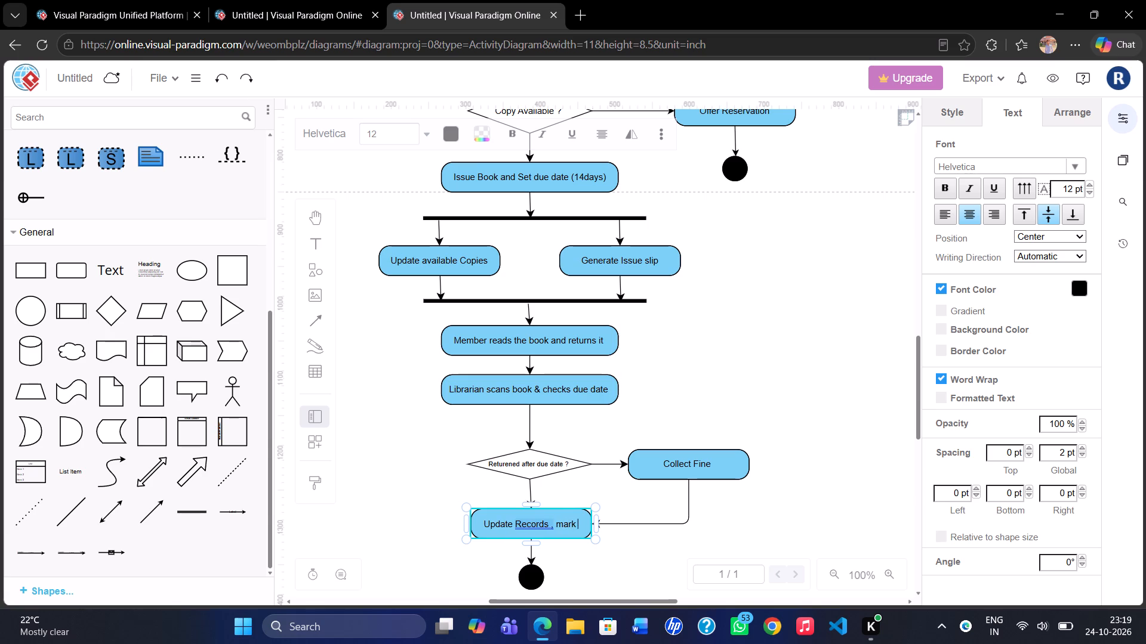
type("book")
key("space")
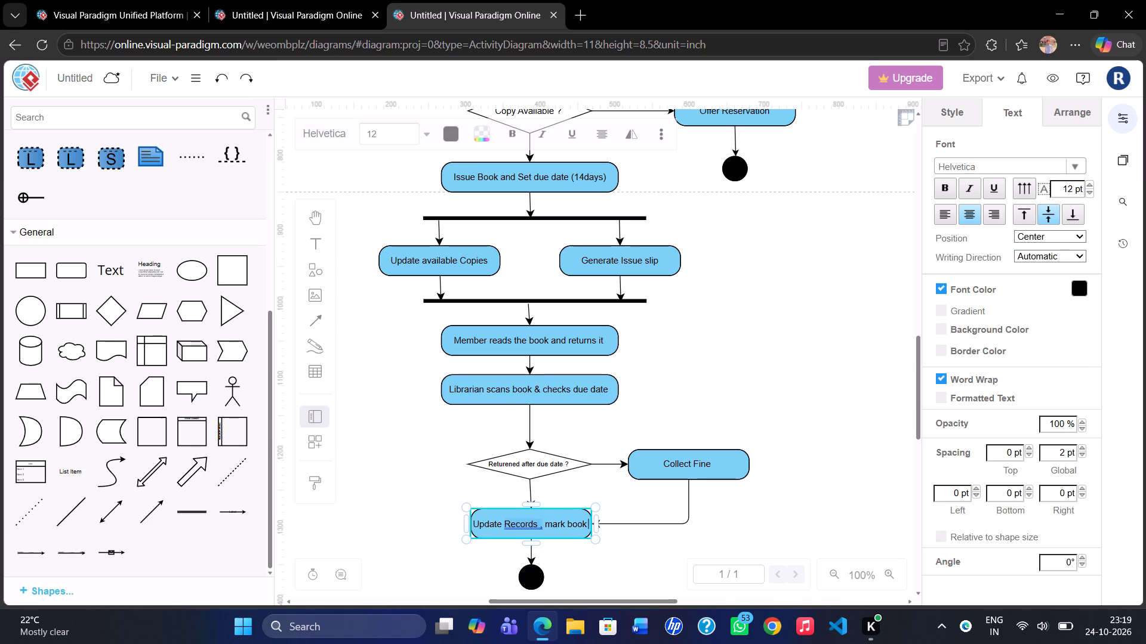
type("Returned")
key("space")
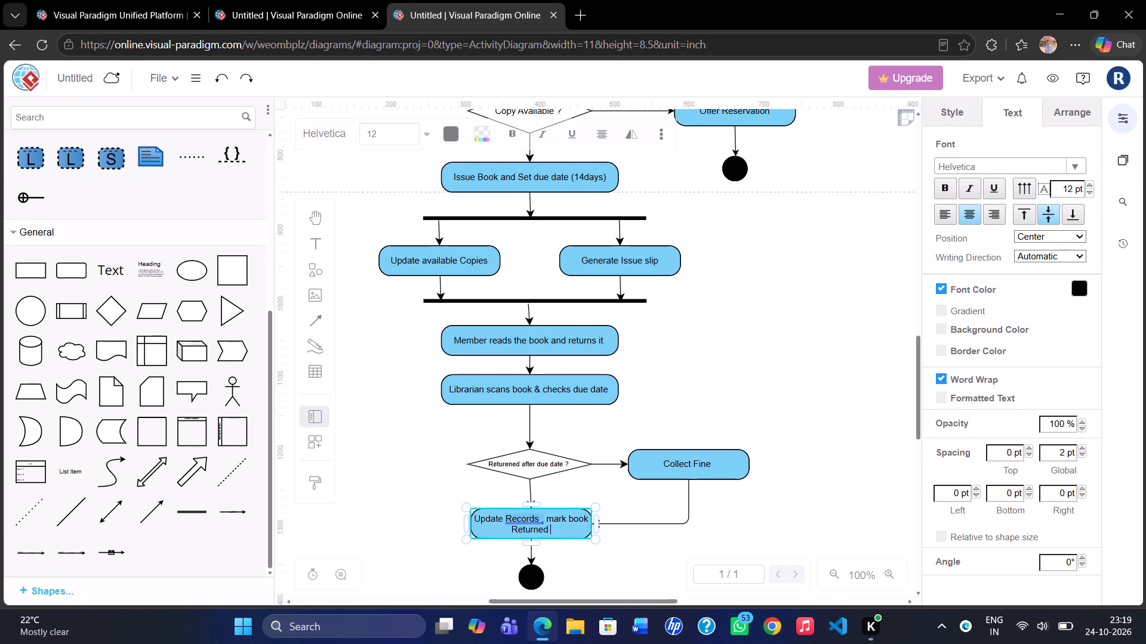
scroll(726, 500, "down", 1)
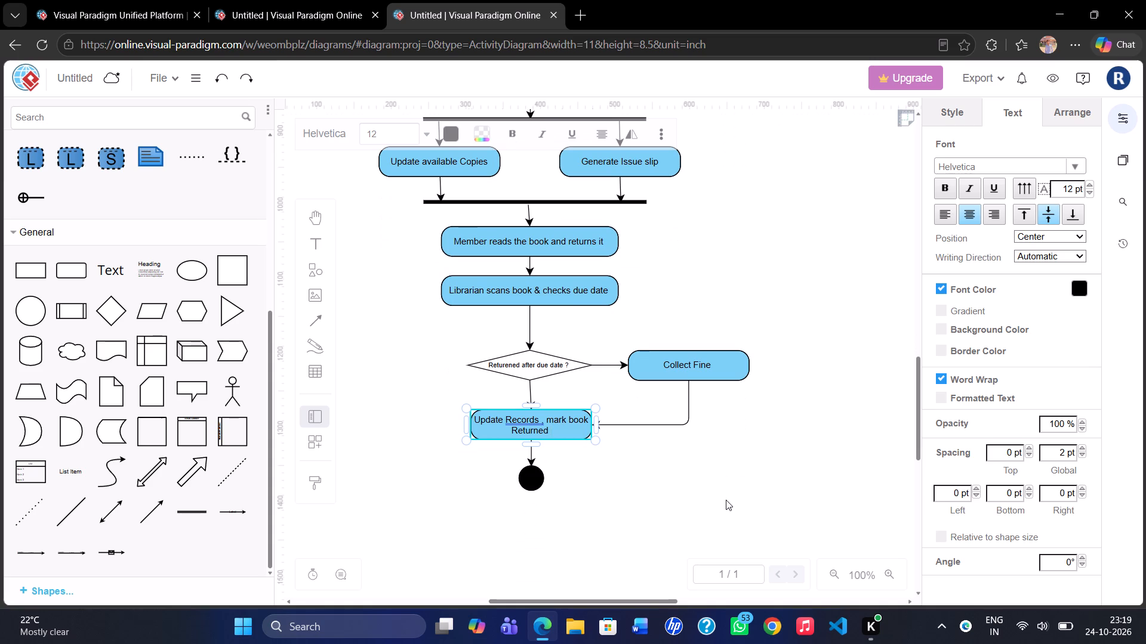
left_click(768, 463)
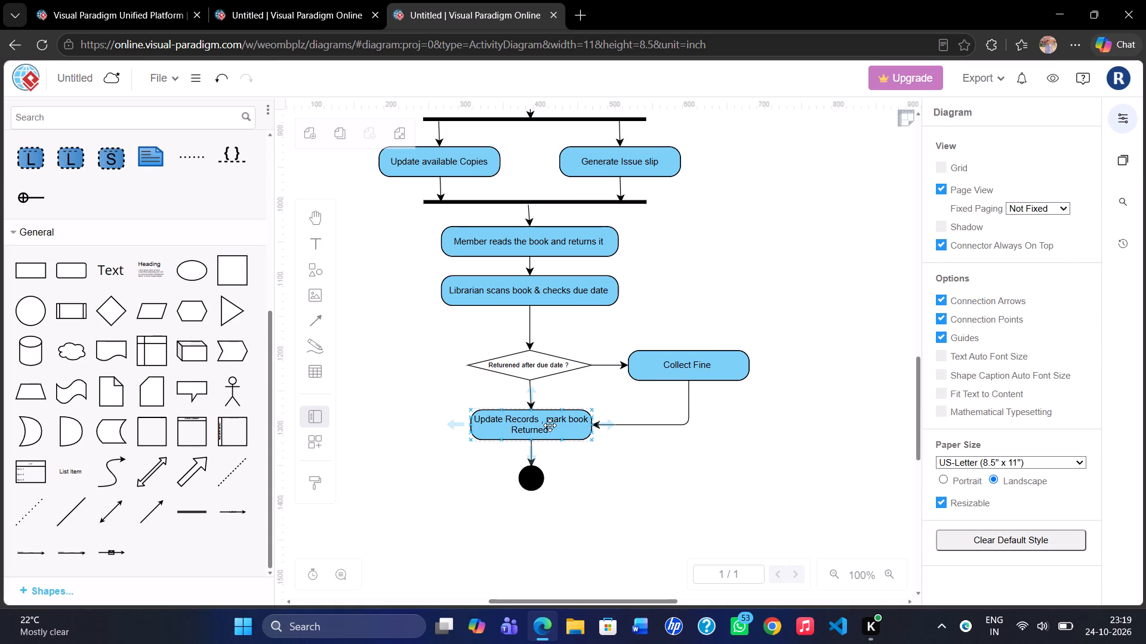
Nudge the "Update Records , mark book Returned" action to 306, 1275 so it centres under the due-date decision.
left_click_drag(550, 425, 548, 426)
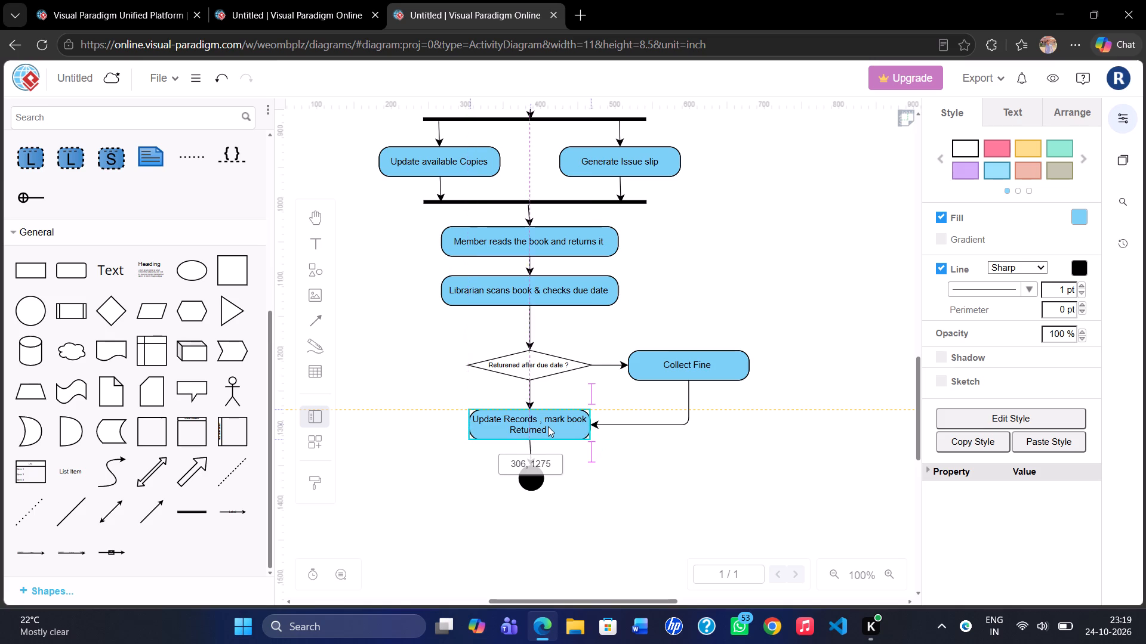
left_click_drag(548, 426, 549, 428)
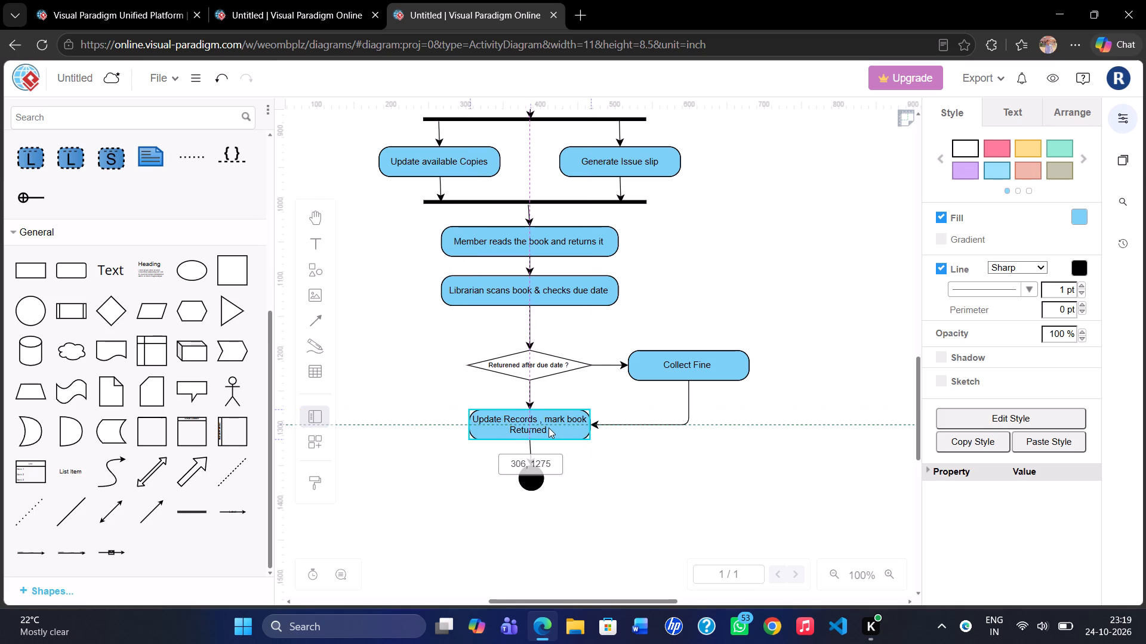
left_click_drag(549, 428, 548, 431)
Move the final node slightly further down and centre it beneath the "Update Records , mark book Returned" action.
left_click_drag(534, 483, 530, 487)
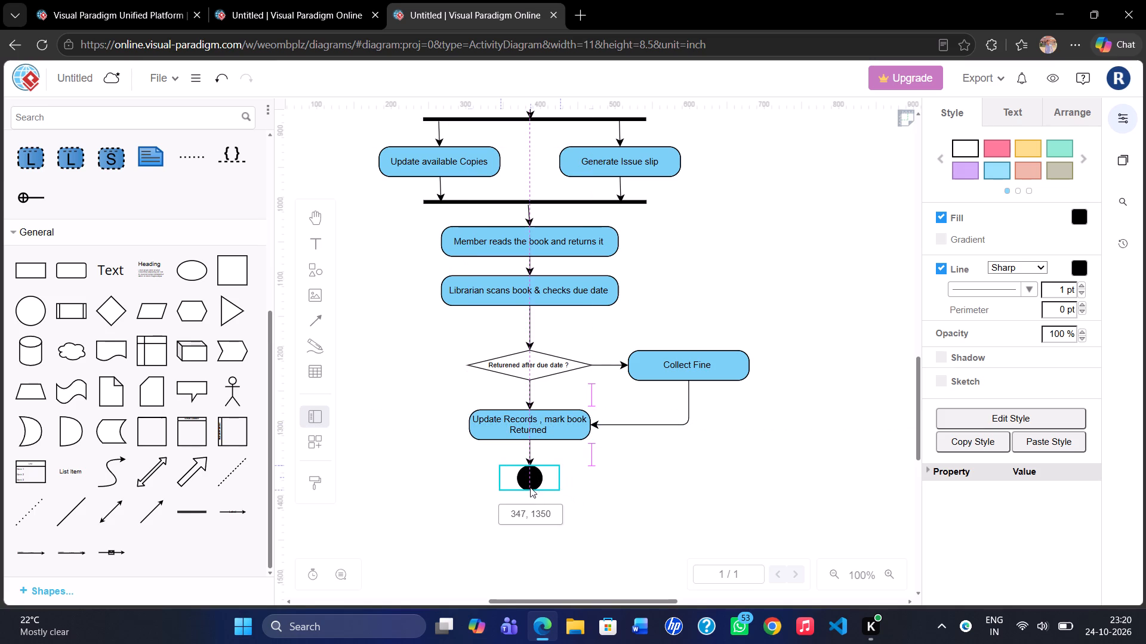
left_click_drag(530, 487, 535, 493)
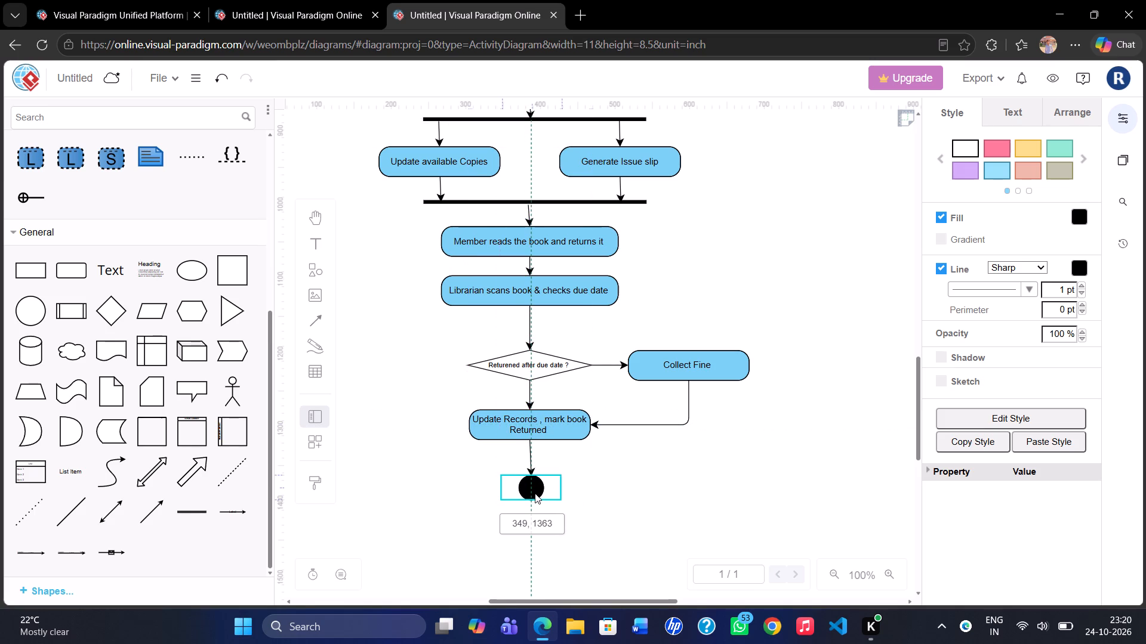
left_click_drag(535, 493, 534, 493)
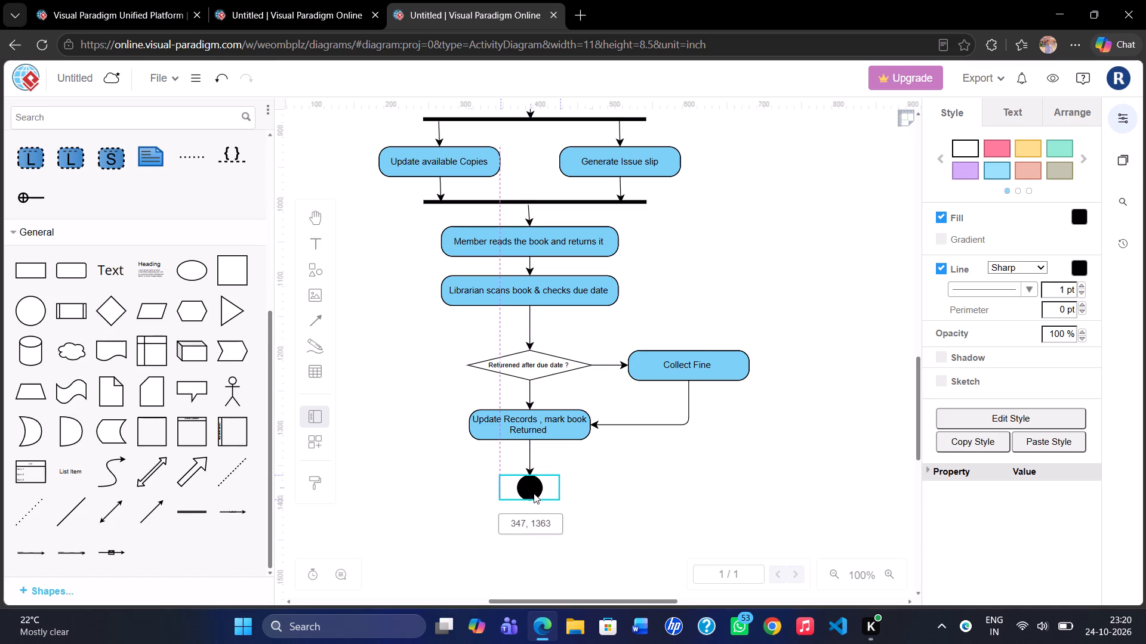
left_click_drag(534, 493, 534, 494)
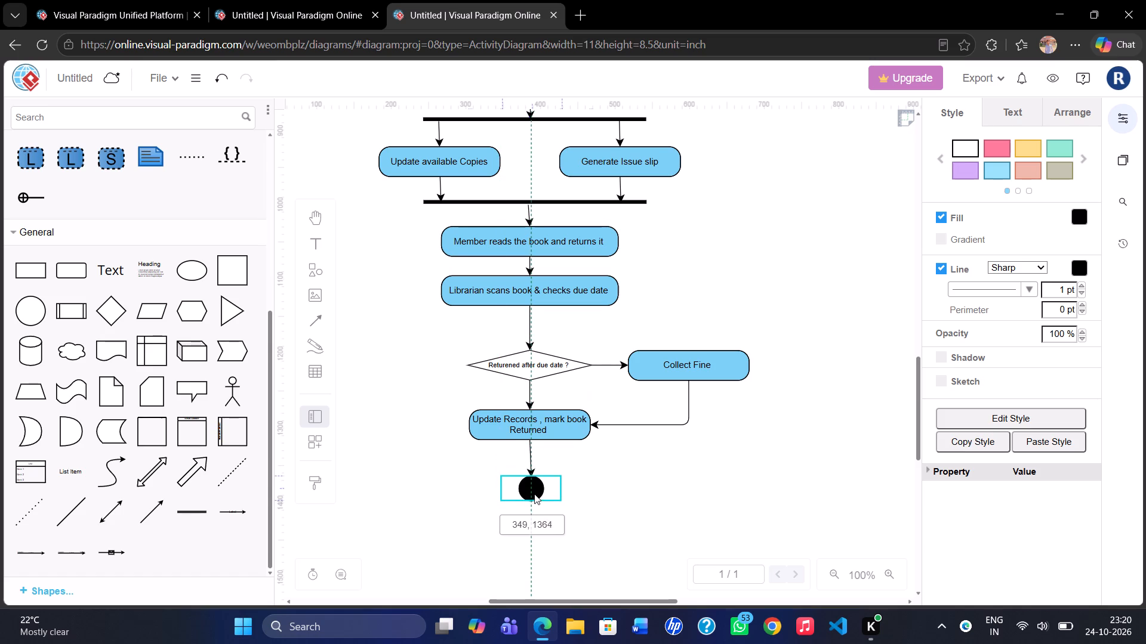
left_click_drag(534, 494, 534, 494)
left_click(701, 462)
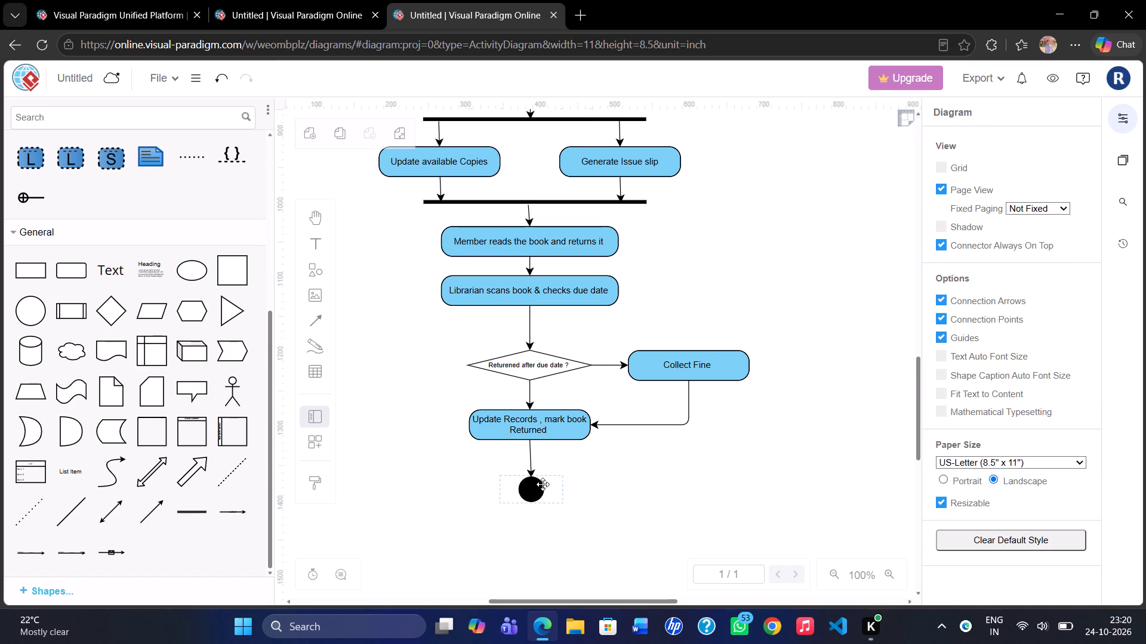
left_click_drag(541, 485, 535, 490)
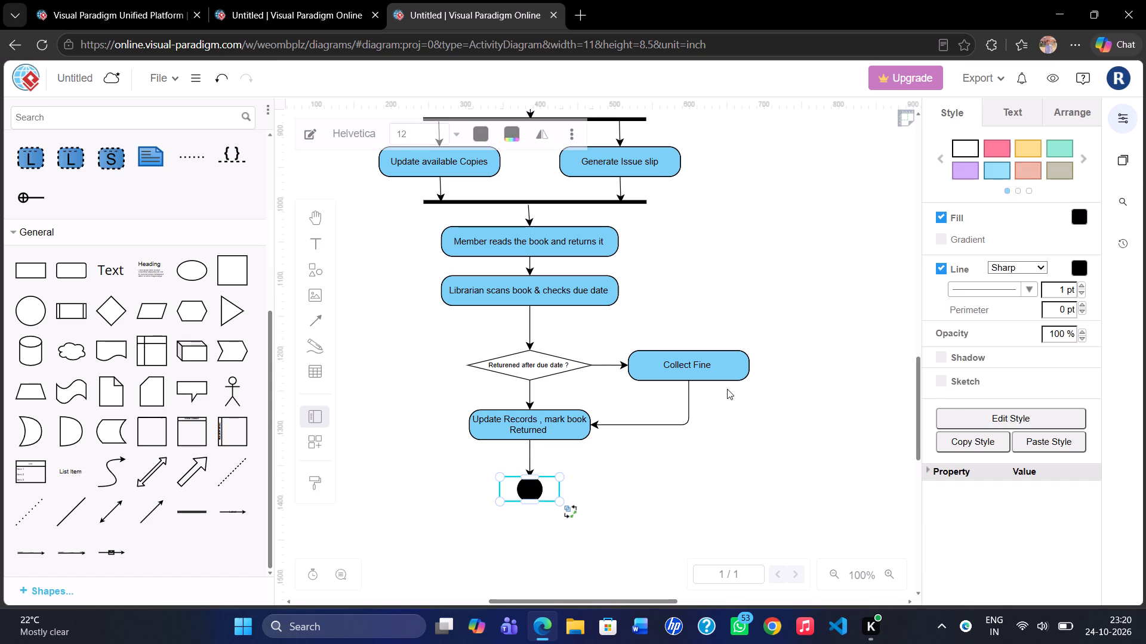
left_click(727, 389)
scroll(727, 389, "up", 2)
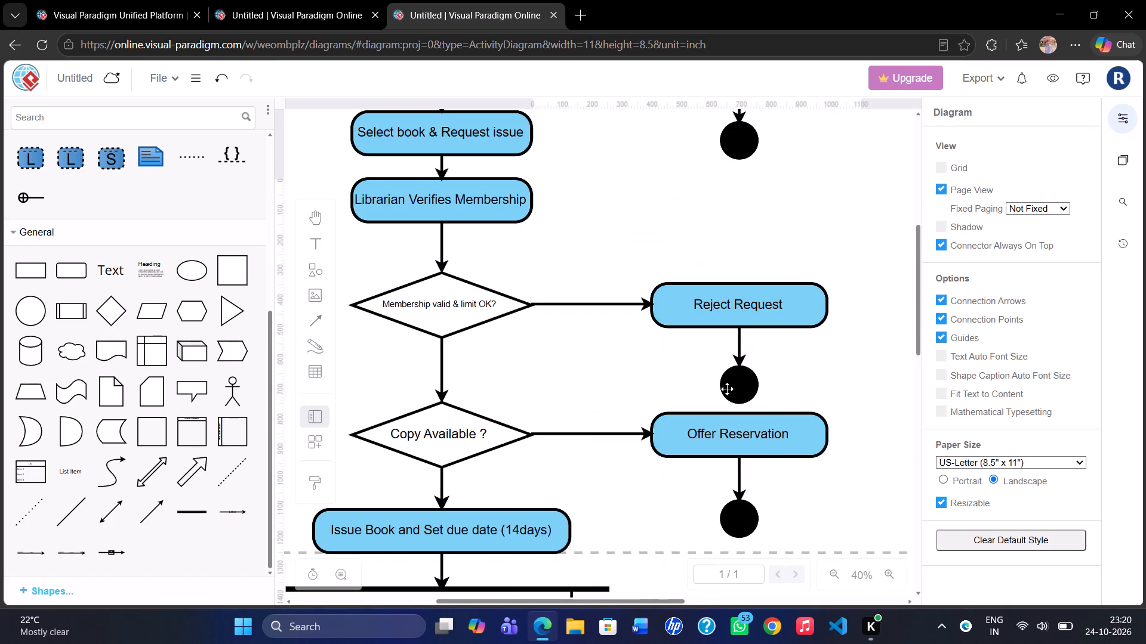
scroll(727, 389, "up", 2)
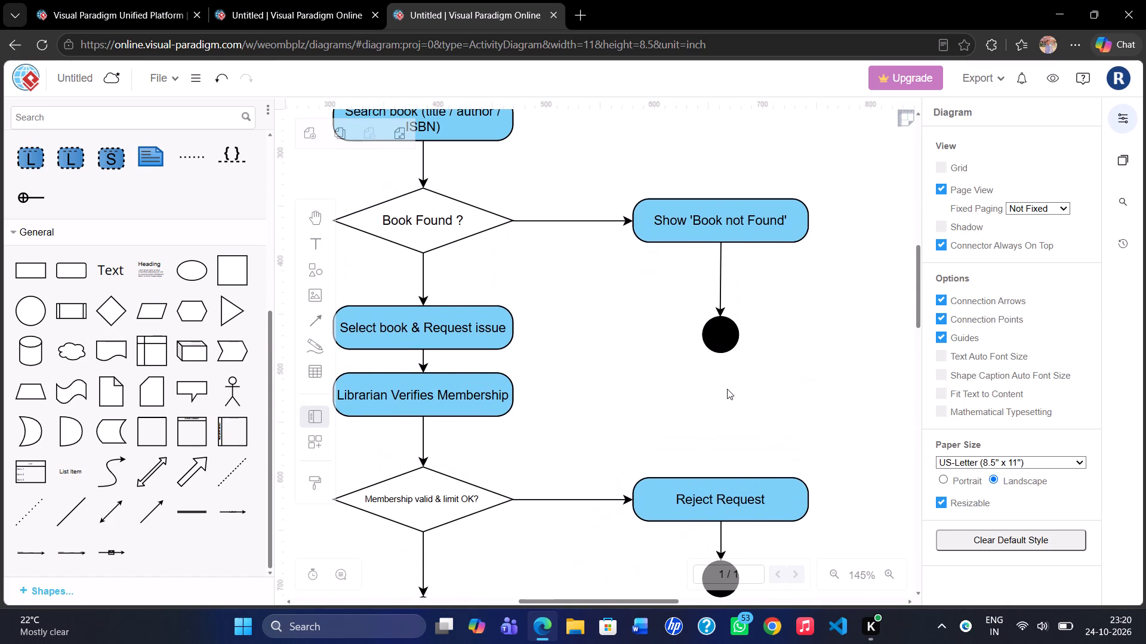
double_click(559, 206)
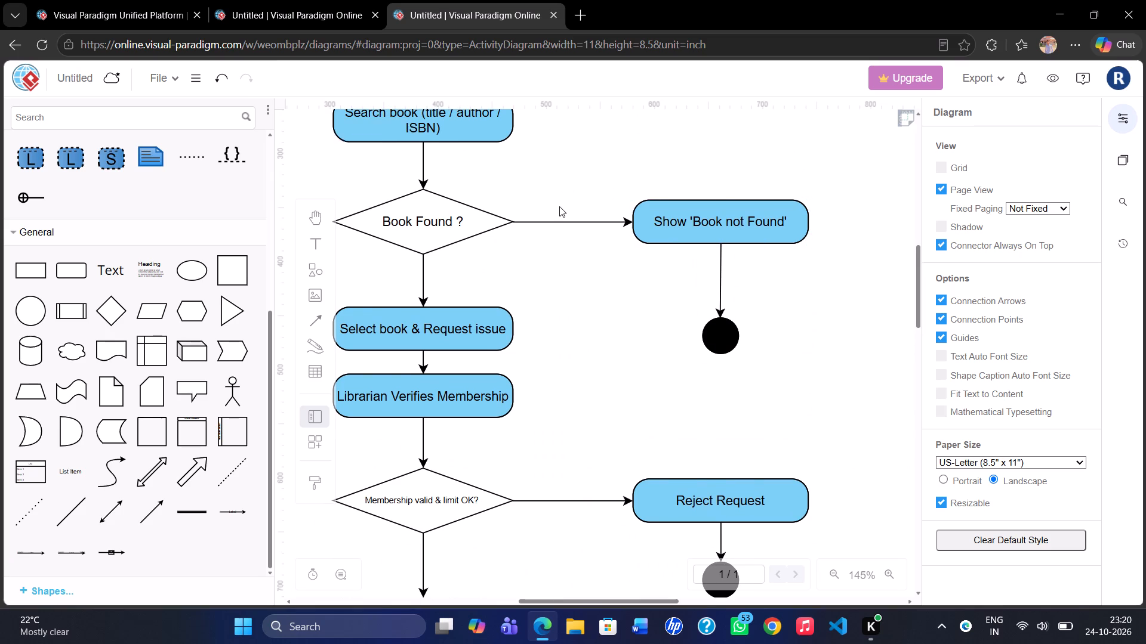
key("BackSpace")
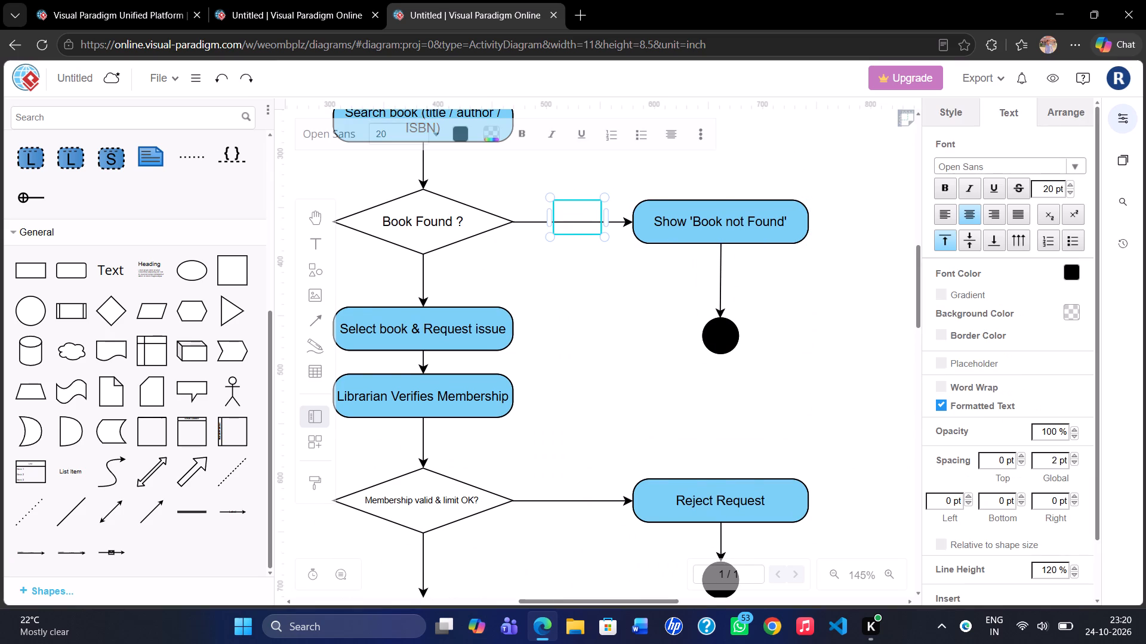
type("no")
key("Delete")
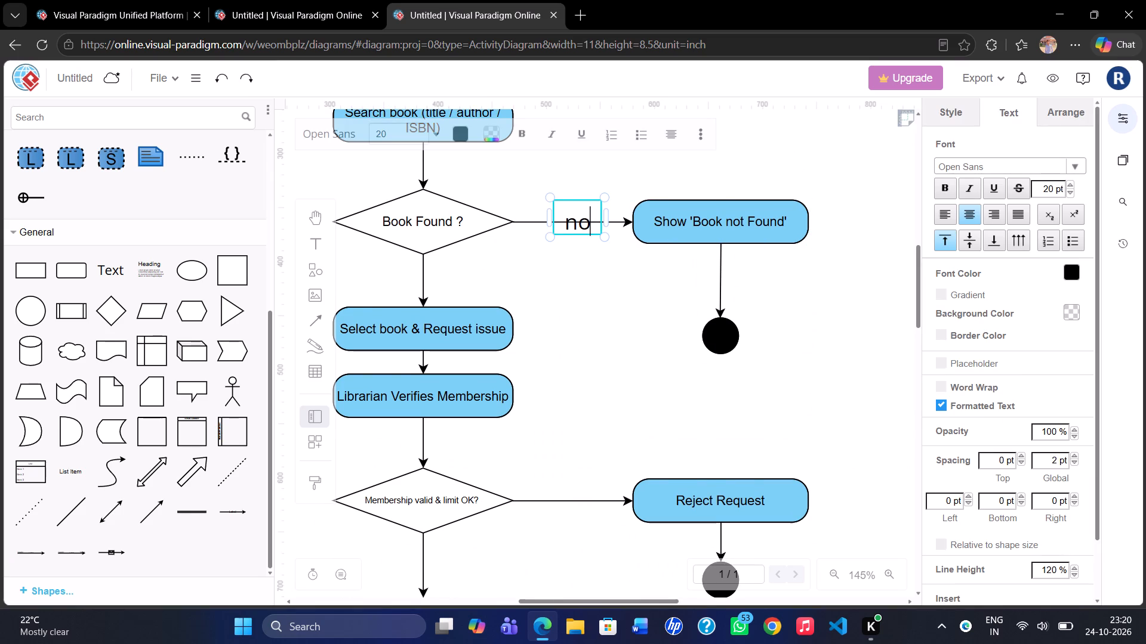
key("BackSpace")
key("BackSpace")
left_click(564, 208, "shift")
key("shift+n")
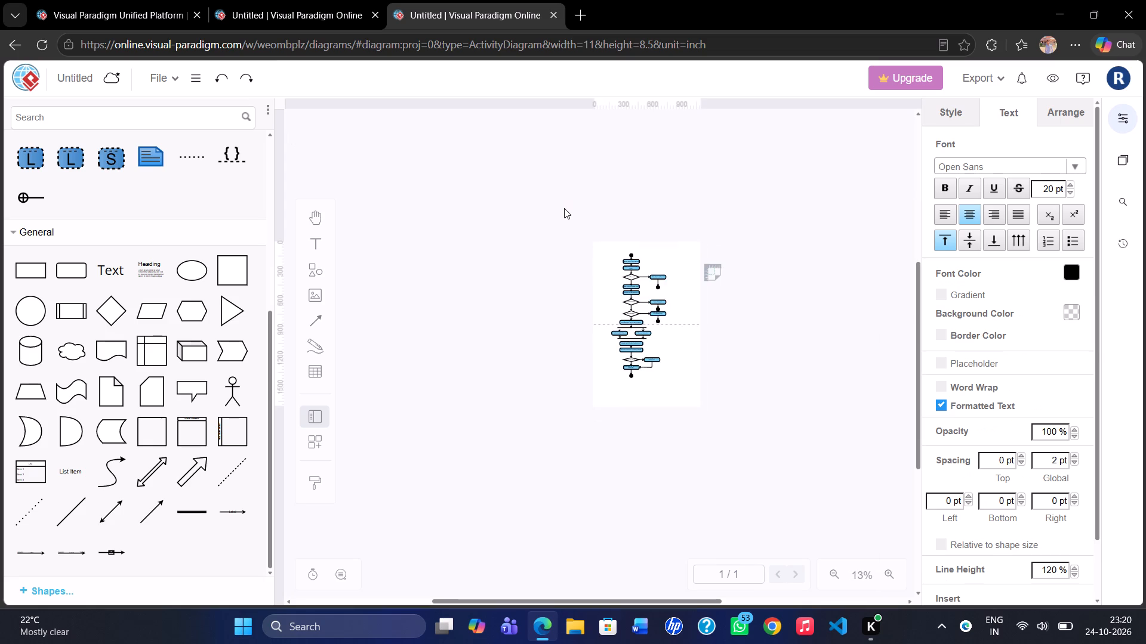
Add a text label "No" just above the connector from the "Book Found ?" decision to "Show 'Book not Found'".
scroll(564, 208, "left", 5)
scroll(564, 208, "down", 3)
scroll(564, 208, "left", 4)
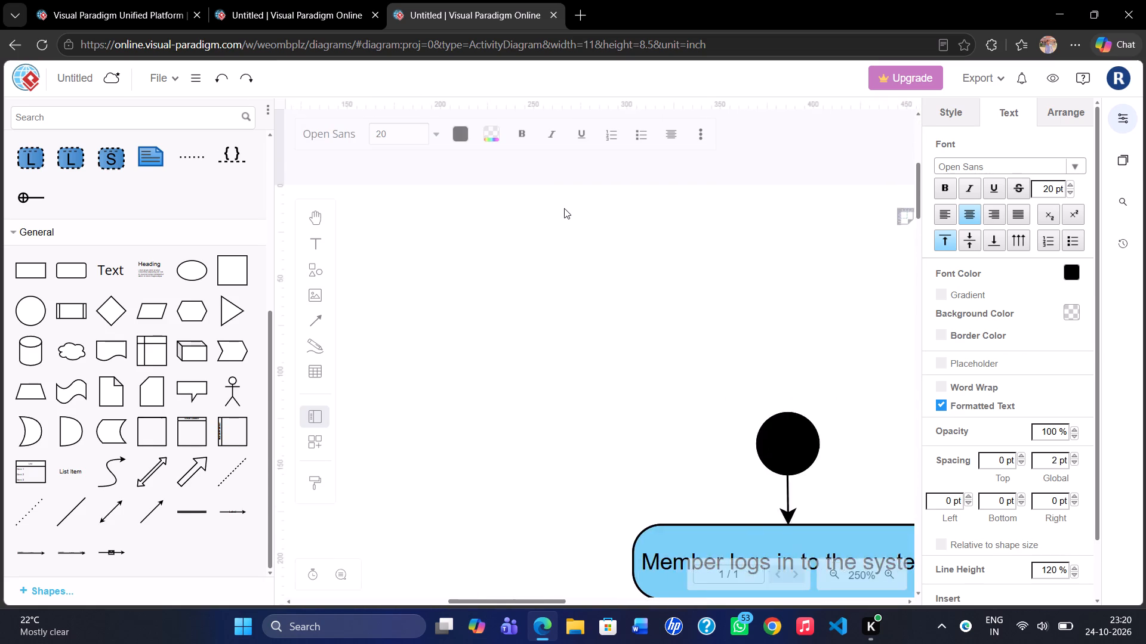
scroll(564, 208, "left", 2)
scroll(564, 208, "down", 3)
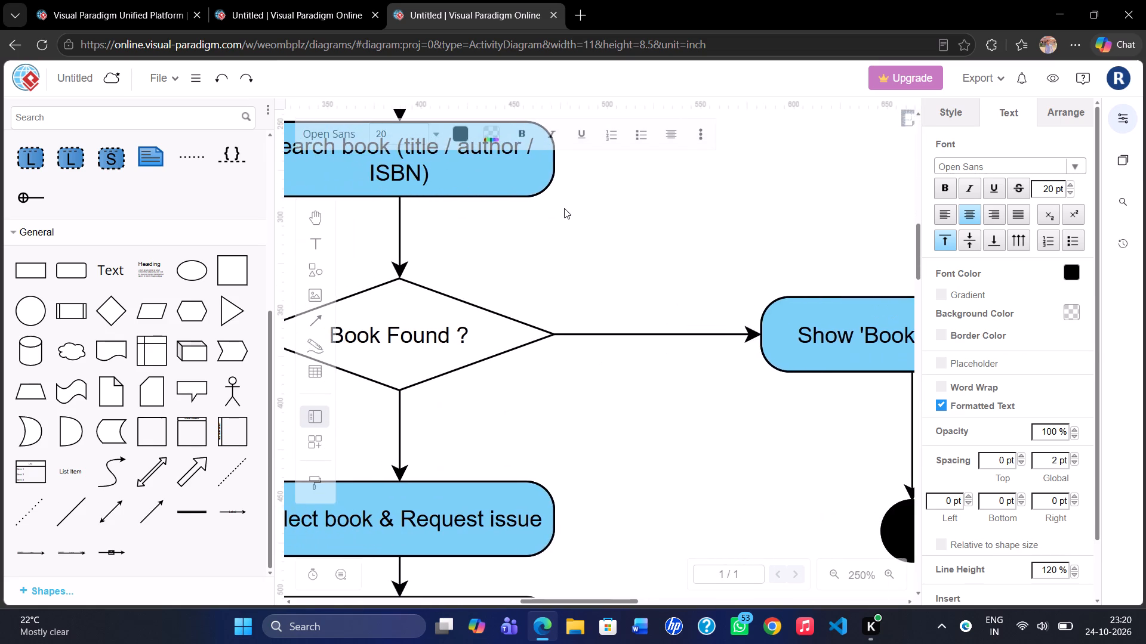
scroll(564, 208, "down", 2)
double_click(648, 278)
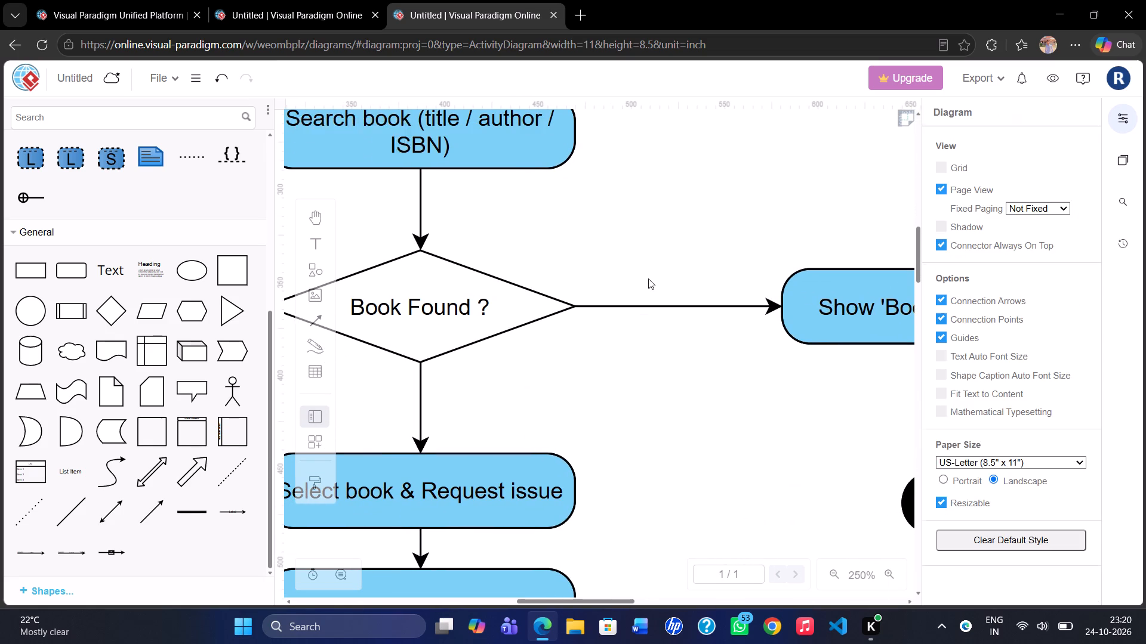
key("BackSpace")
key("shift+n")
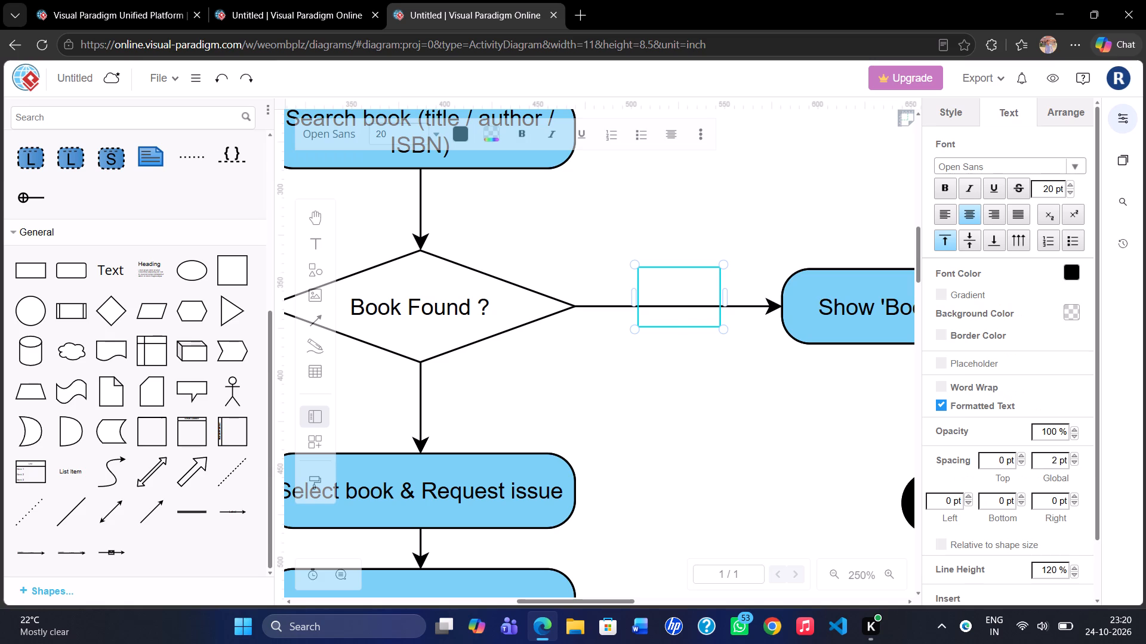
key("o")
left_click_drag(671, 266, 669, 240)
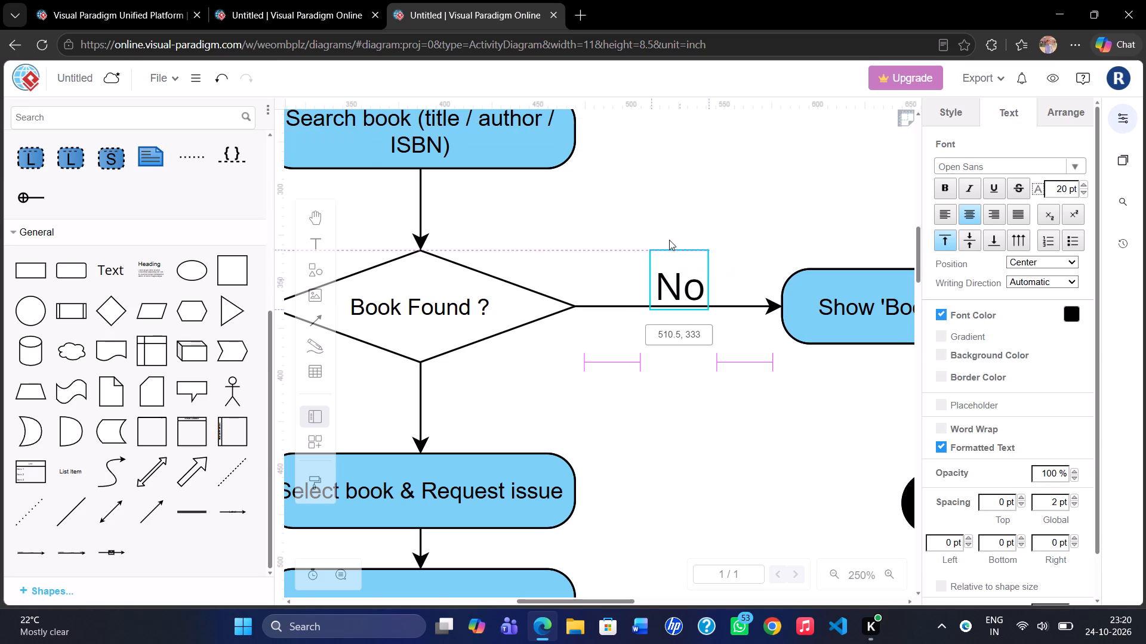
left_click_drag(669, 240, 669, 241)
Widen the "No" label's text box and centre it over the connector between "Book Found ?" and "Show 'Book not Found'".
left_click_drag(649, 281, 626, 281)
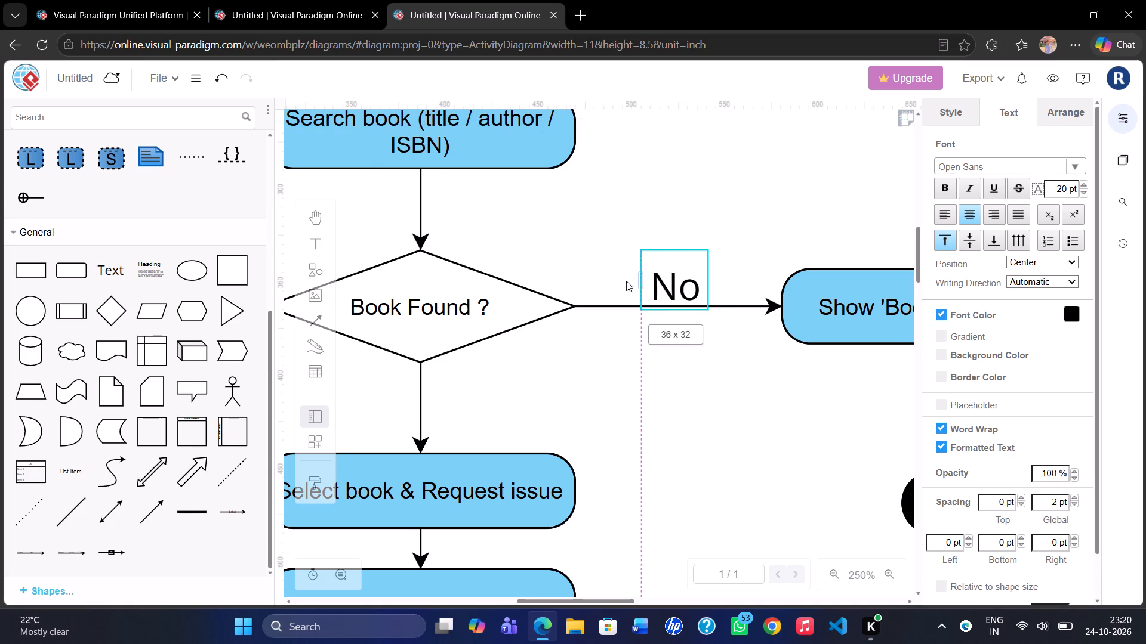
left_click_drag(626, 281, 613, 280)
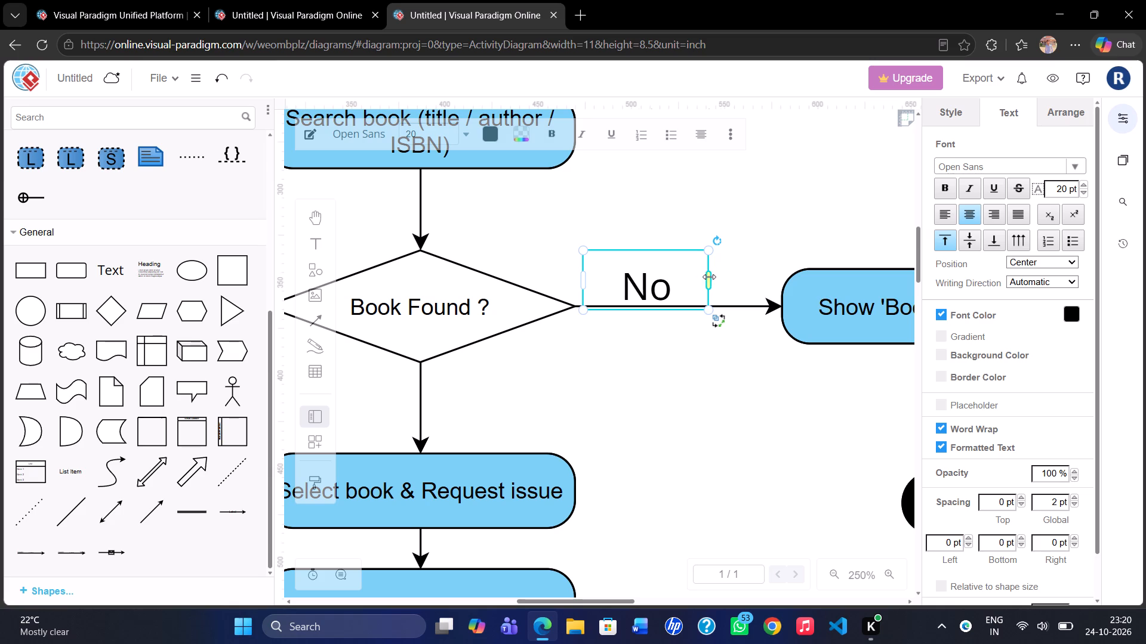
left_click_drag(684, 281, 698, 280)
scroll(698, 280, "down", 1)
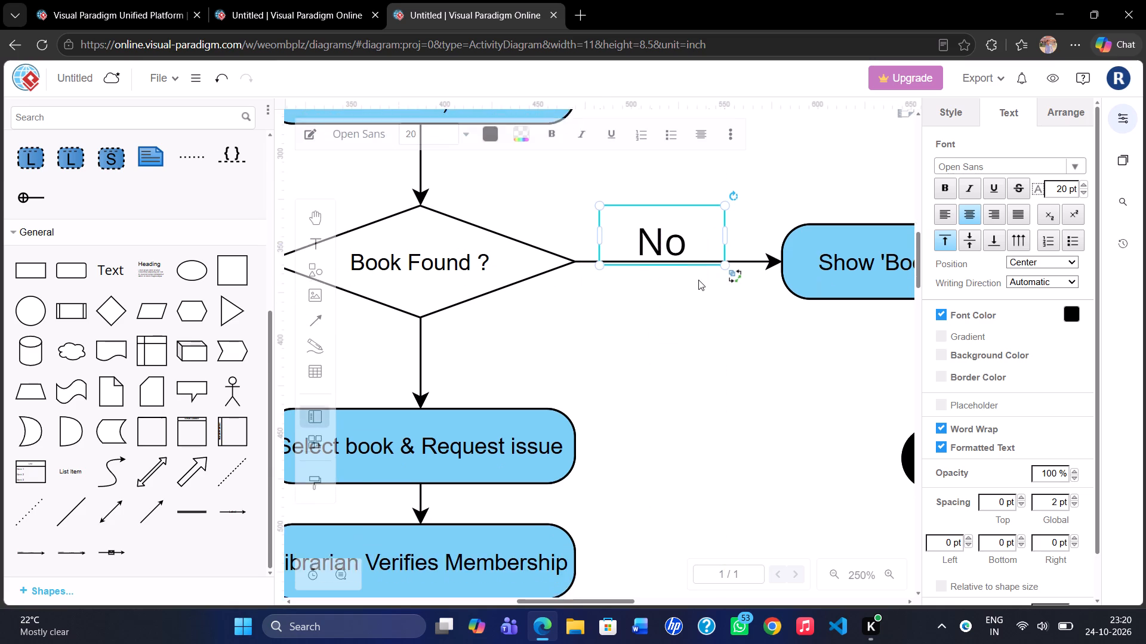
scroll(698, 280, "down", 1)
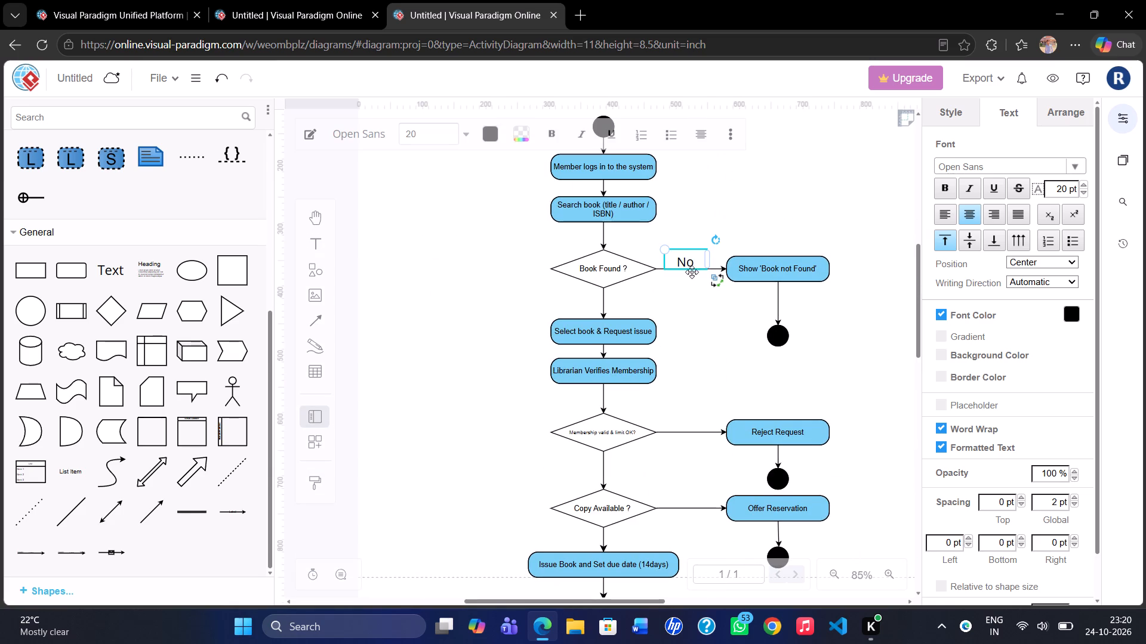
Set the font size of the "No" label beside the "Book Found ?" decision to 11 pt.
double_click(685, 260)
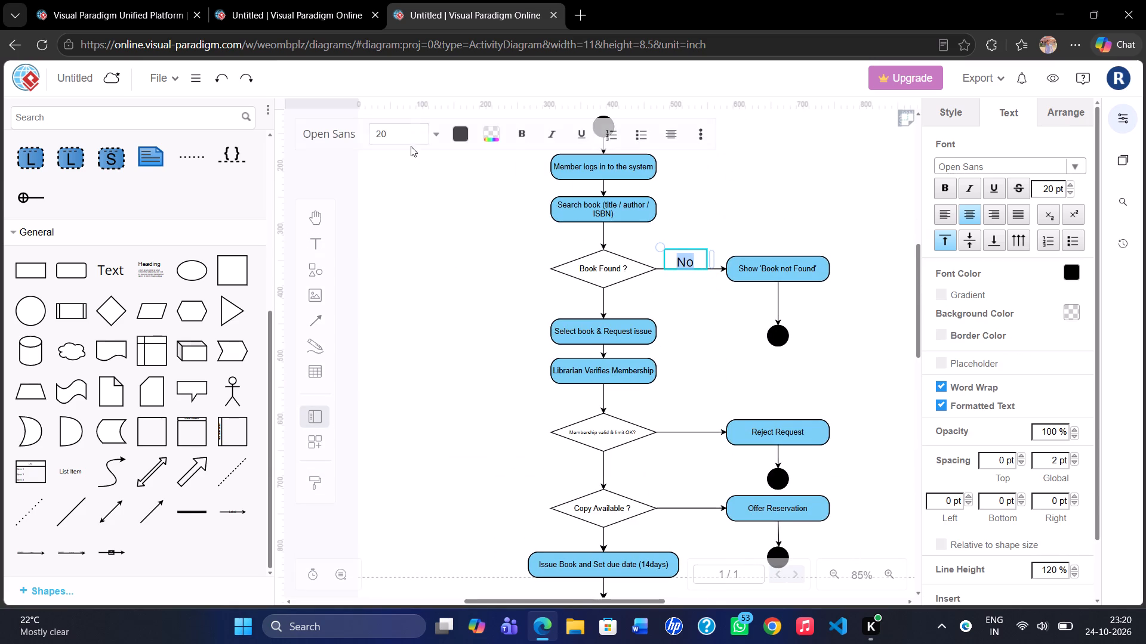
left_click(408, 134)
key("BackSpace")
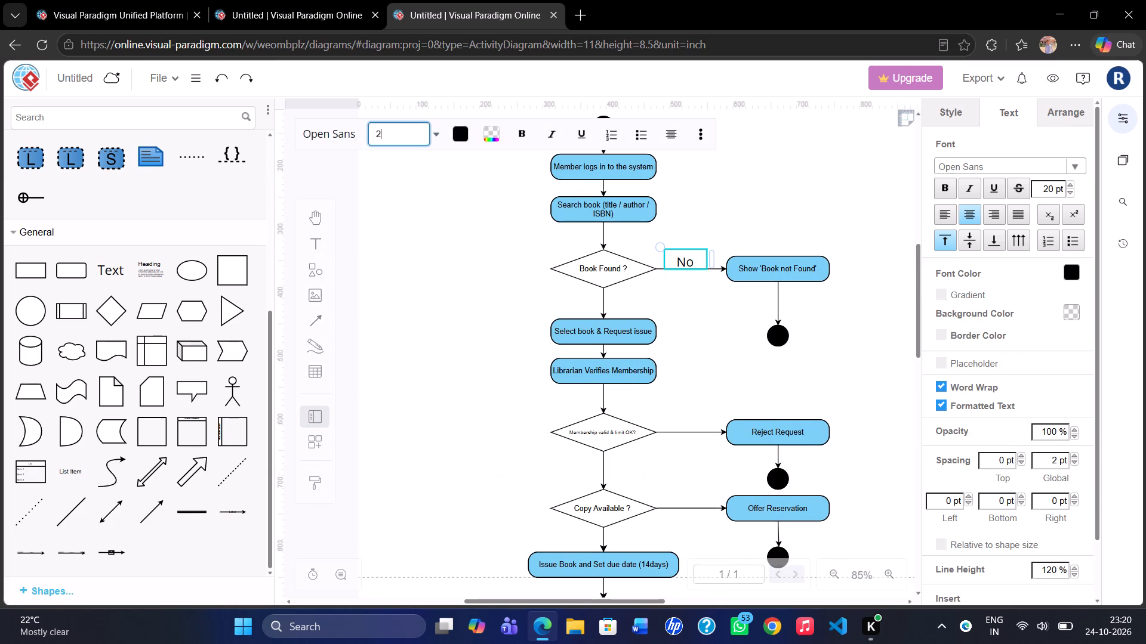
key("1")
key("Up")
key("1")
key("Left")
key("BackSpace")
key("BackSpace")
key("1")
key("Return")
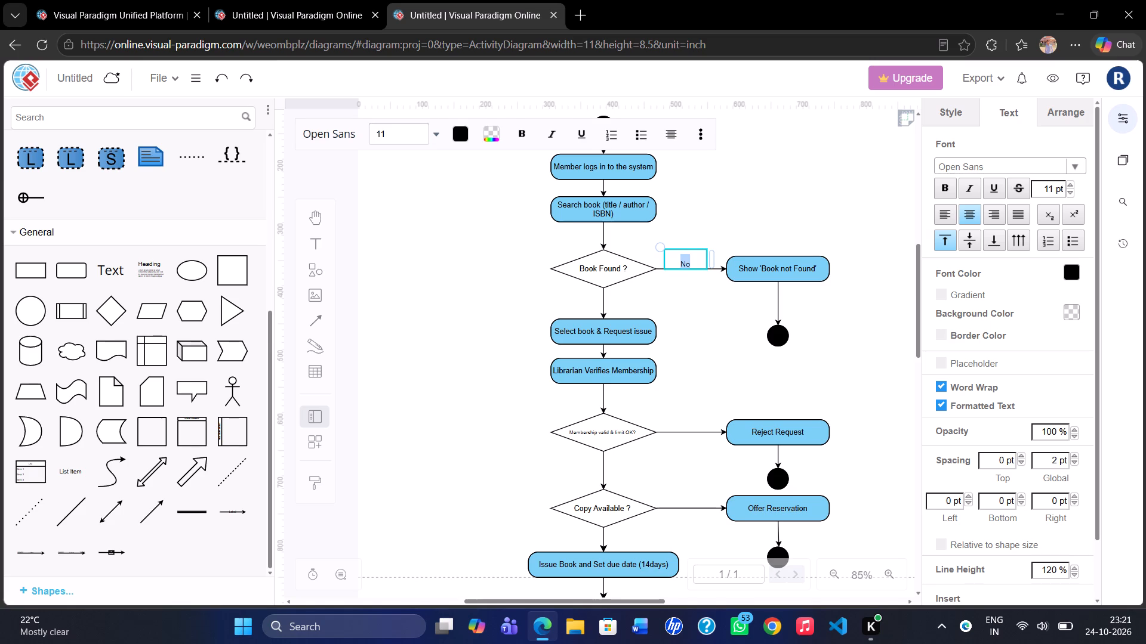
Add a "Yes" text label at 11 pt just beside the connector from "Book Found ?" to "Select book & Request issue".
double_click(614, 298)
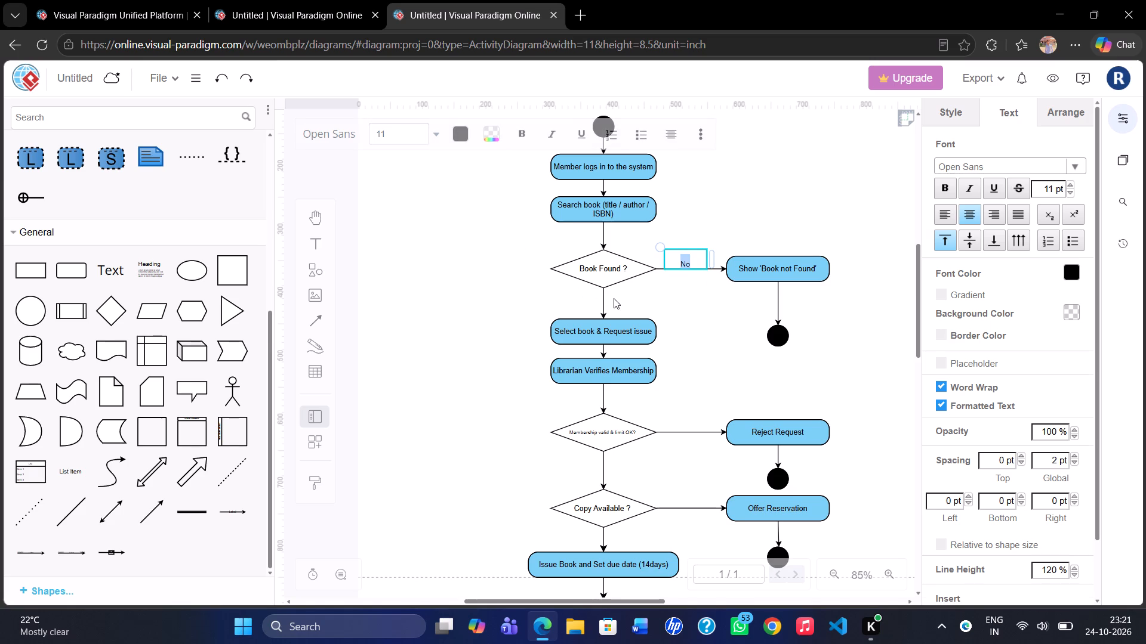
key("BackSpace")
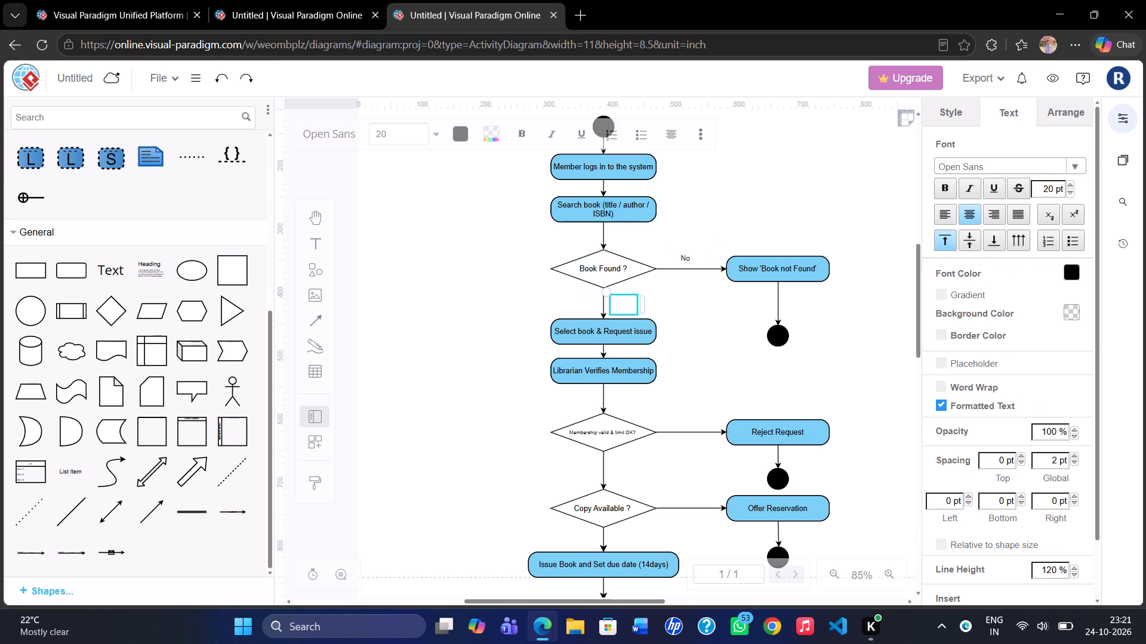
type("Yes")
key("ctrl+a")
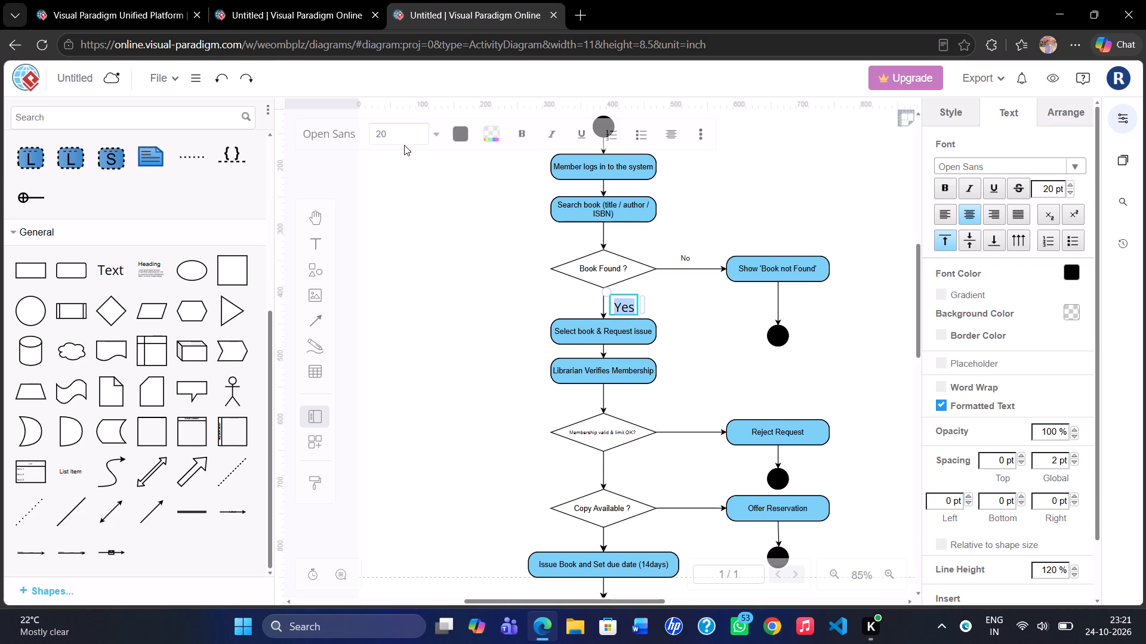
left_click(401, 132)
key("BackSpace")
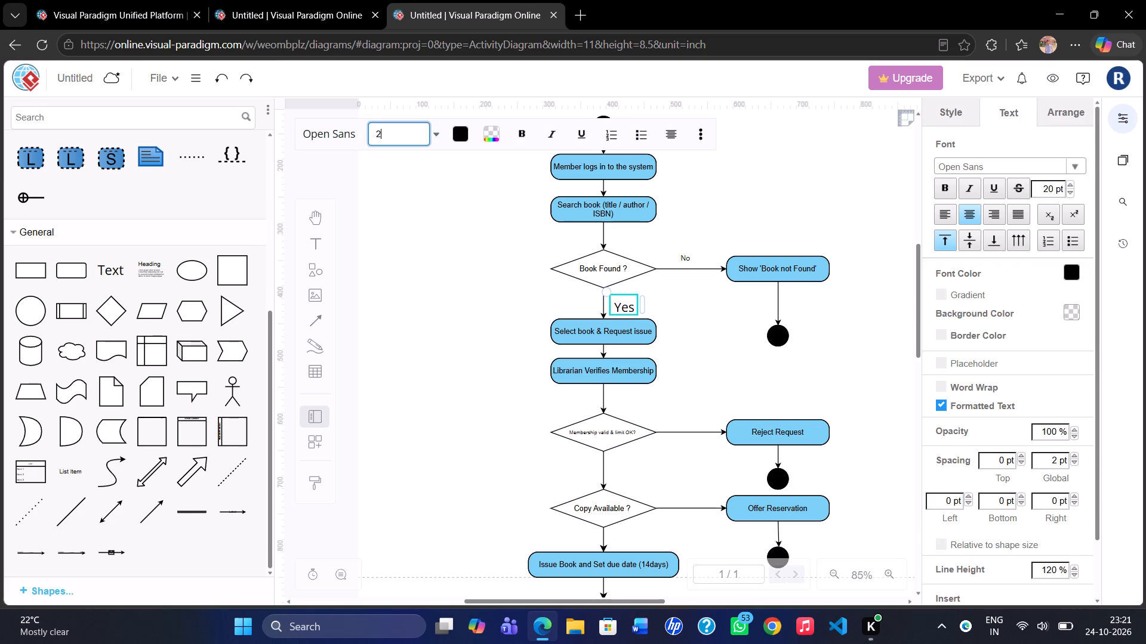
key("BackSpace")
type("11")
key("BackSpace")
key("Return")
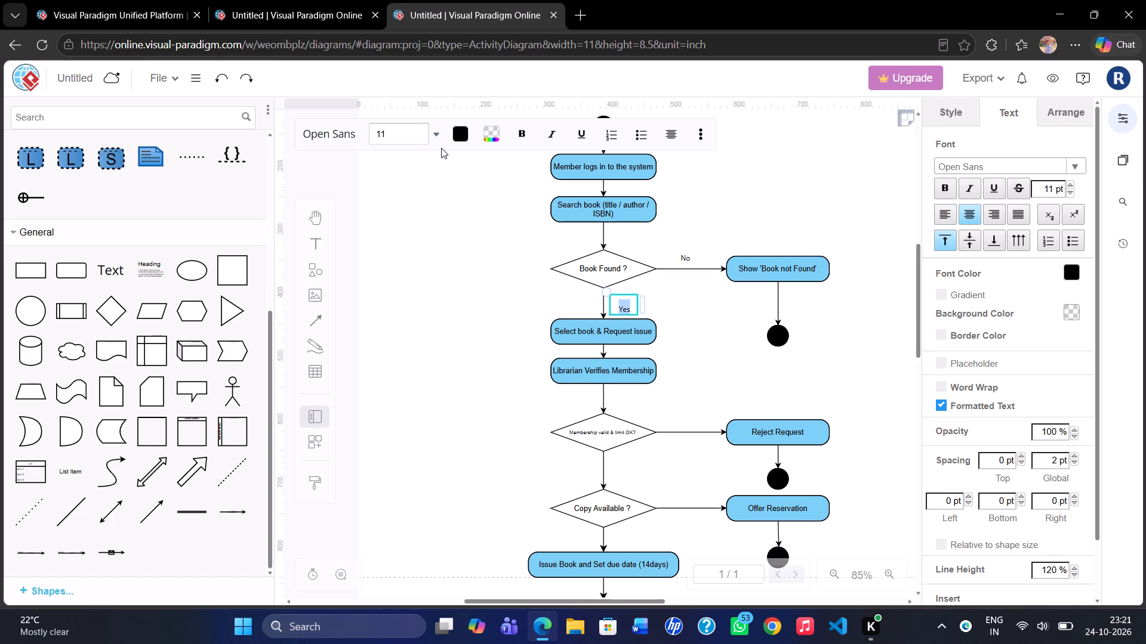
left_click_drag(620, 294, 613, 293)
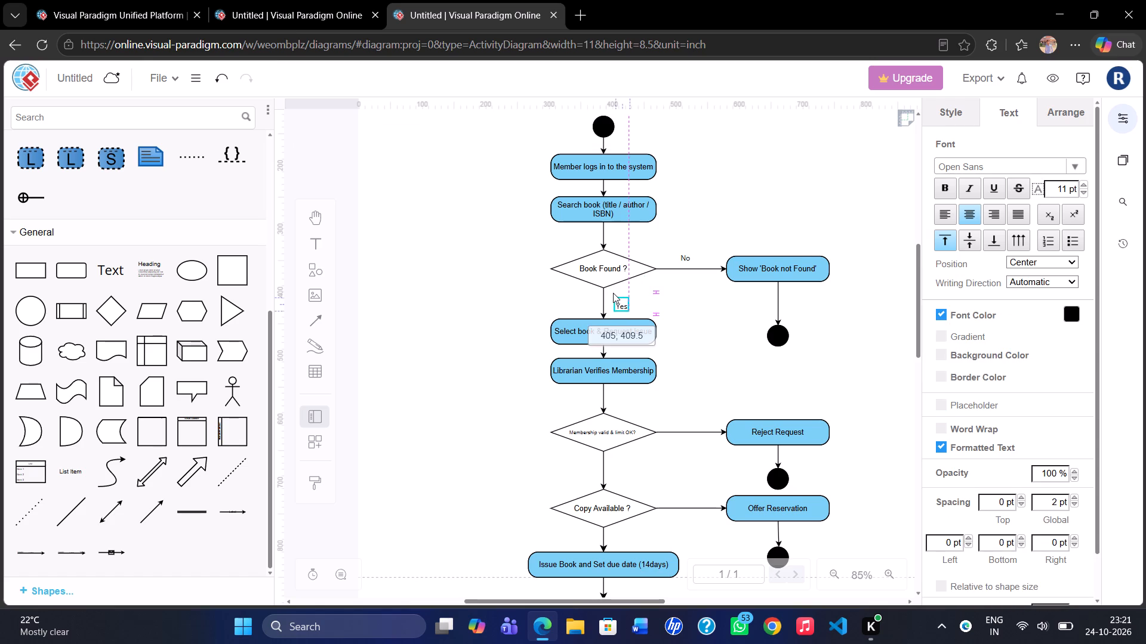
left_click_drag(613, 293, 608, 290)
left_click(698, 299)
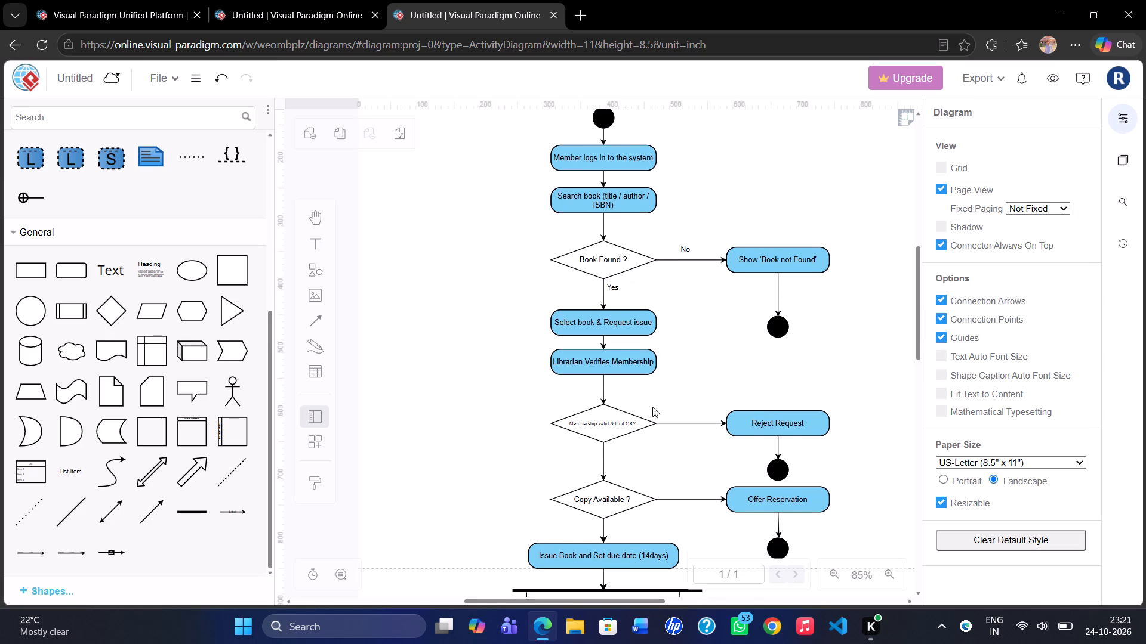
Add a text label "Yes" just above the "Membership valid & limit OK?" decision.
double_click(637, 392)
key("BackSpace")
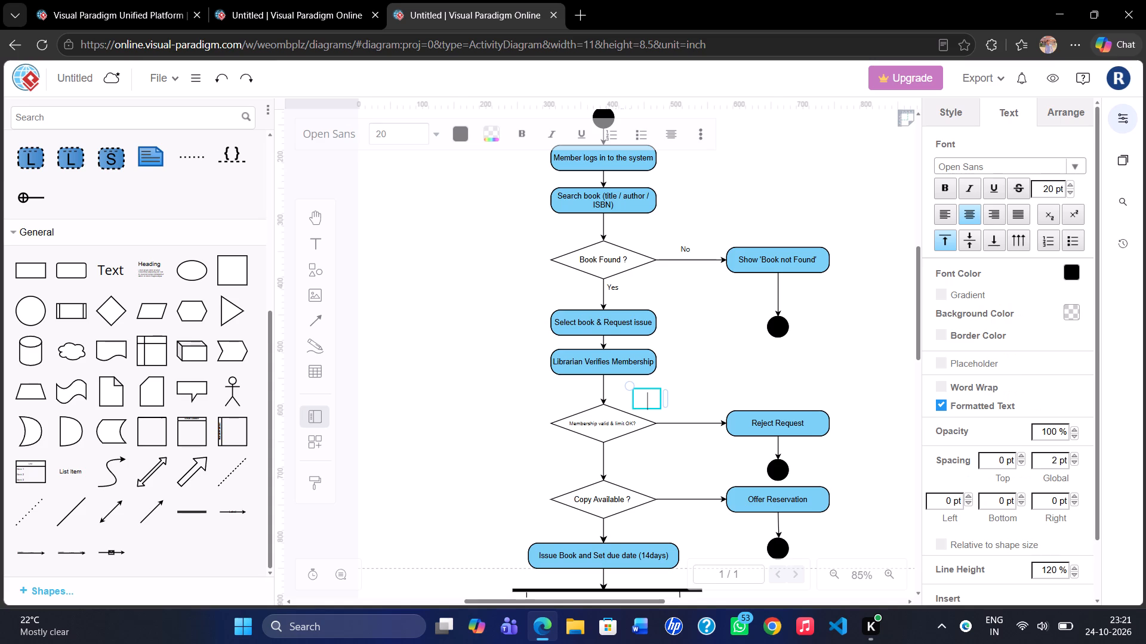
type("YEs")
key("BackSpace")
key("BackSpace")
type("ws")
key("BackSpace")
key("BackSpace")
type("es")
Copy the new "Yes" text, set it to 11 pt and place it beside the connector entering "Membership valid & limit OK?".
key("ctrl+a")
key("ctrl+c")
left_click(397, 129)
key("BackSpace")
key("BackSpace")
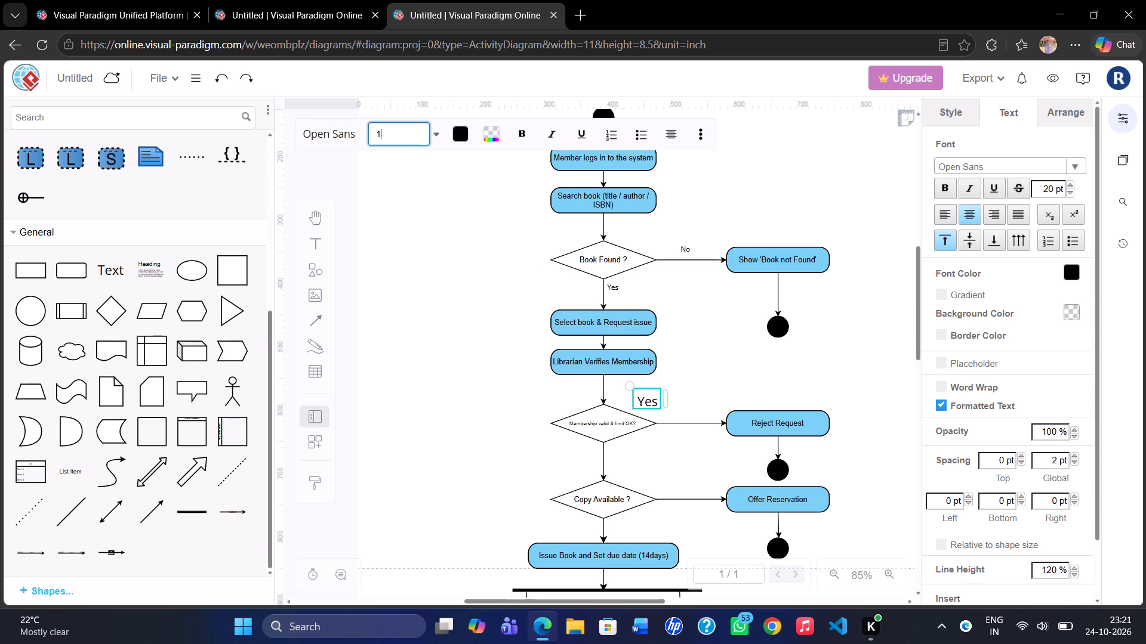
key("1")
key("Return")
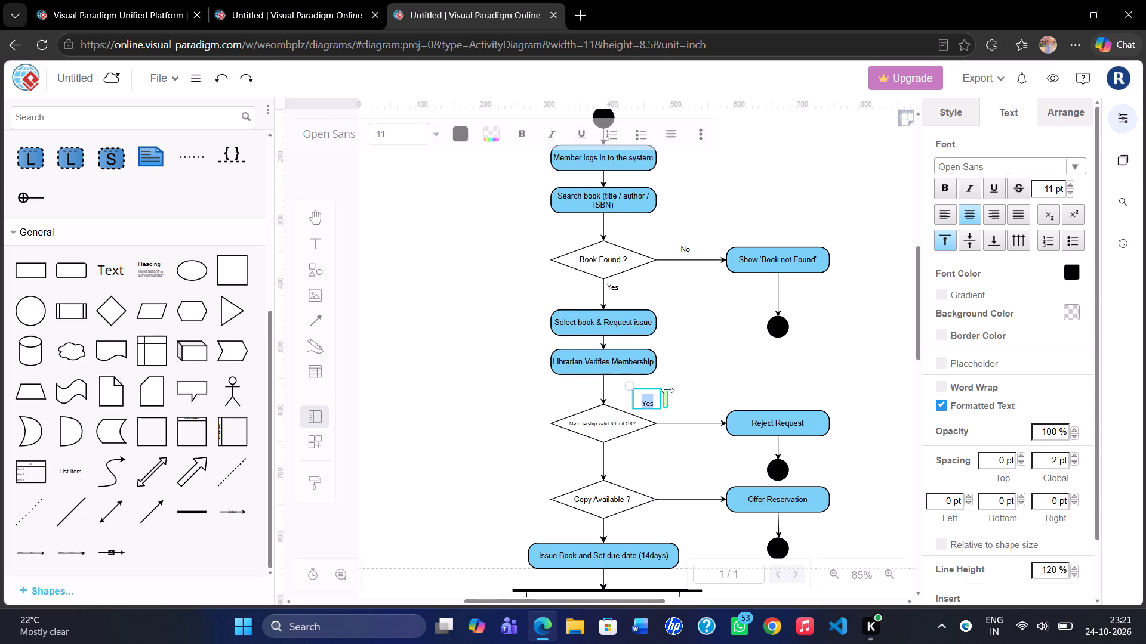
left_click_drag(648, 388, 614, 382)
Paste the copied "Yes" text beside the connector from "Membership valid & limit OK?" to "Copy Available ?".
left_click(621, 459)
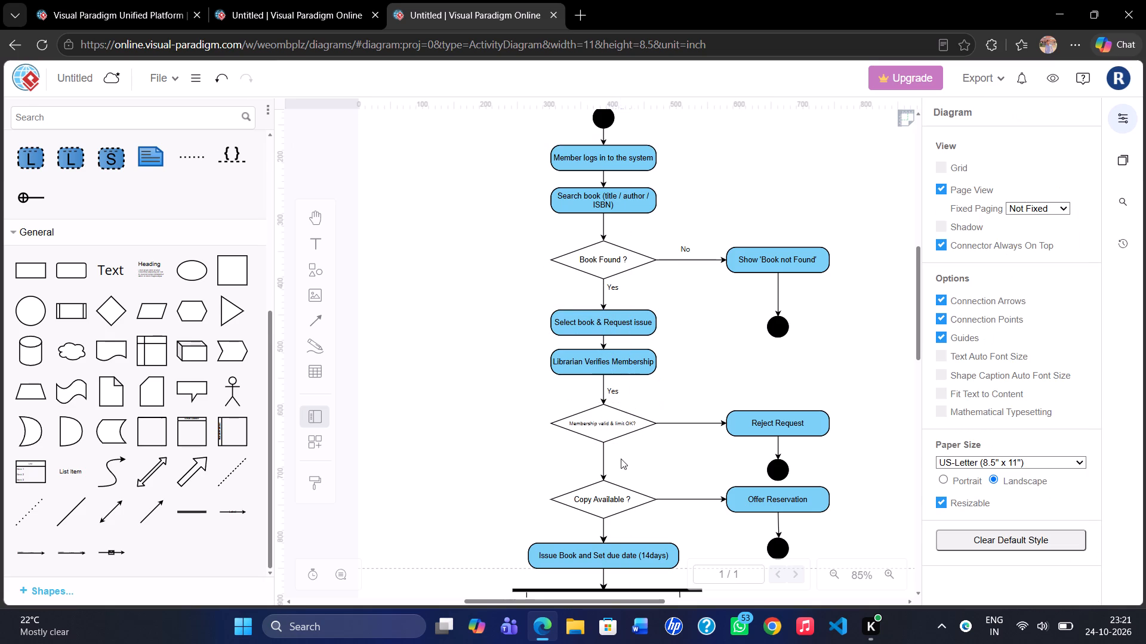
key("ctrl+v")
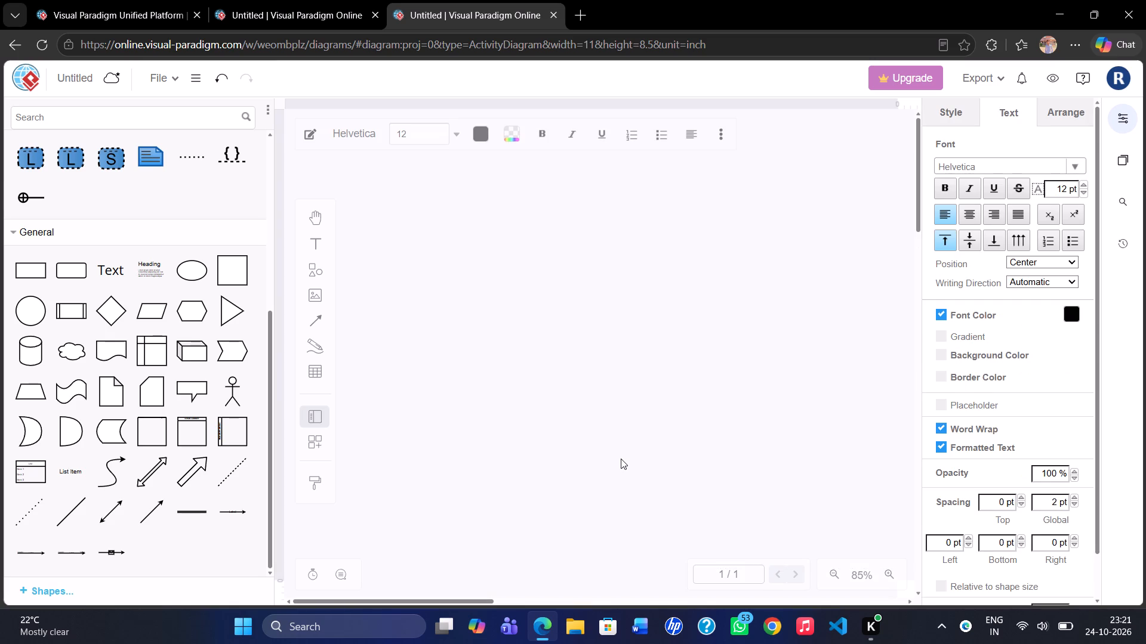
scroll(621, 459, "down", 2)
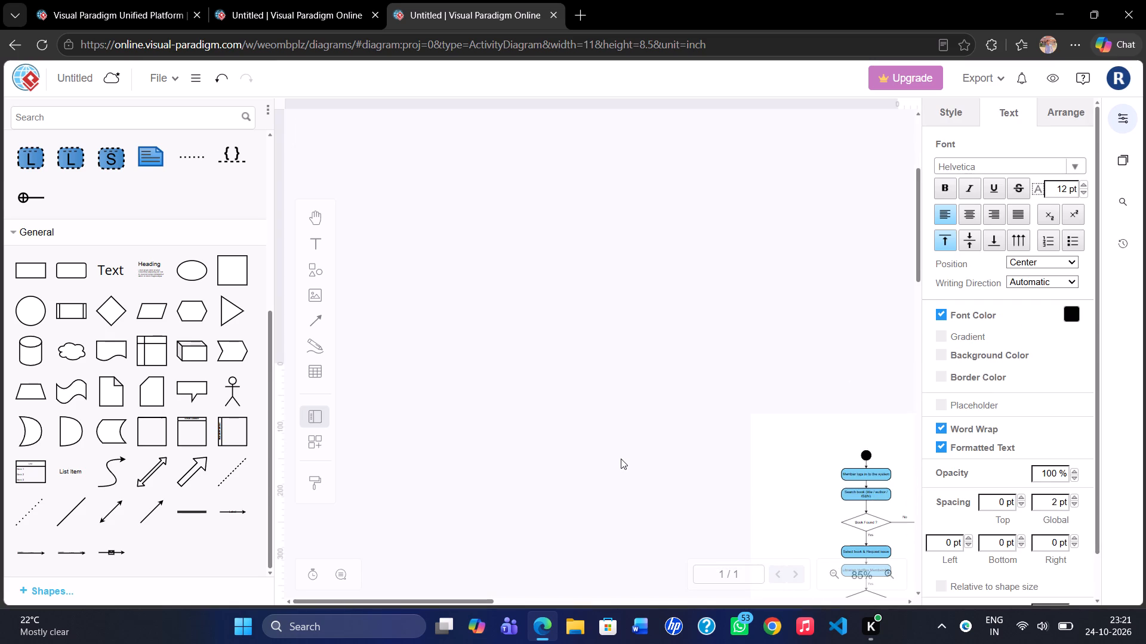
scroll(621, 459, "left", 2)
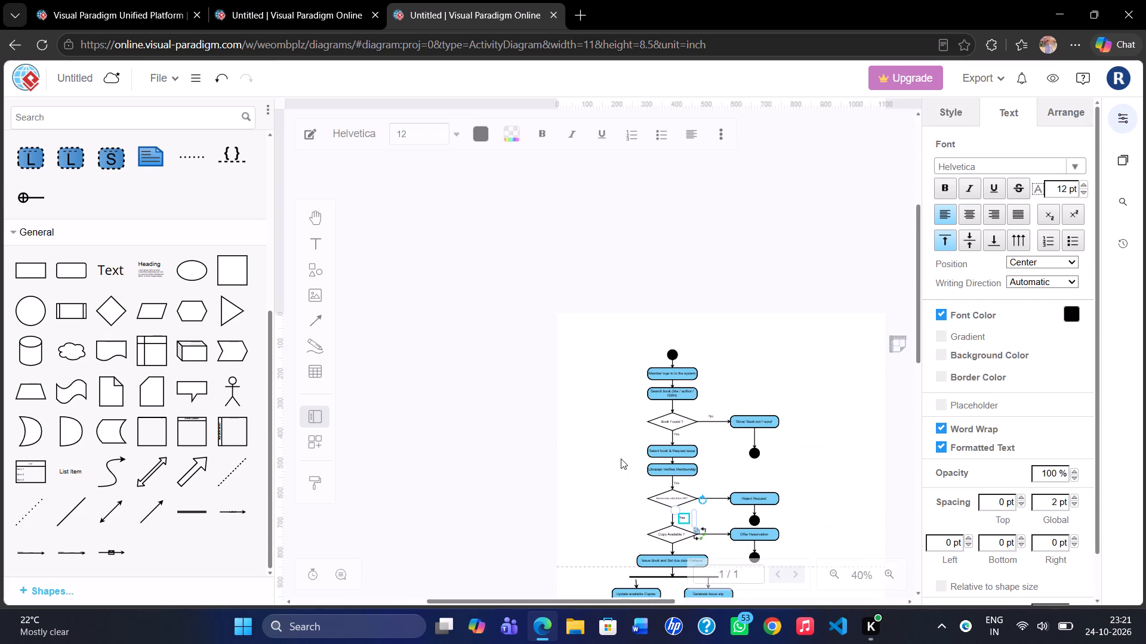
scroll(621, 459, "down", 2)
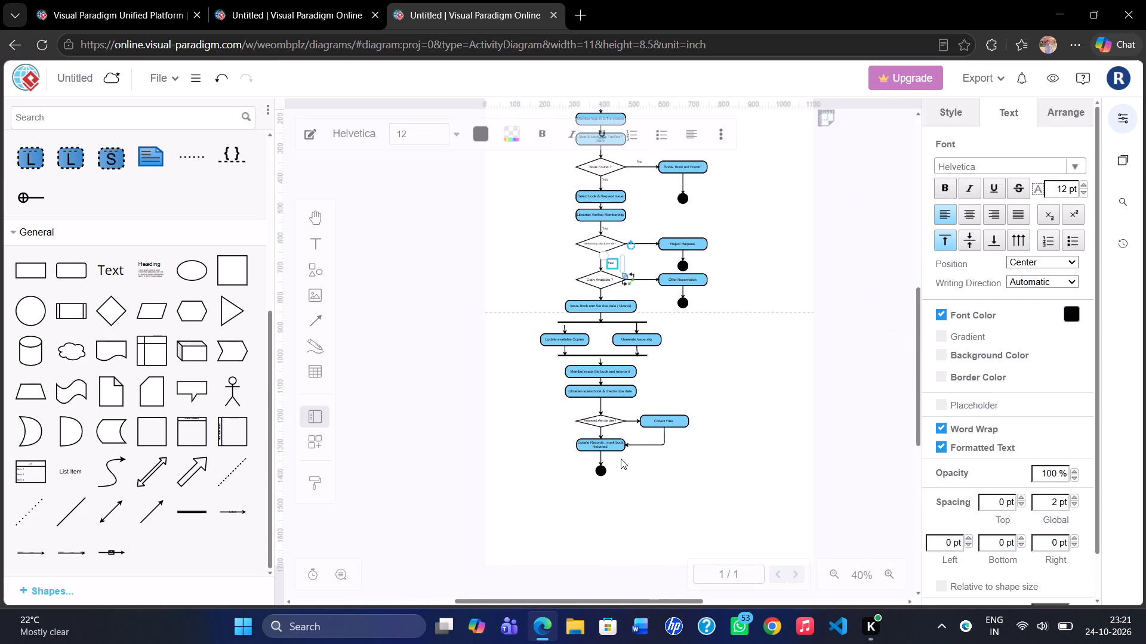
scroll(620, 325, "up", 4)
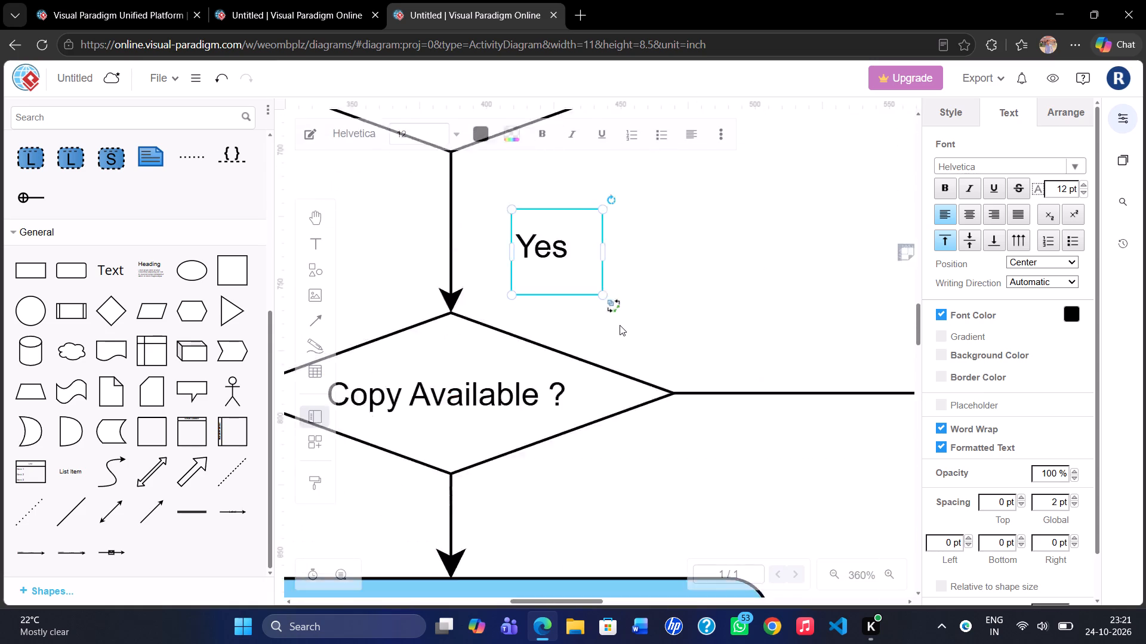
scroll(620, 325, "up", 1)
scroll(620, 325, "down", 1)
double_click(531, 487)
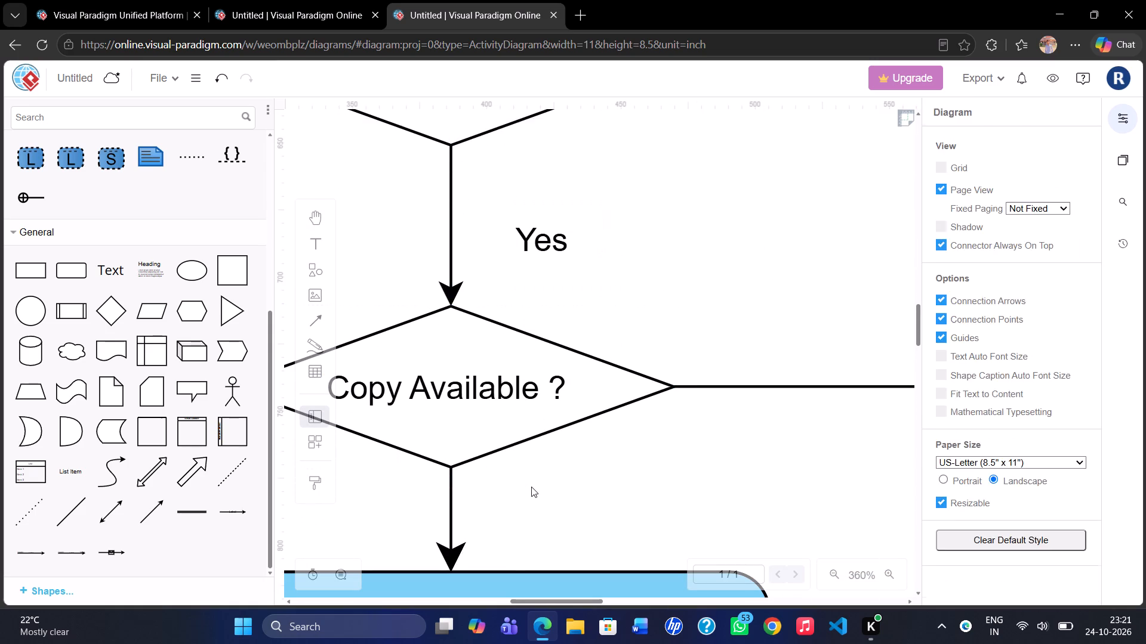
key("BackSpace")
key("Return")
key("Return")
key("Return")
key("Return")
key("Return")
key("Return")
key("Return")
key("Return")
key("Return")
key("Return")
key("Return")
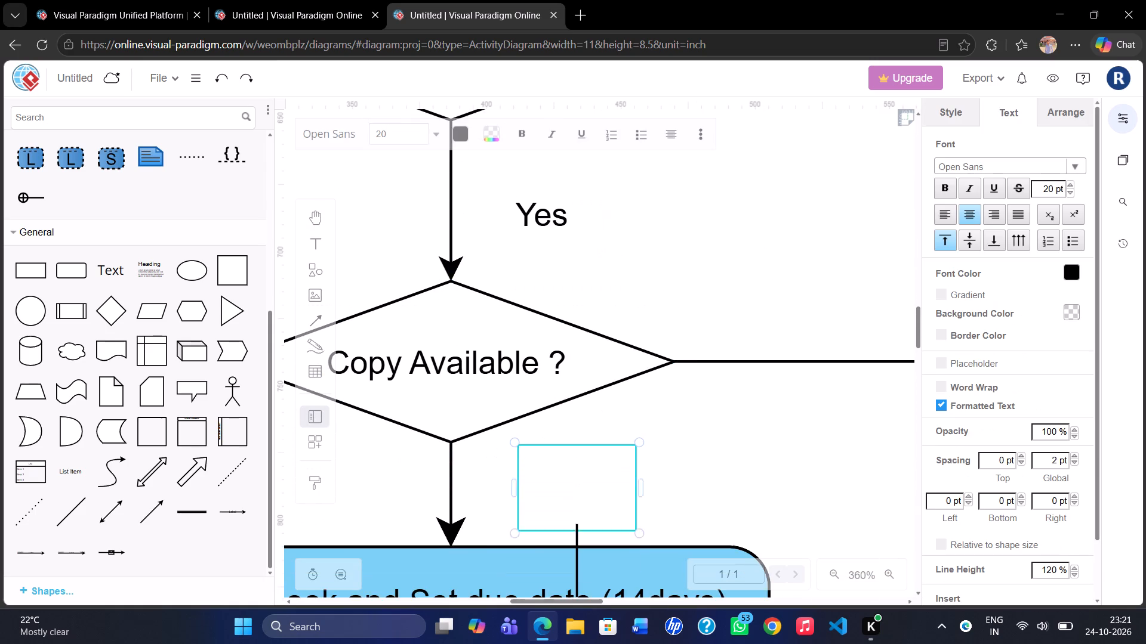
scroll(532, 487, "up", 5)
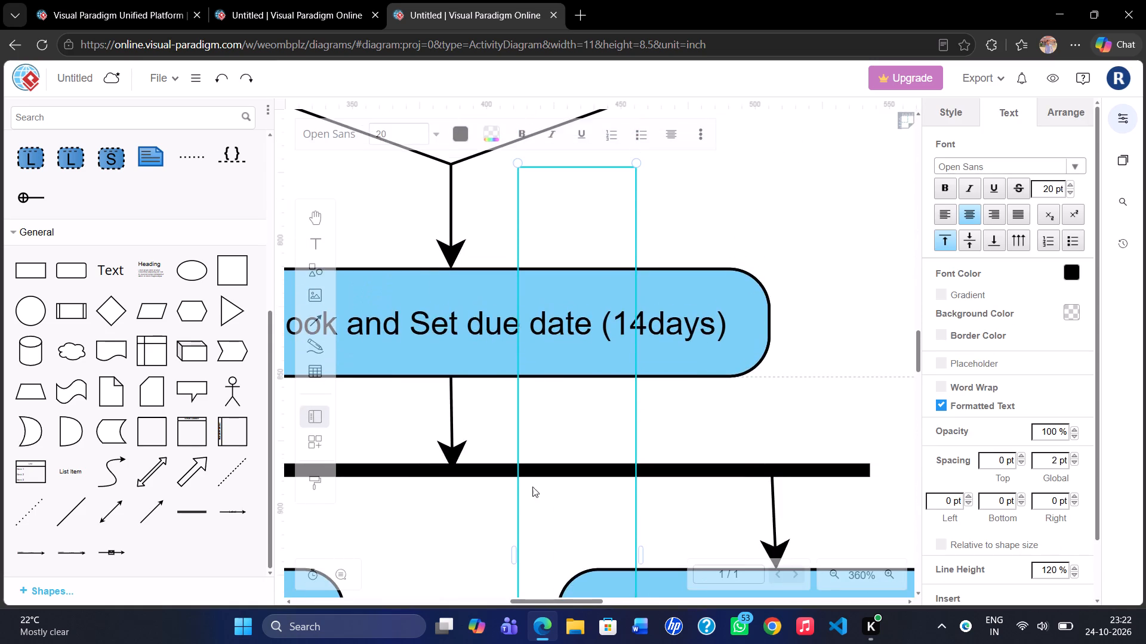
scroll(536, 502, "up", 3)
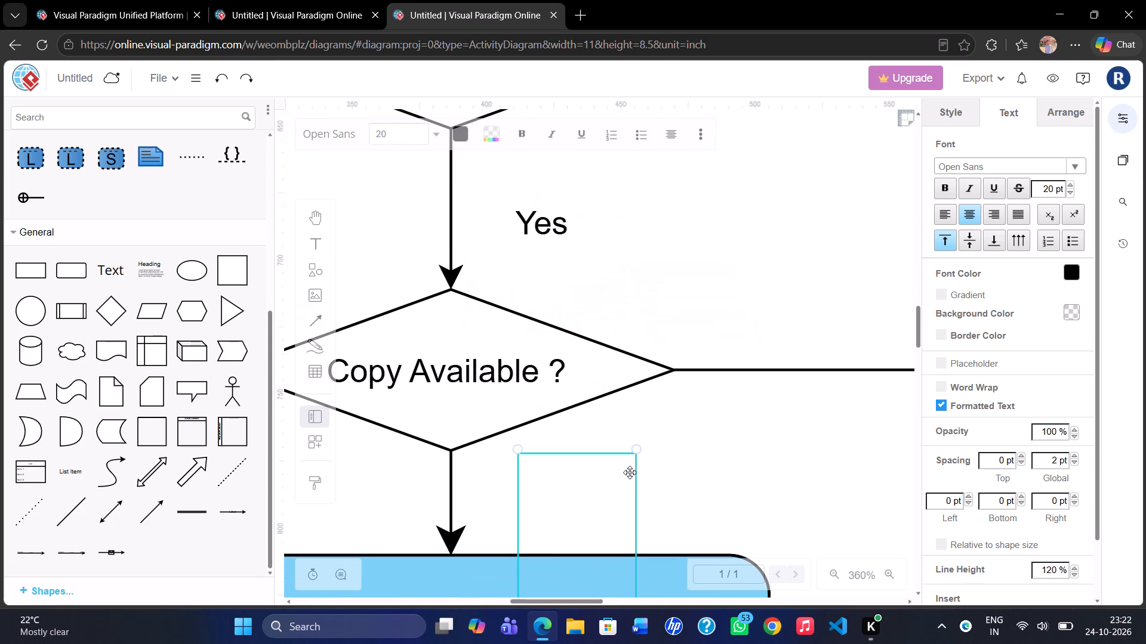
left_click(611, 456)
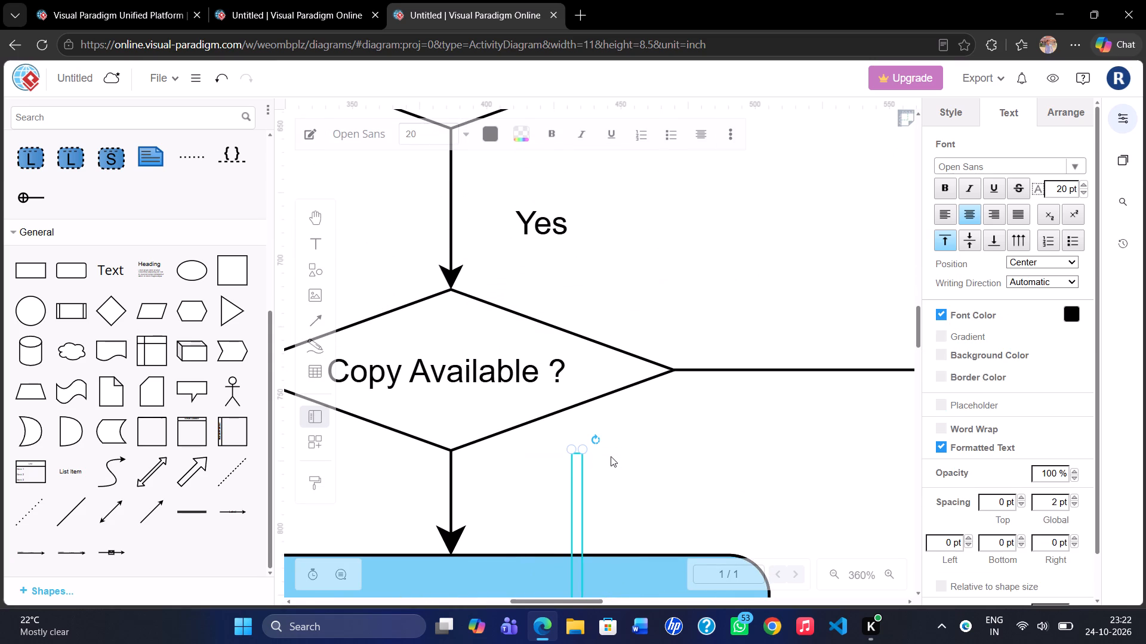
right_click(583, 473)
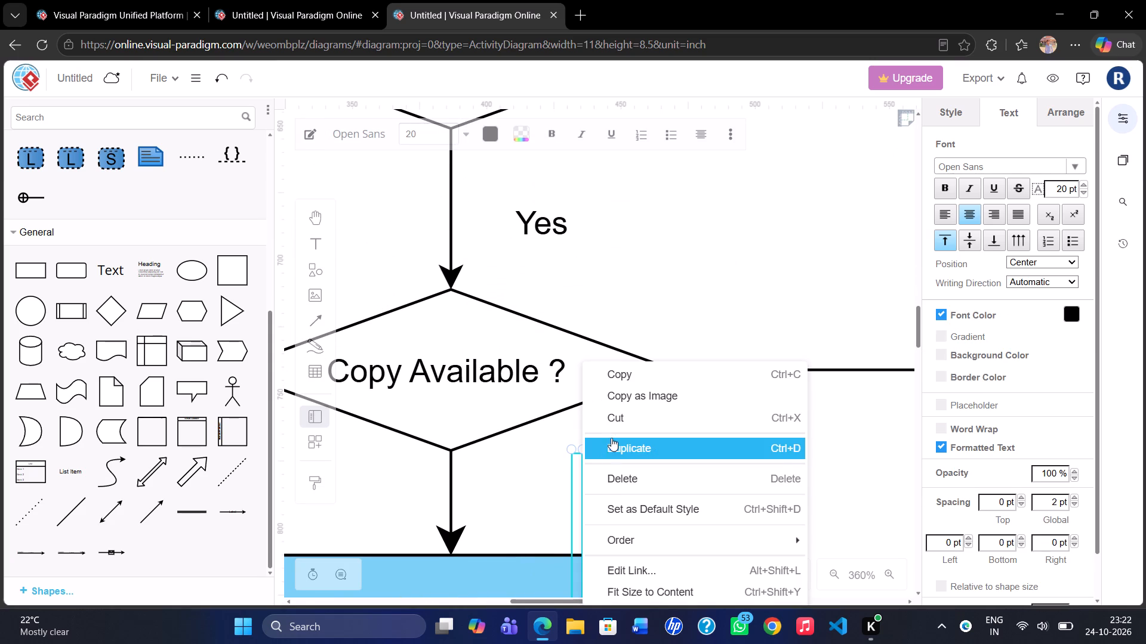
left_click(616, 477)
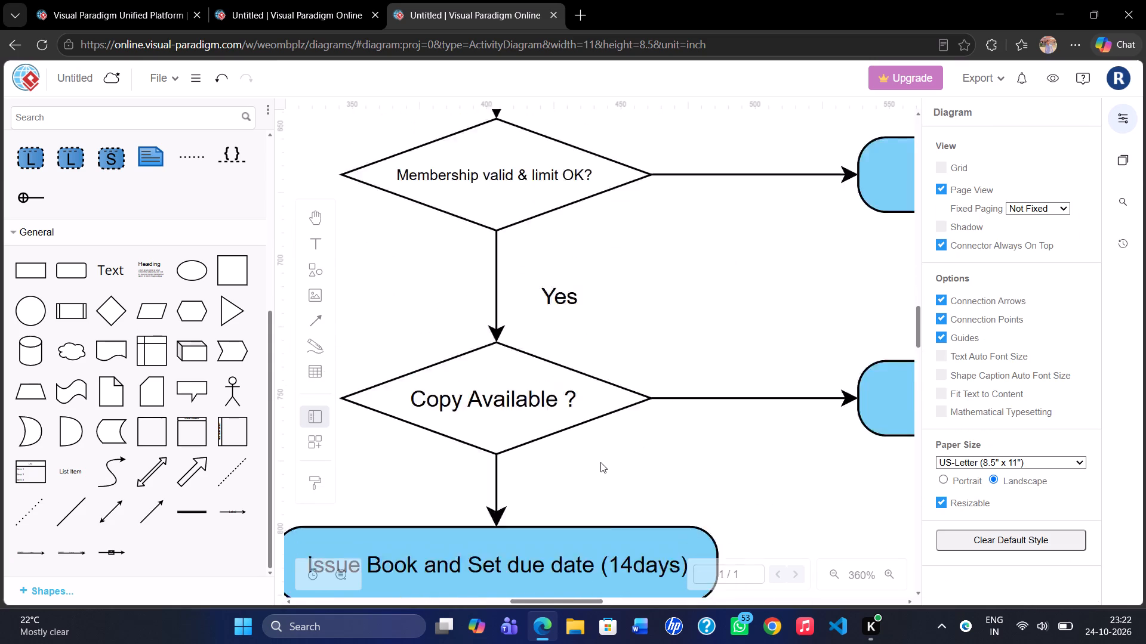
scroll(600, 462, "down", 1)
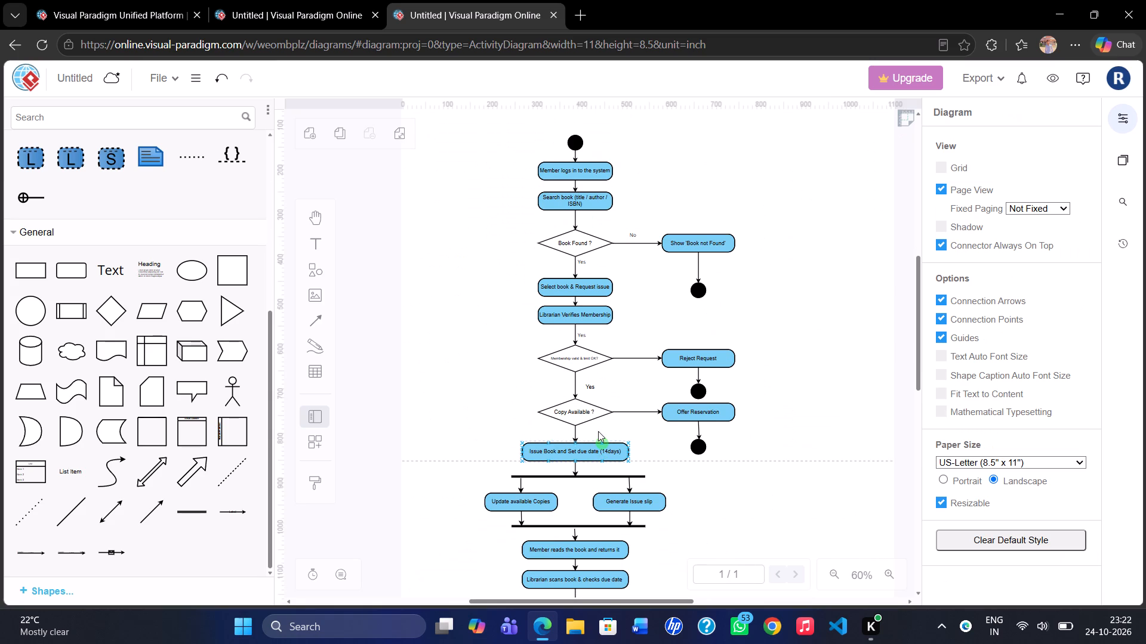
Add a "Yes" text label at 11 pt beside the connector from "Copy Available ?" to "Issue Book and Set due date (14days)".
double_click(597, 426)
key("BackSpace")
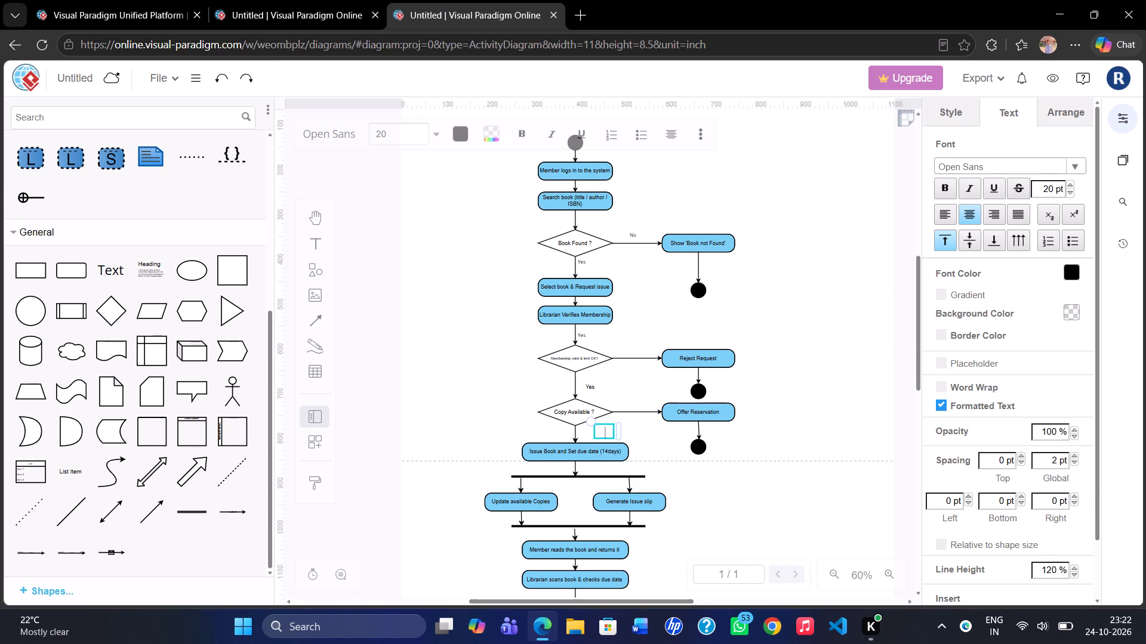
type("Yes")
key("ctrl+a")
left_click(394, 131)
key("BackSpace")
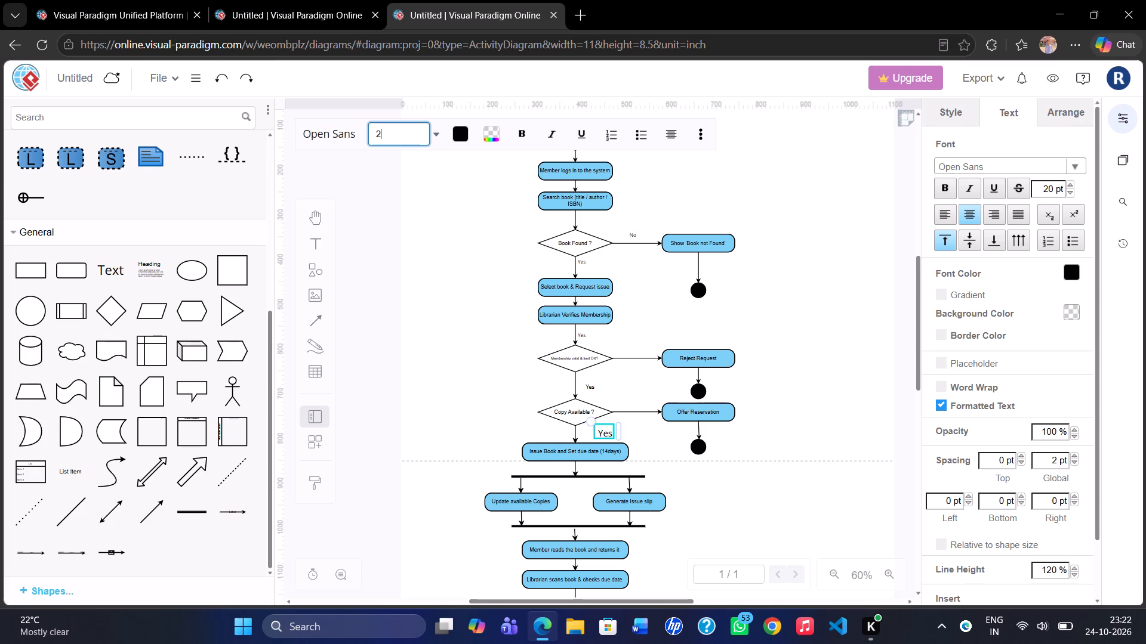
key("BackSpace")
key("1")
key("Return")
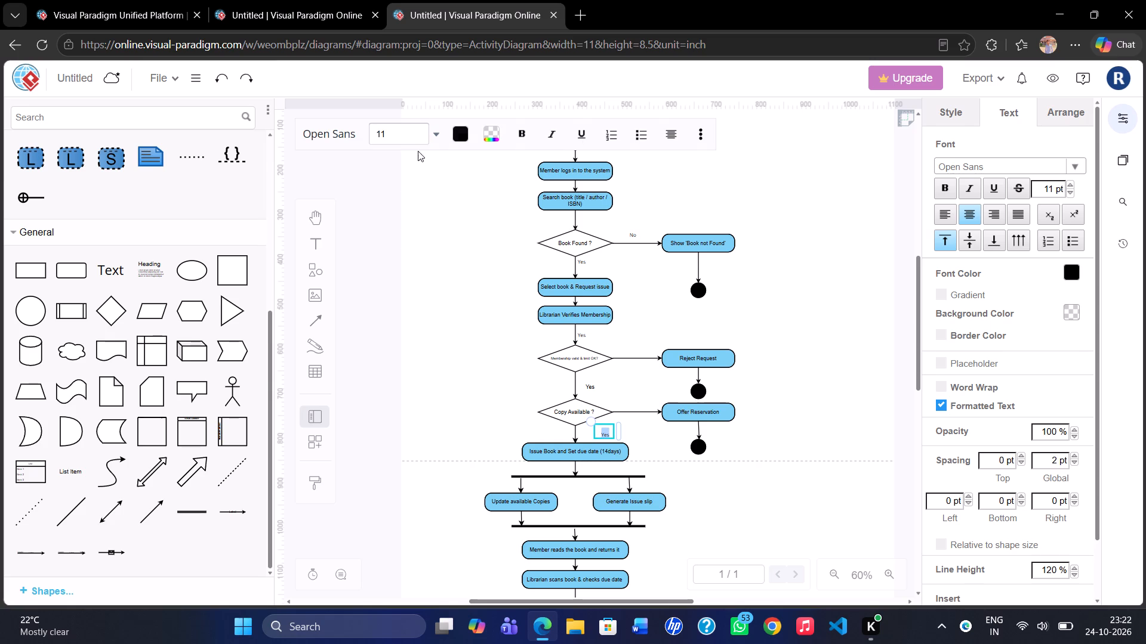
left_click(605, 425)
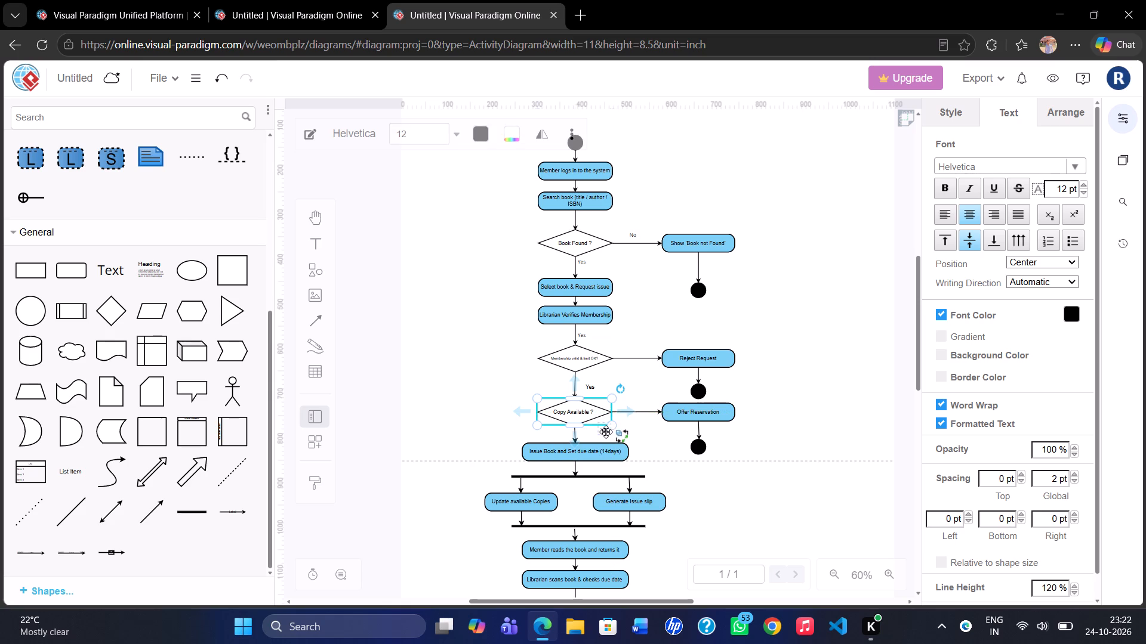
left_click(606, 432)
left_click_drag(606, 432, 587, 432)
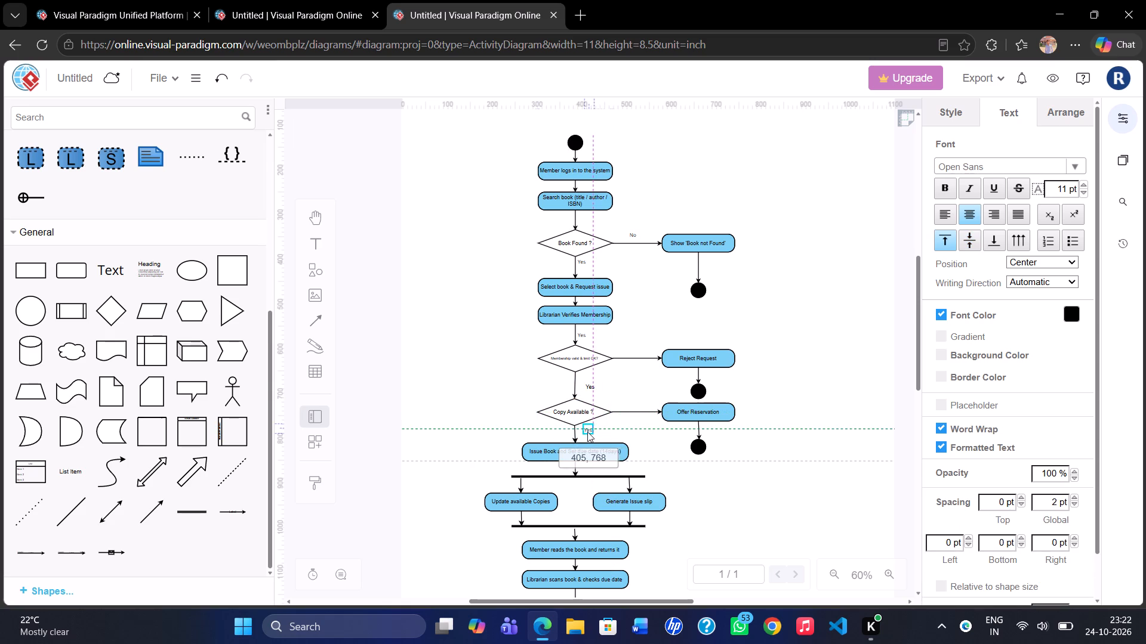
left_click_drag(587, 432, 591, 431)
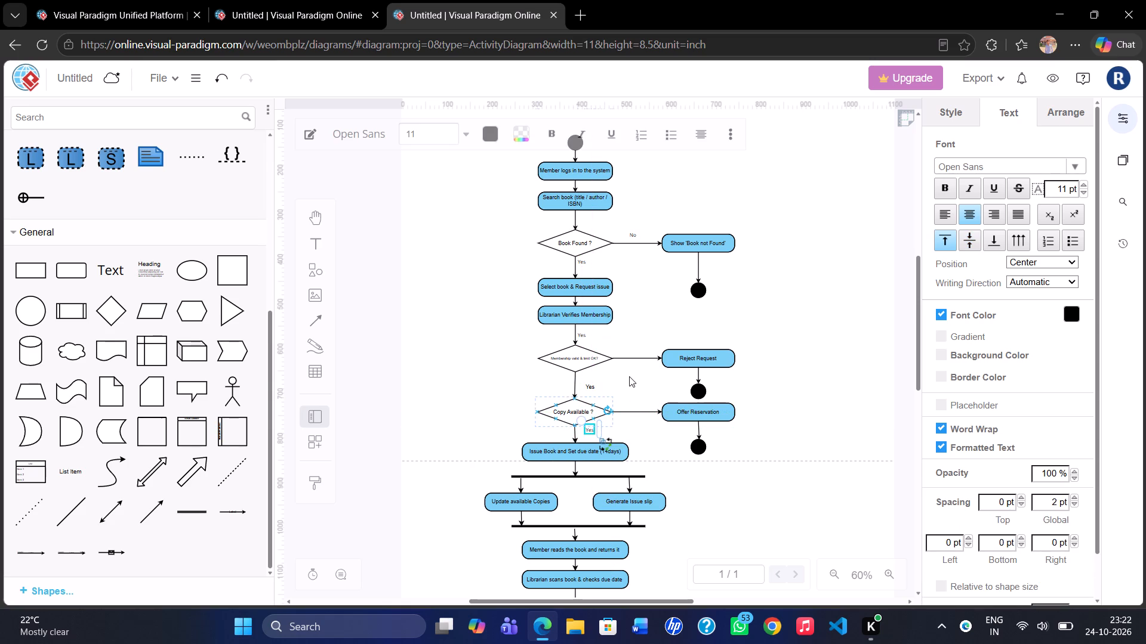
left_click(629, 374)
Add a "No" text label at 11 pt just above the connector from "Membership valid & limit OK?" to "Reject Request".
double_click(638, 320)
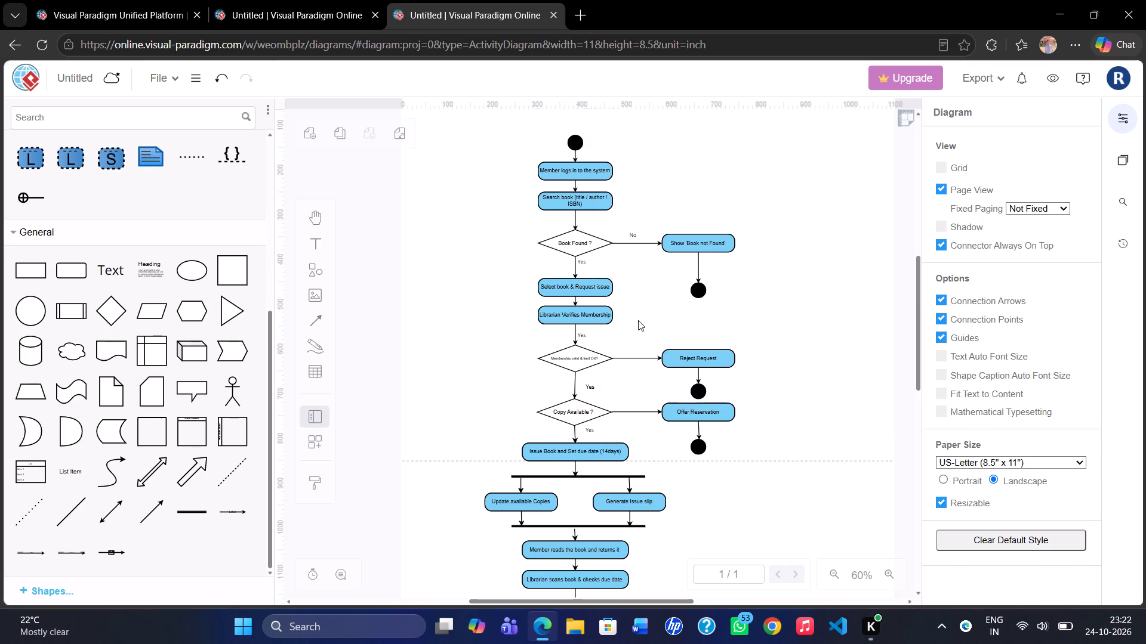
key("BackSpace")
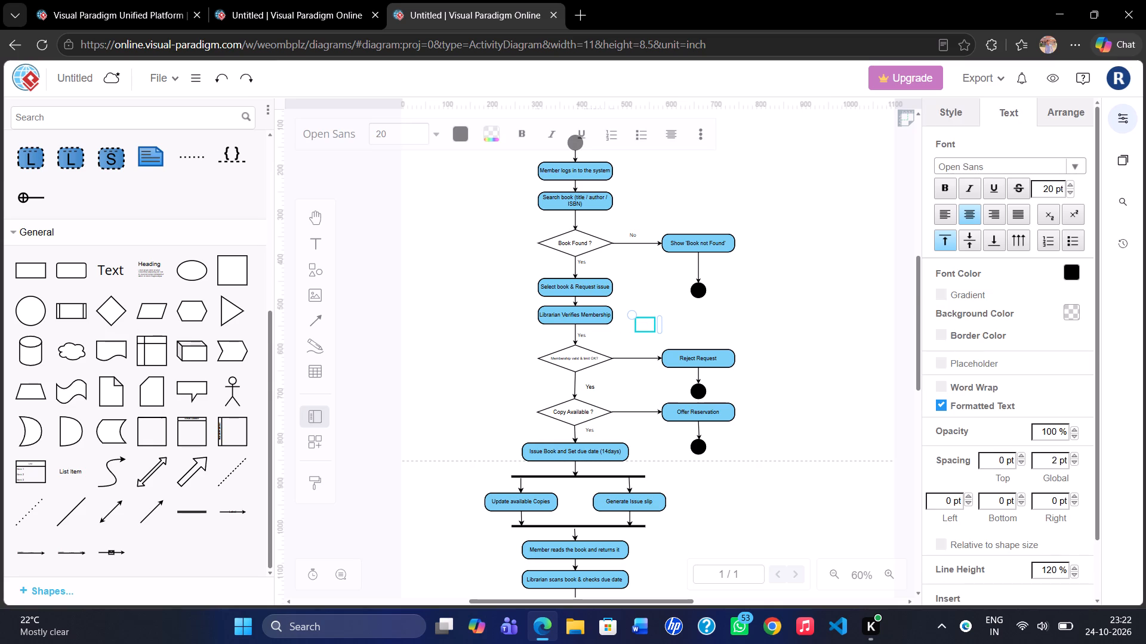
type("NO")
key("BackSpace")
key("o")
key("ctrl+a")
left_click(408, 130)
key("BackSpace")
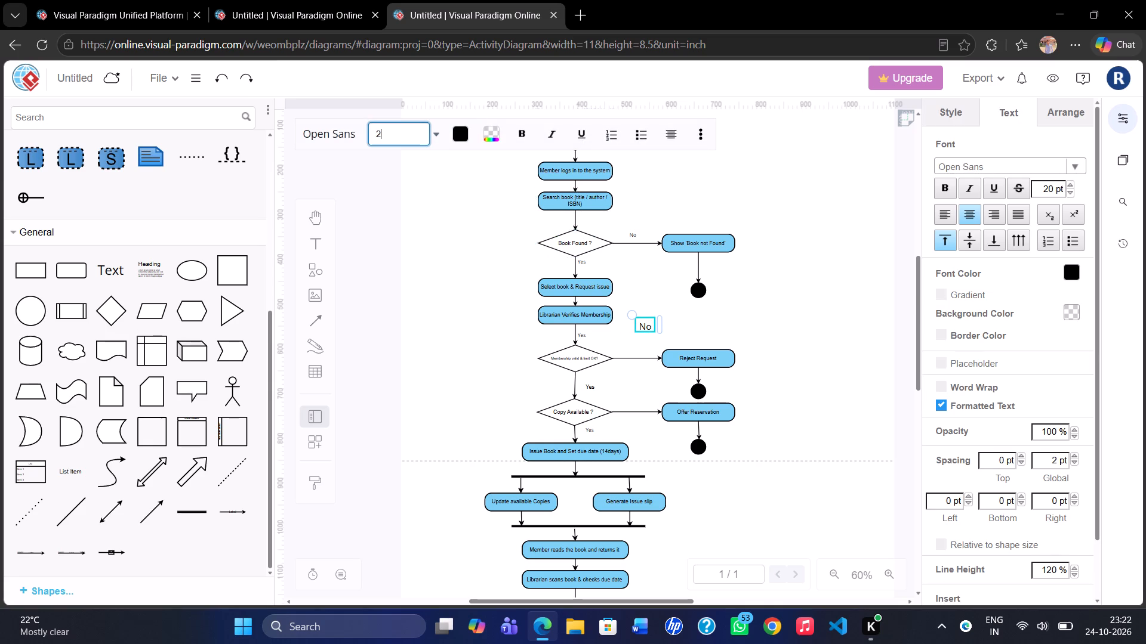
key("BackSpace")
key("1")
key("Return")
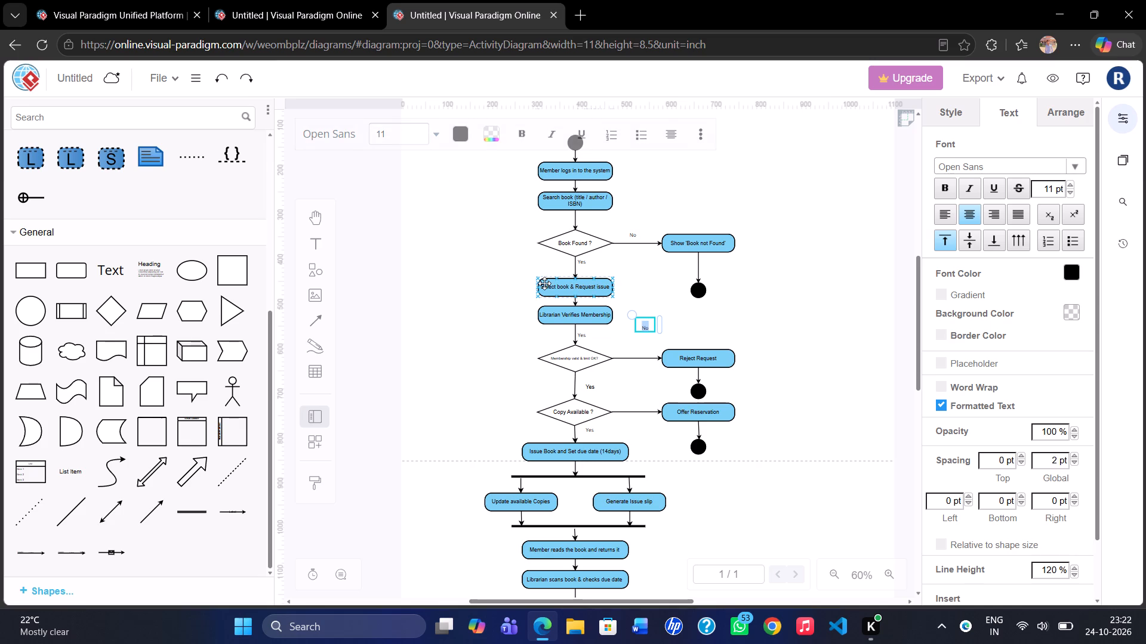
key("ctrl+c")
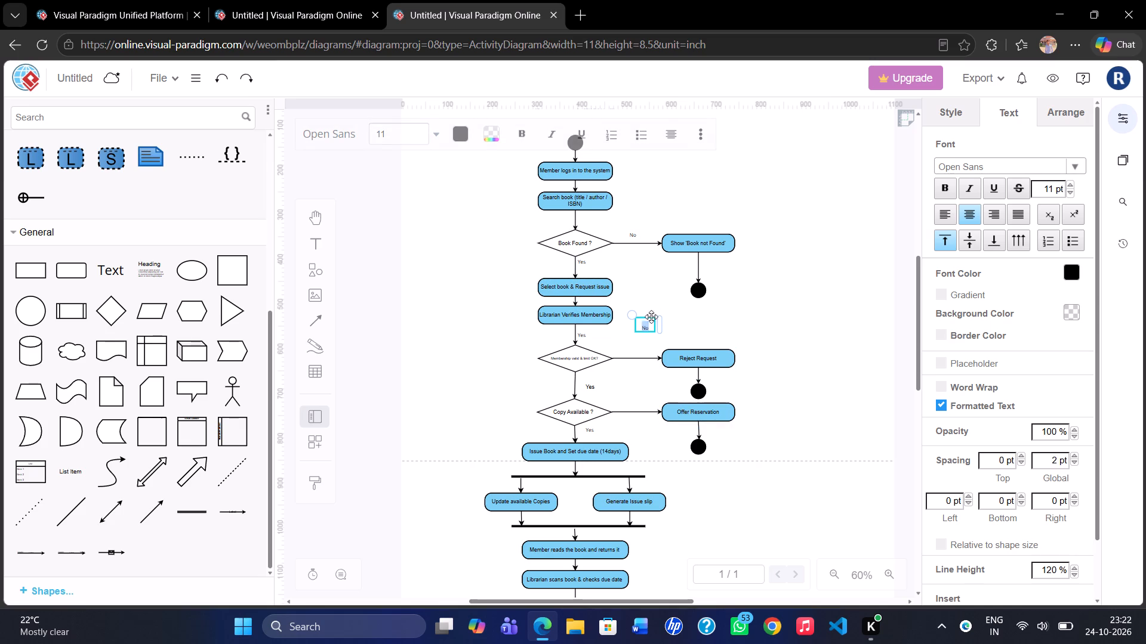
left_click(645, 322)
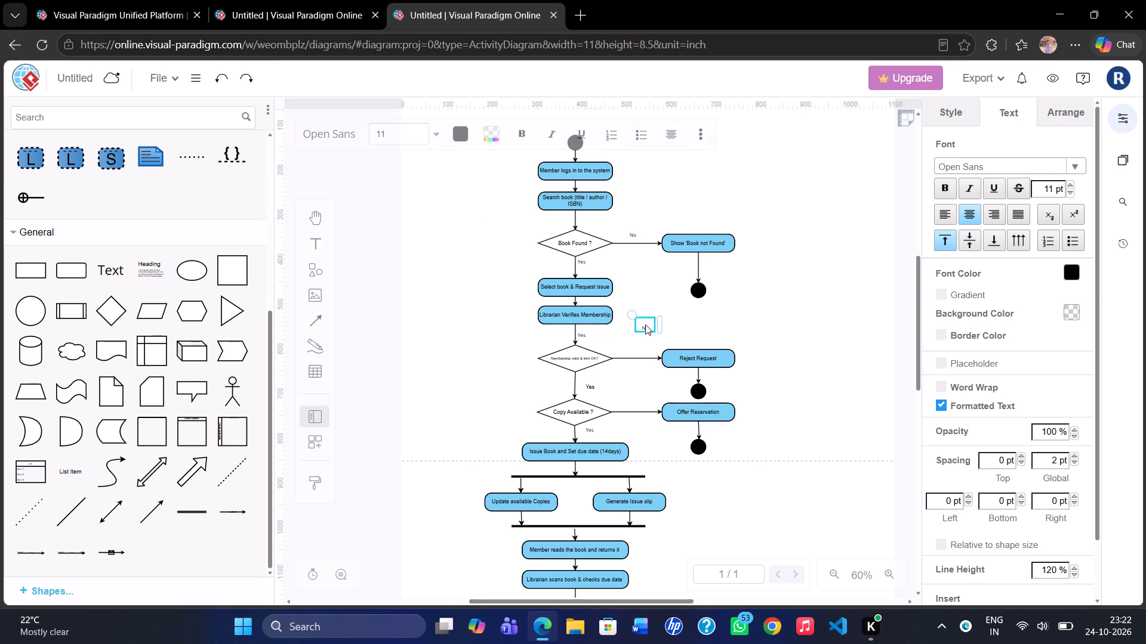
left_click(645, 324)
left_click_drag(643, 314, 640, 339)
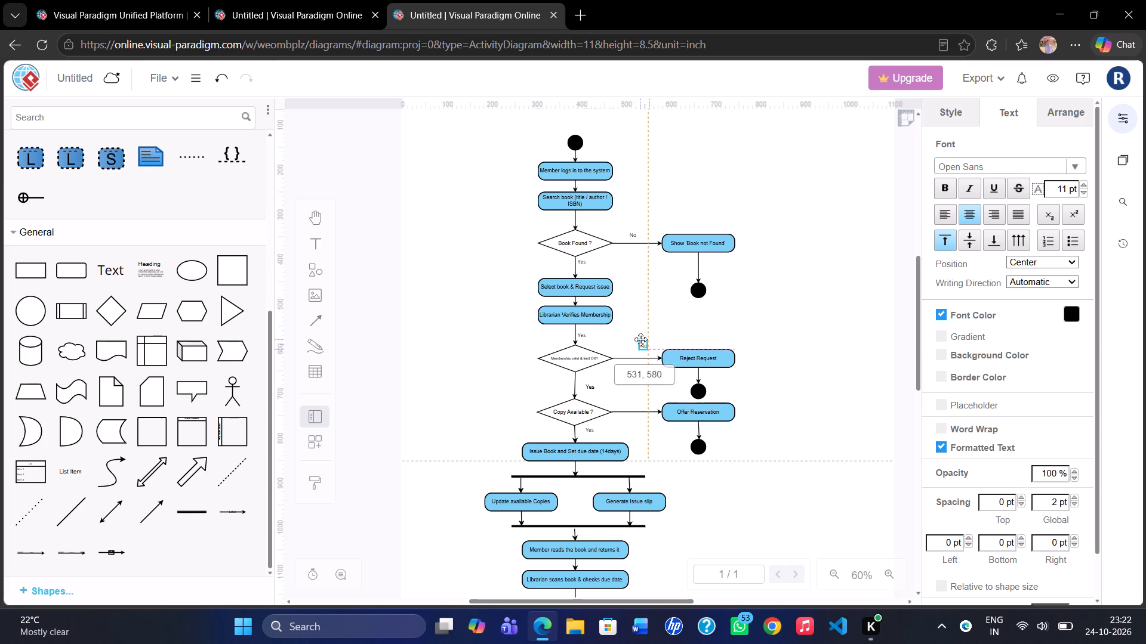
left_click_drag(640, 339, 636, 340)
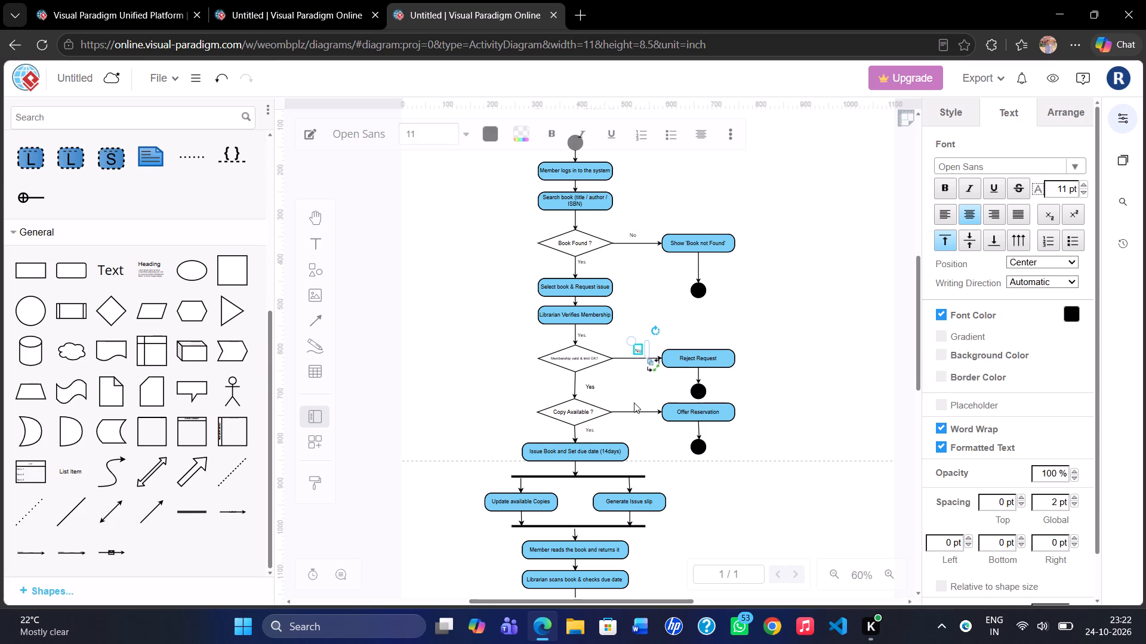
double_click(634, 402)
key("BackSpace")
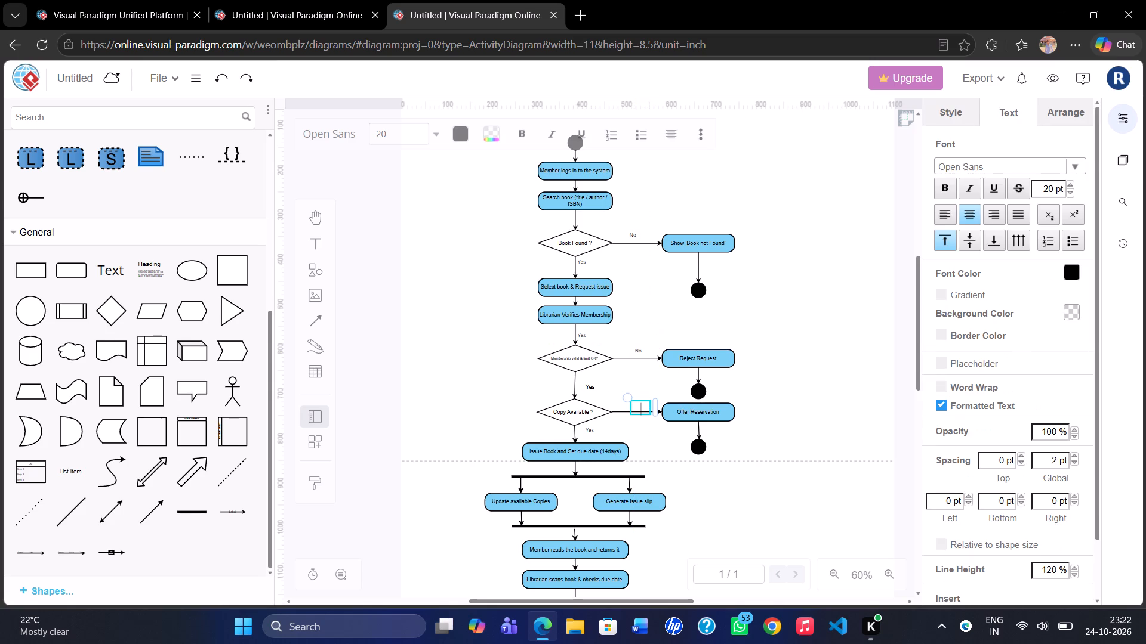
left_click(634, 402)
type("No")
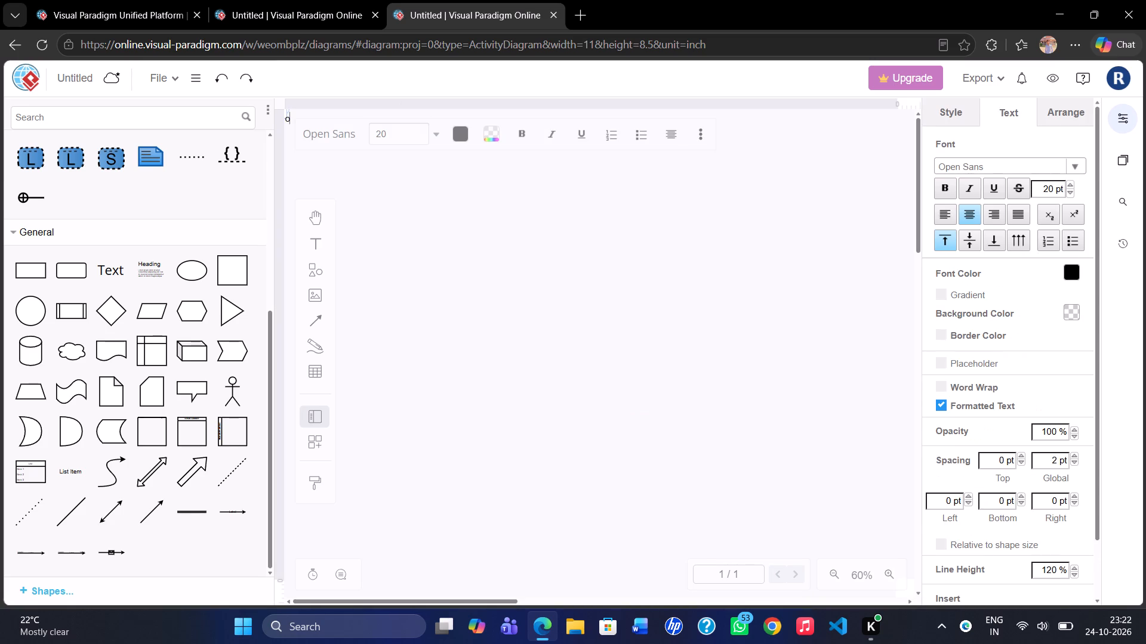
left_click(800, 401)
Add a "No" text label at 11 pt just above the connector from "Copy Available ?" to "Offer Reservation".
scroll(800, 401, "left", 6)
scroll(800, 401, "down", 7)
scroll(800, 401, "left", 2)
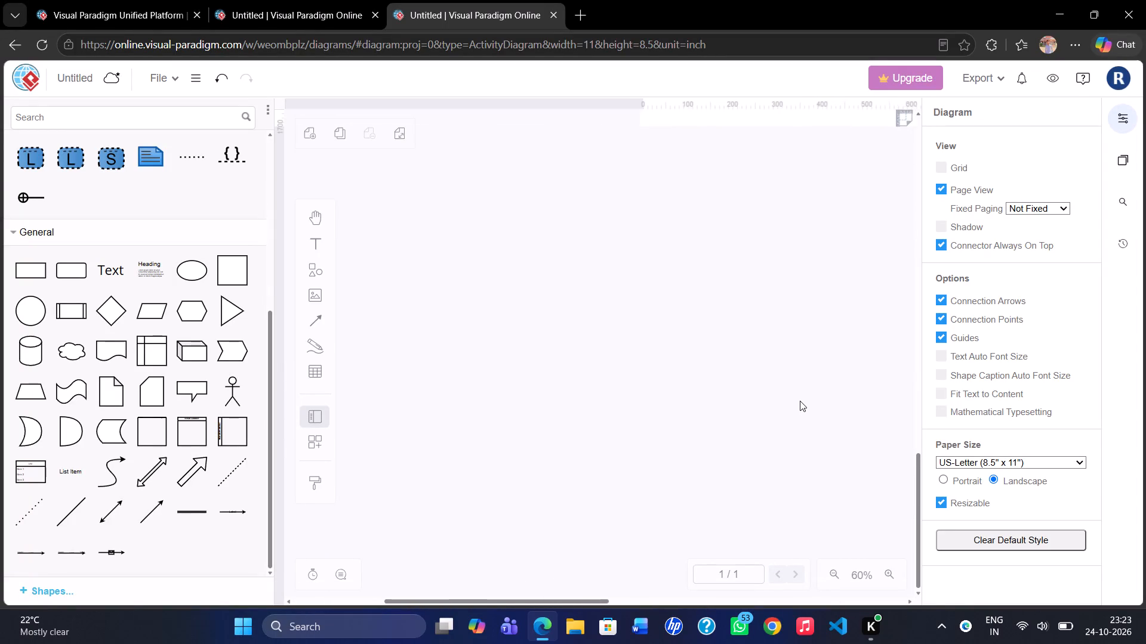
scroll(800, 401, "up", 3)
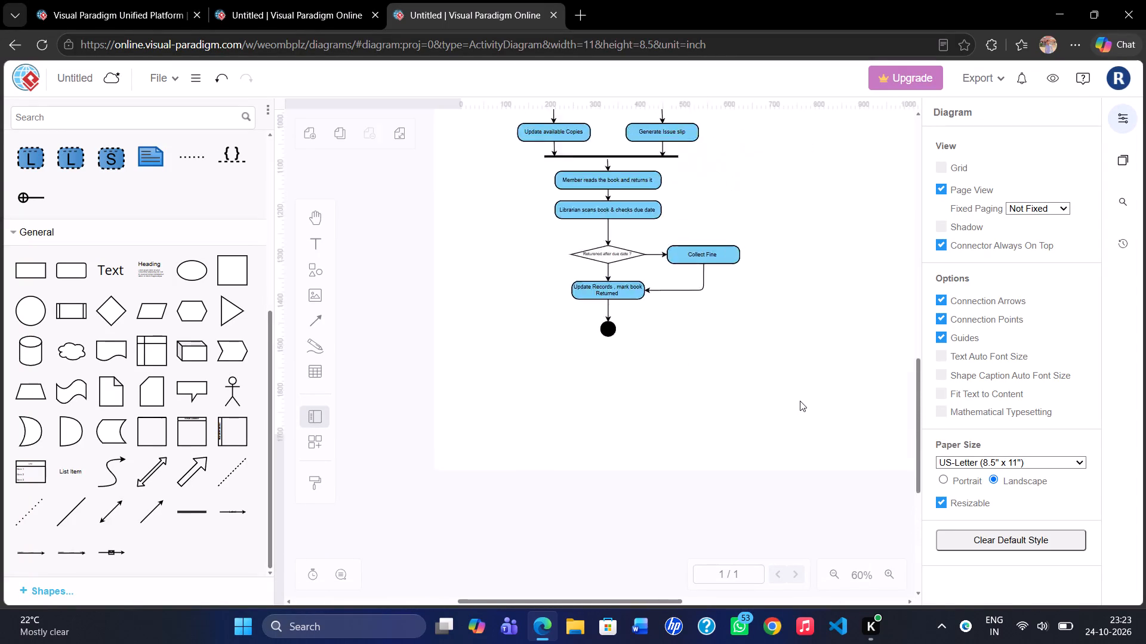
scroll(800, 401, "up", 3)
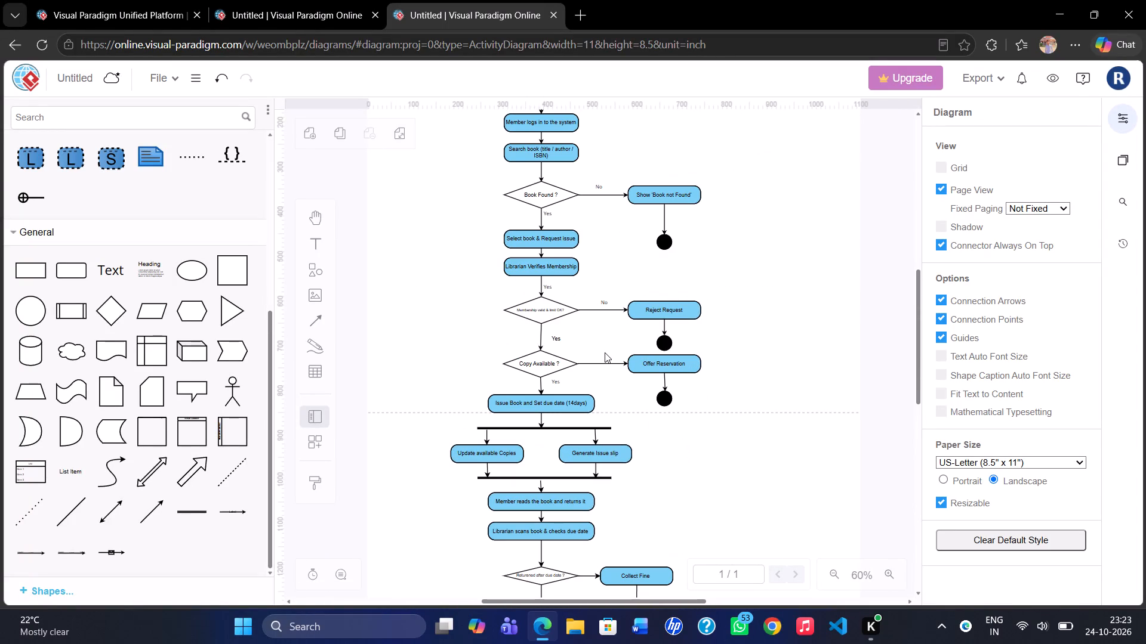
double_click(603, 351)
key("BackSpace")
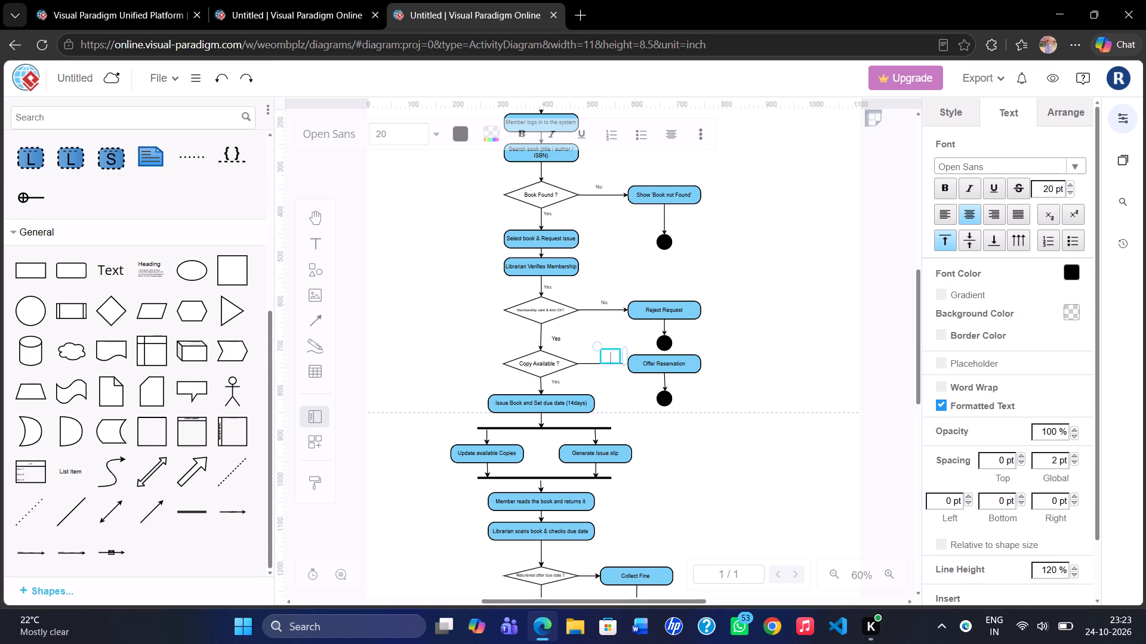
key("shift+n")
key("o")
key("ctrl+a")
left_click(403, 134)
key("BackSpace")
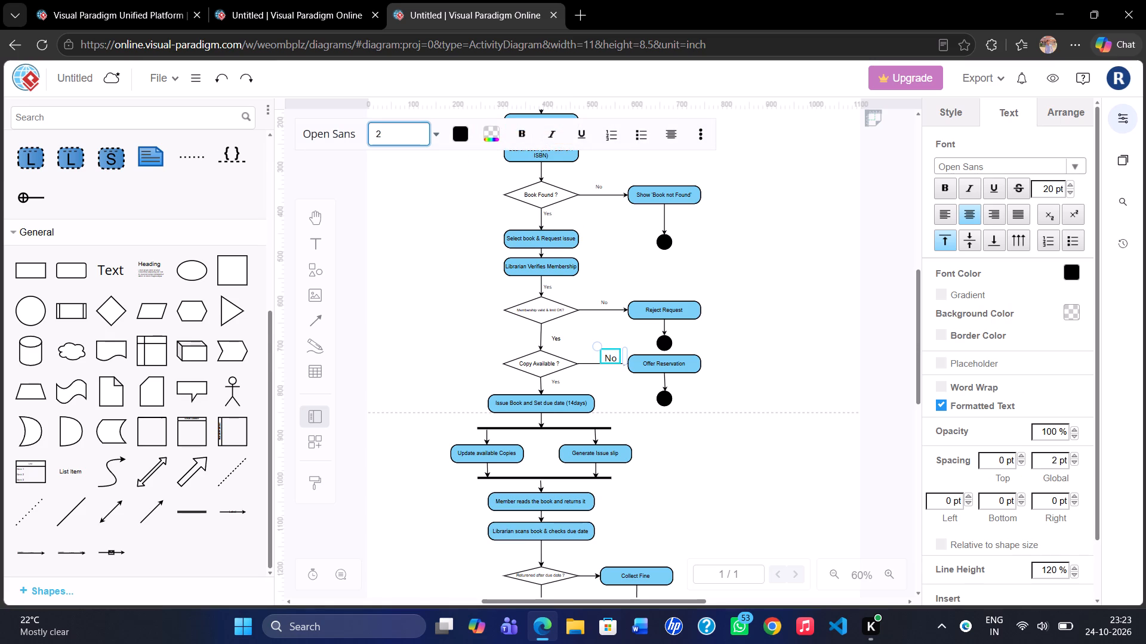
key("BackSpace")
key("1")
key("Return")
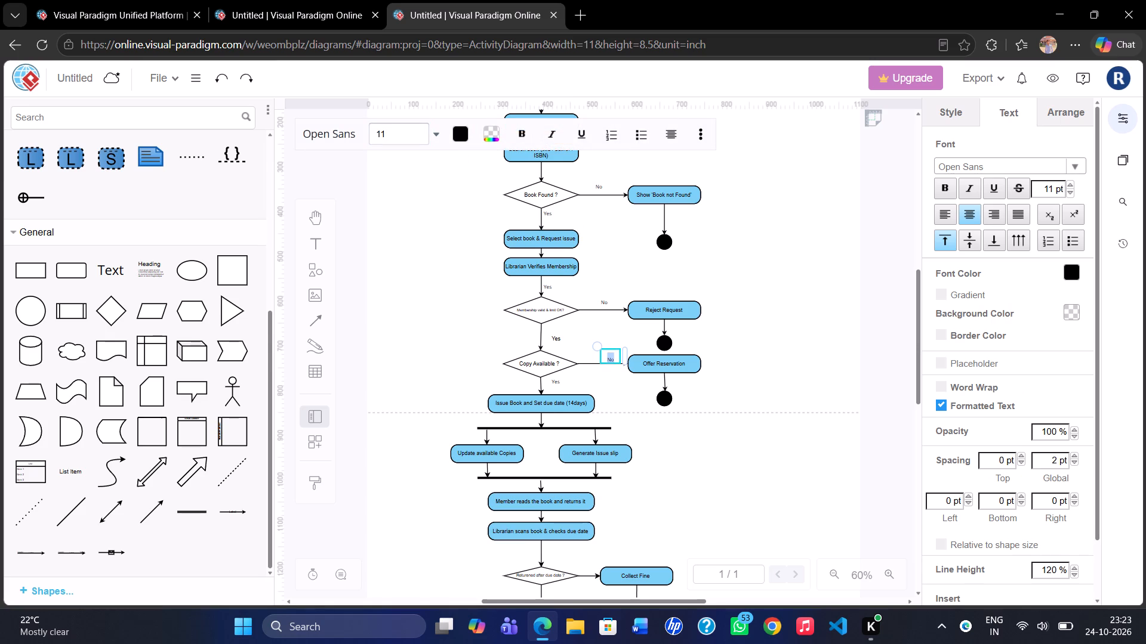
left_click(613, 348)
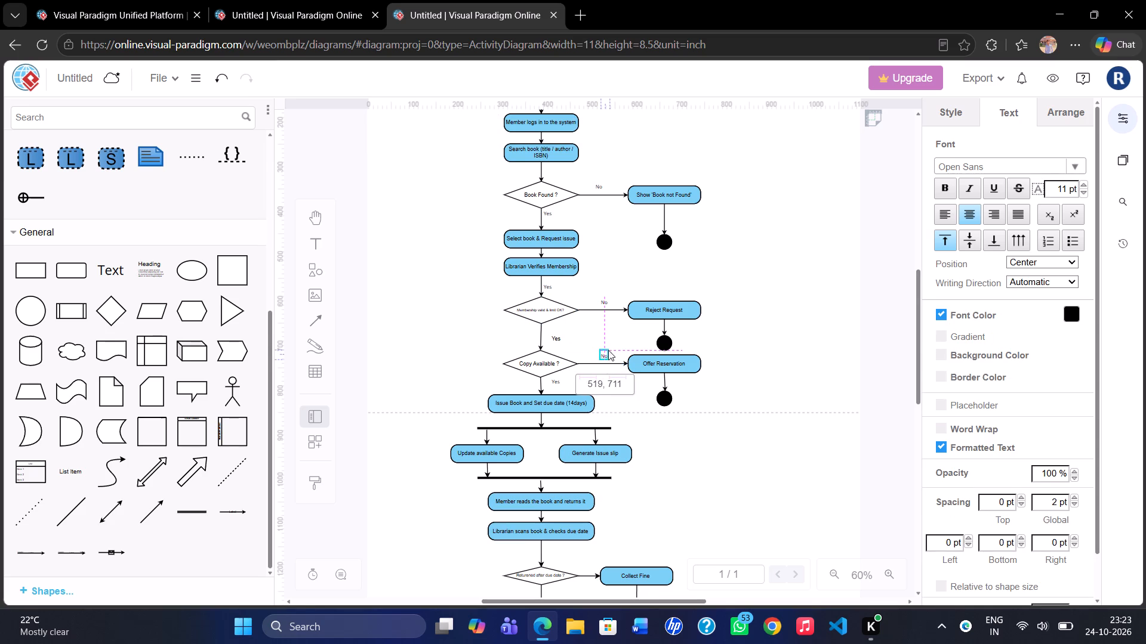
scroll(730, 431, "down", 1)
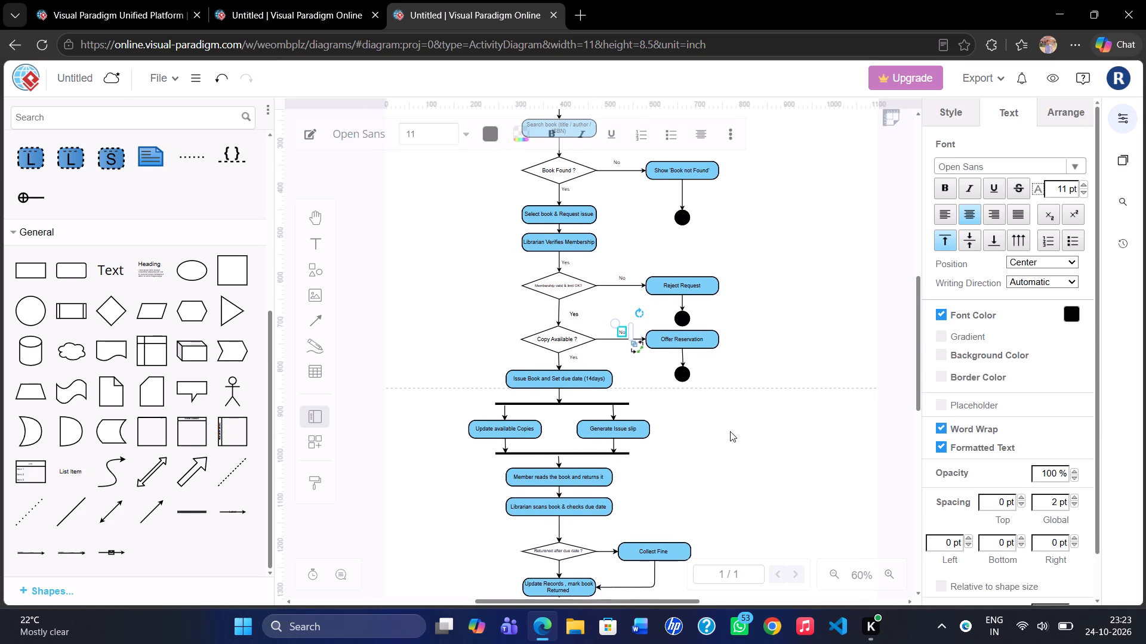
scroll(730, 431, "down", 1)
left_click(655, 415)
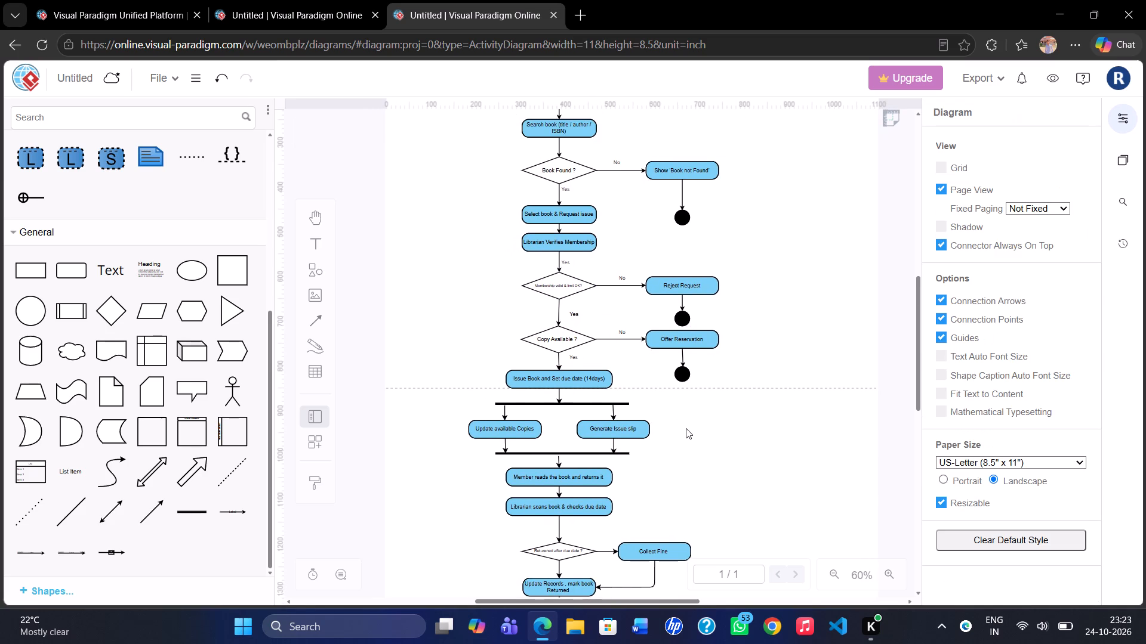
Add a "Yes" text label at 11 pt on the connector from the due-date decision to "Collect Fine".
scroll(686, 428, "down", 3)
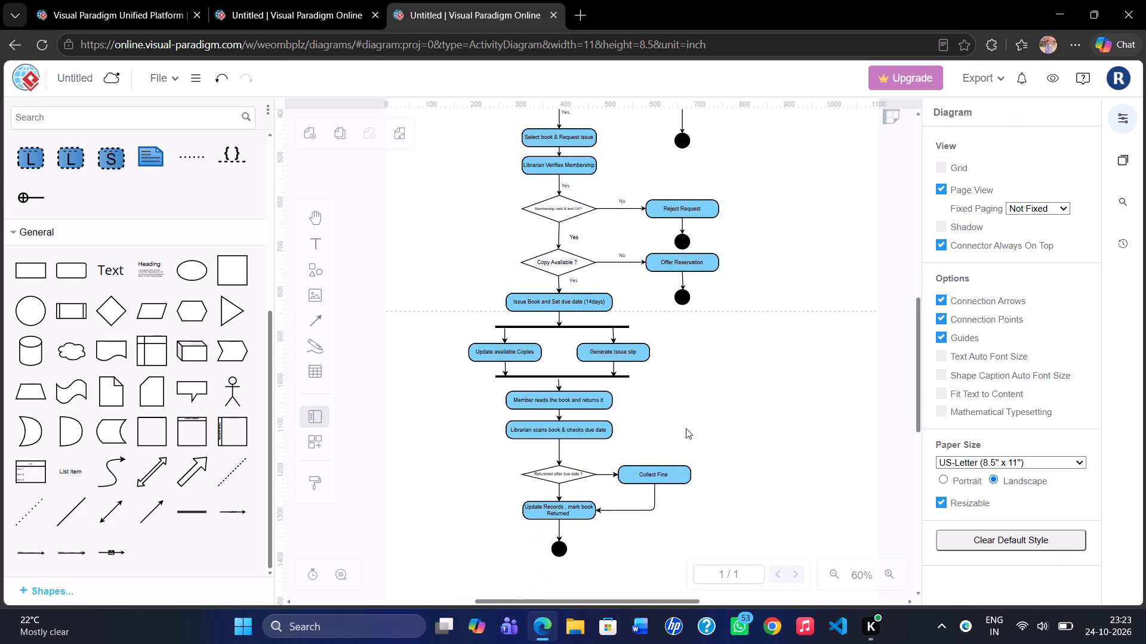
scroll(686, 428, "down", 1)
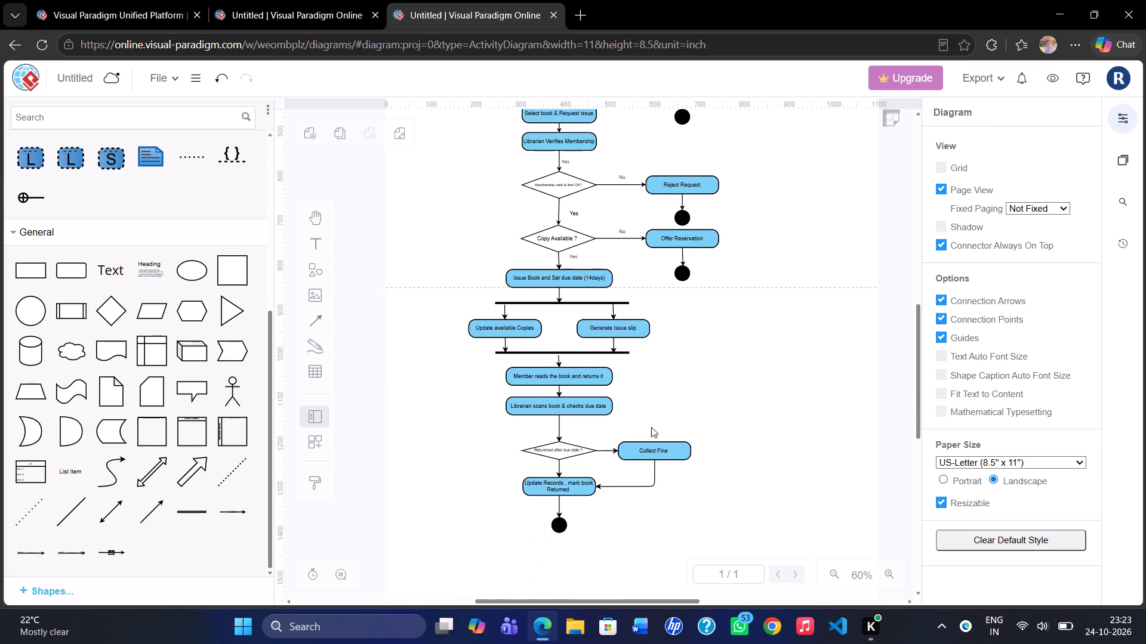
double_click(587, 429)
key("BackSpace")
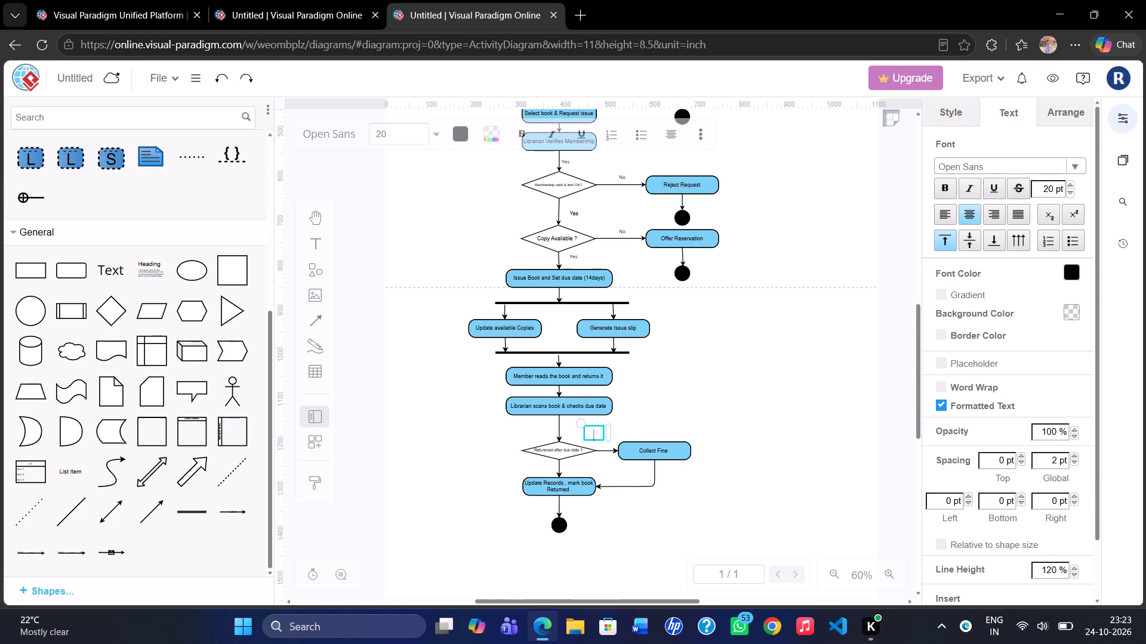
type("Yes")
key("ctrl+a")
double_click(390, 140)
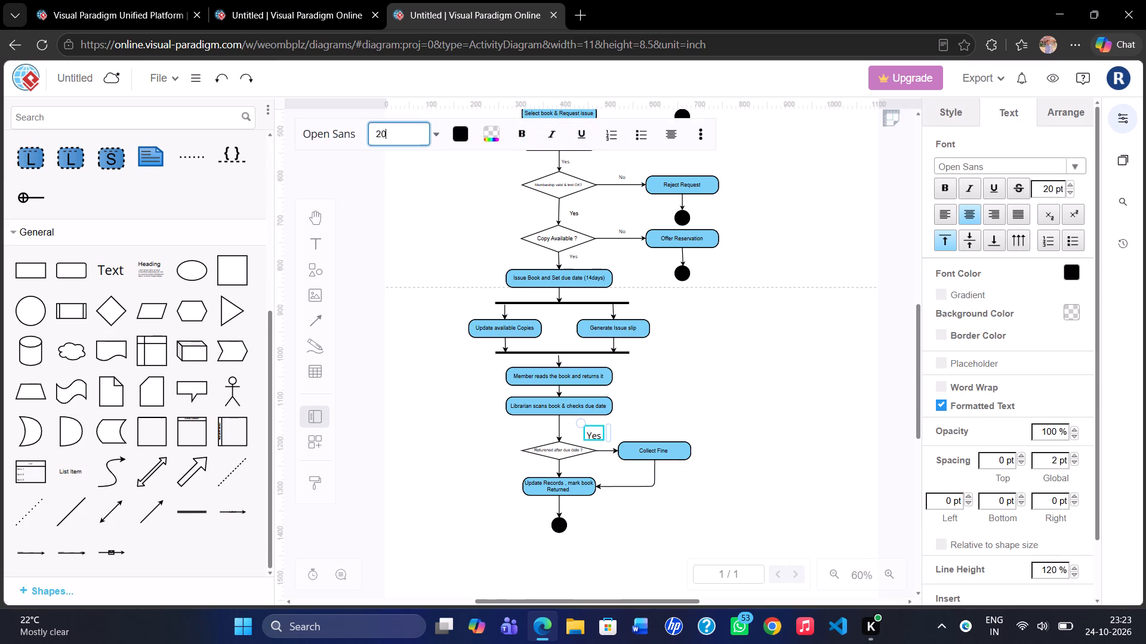
key("BackSpace")
type("11")
key("Return")
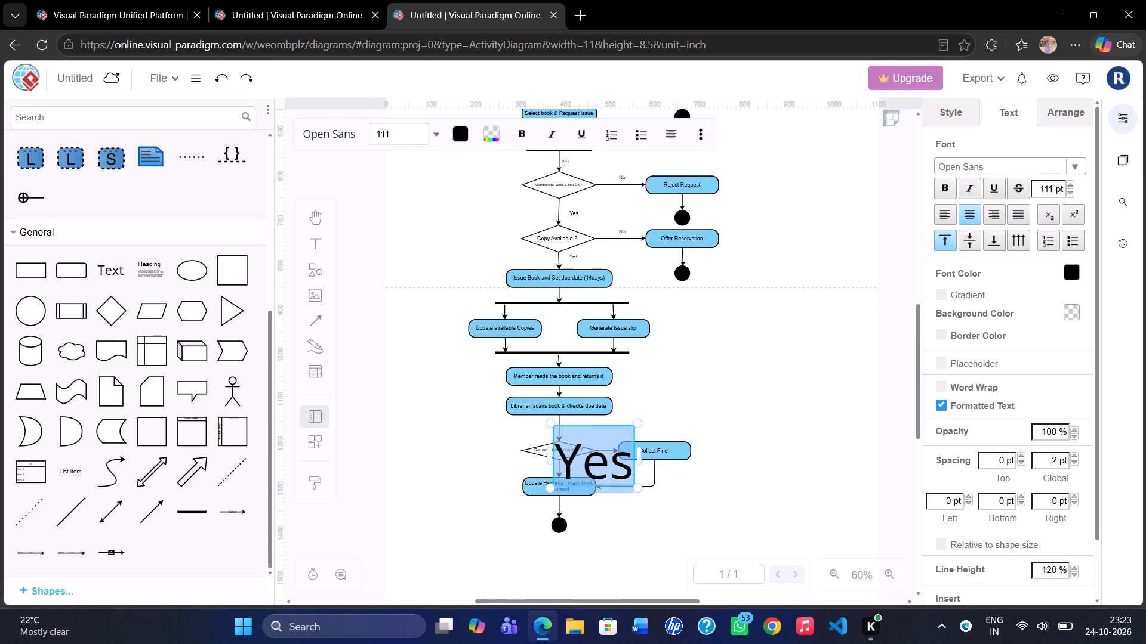
left_click(396, 131)
key("BackSpace")
key("Return")
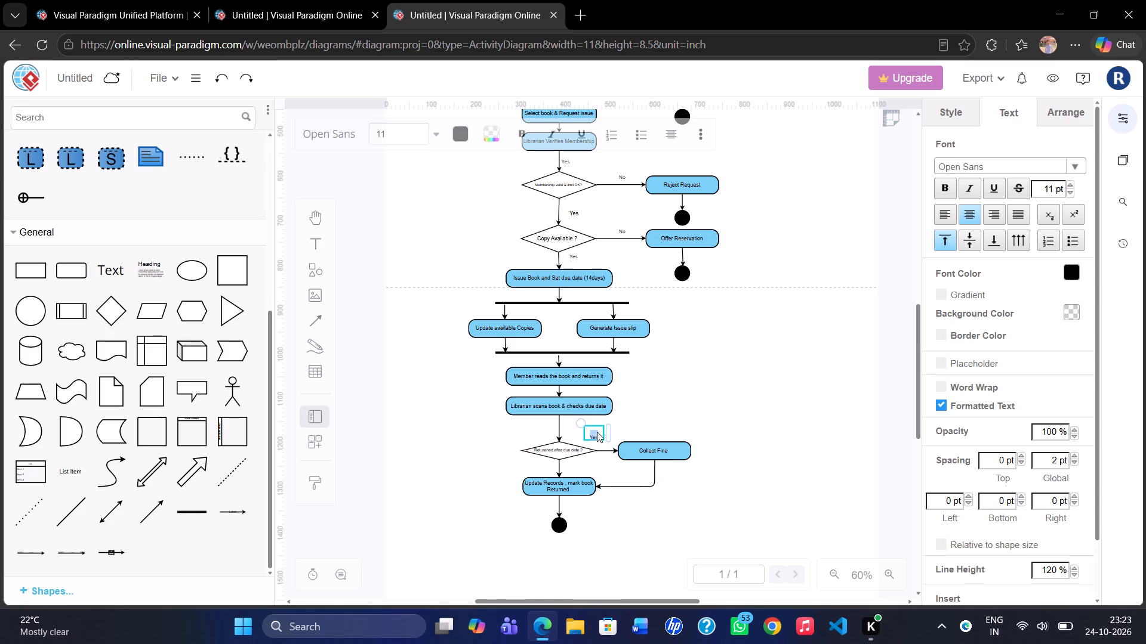
left_click_drag(599, 434, 605, 442)
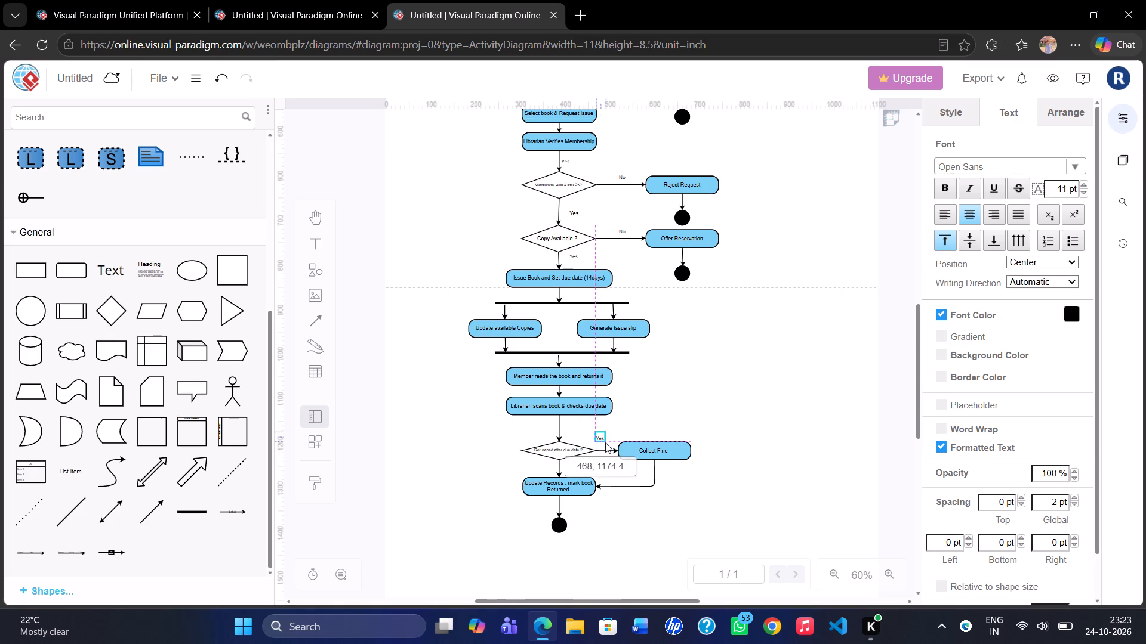
left_click_drag(605, 442, 608, 448)
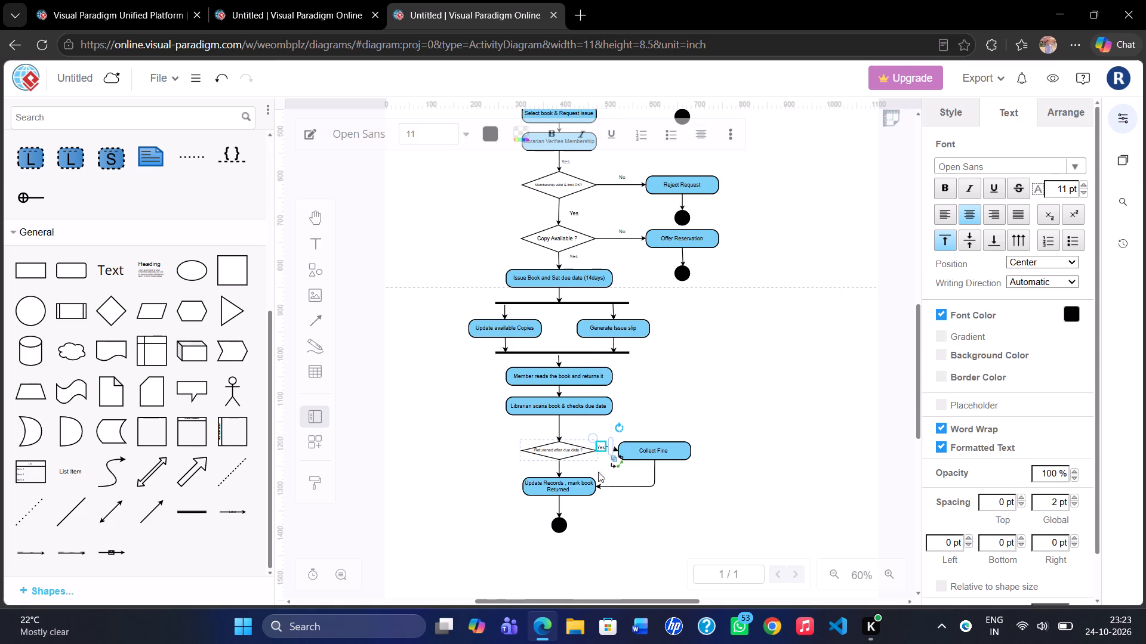
Add a "No" text label at 11 pt beside the connector from the due-date decision to "Update Records , mark book Returned".
double_click(701, 524)
key("BackSpace")
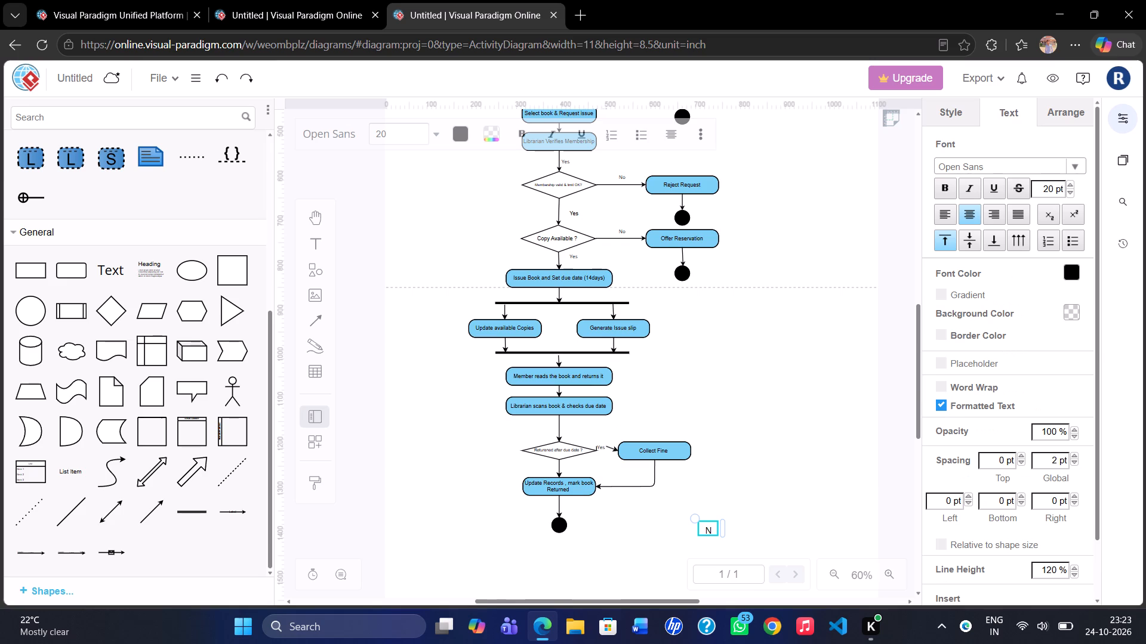
key("ctrl+a")
left_click(403, 141)
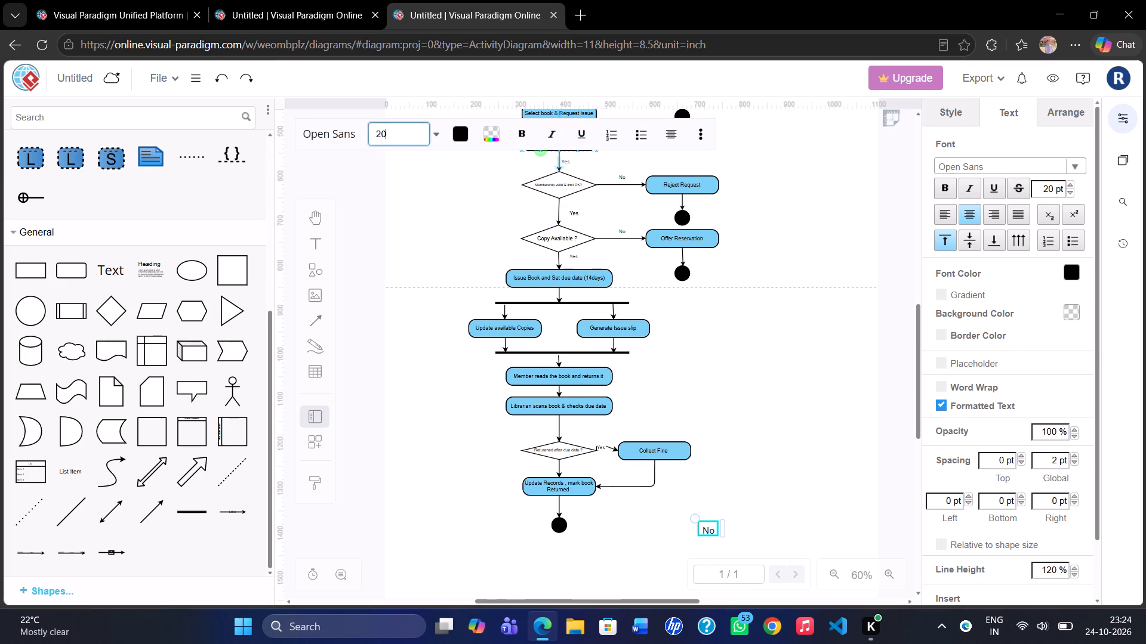
key("BackSpace")
key("BackSpace")
key("1")
key("Return")
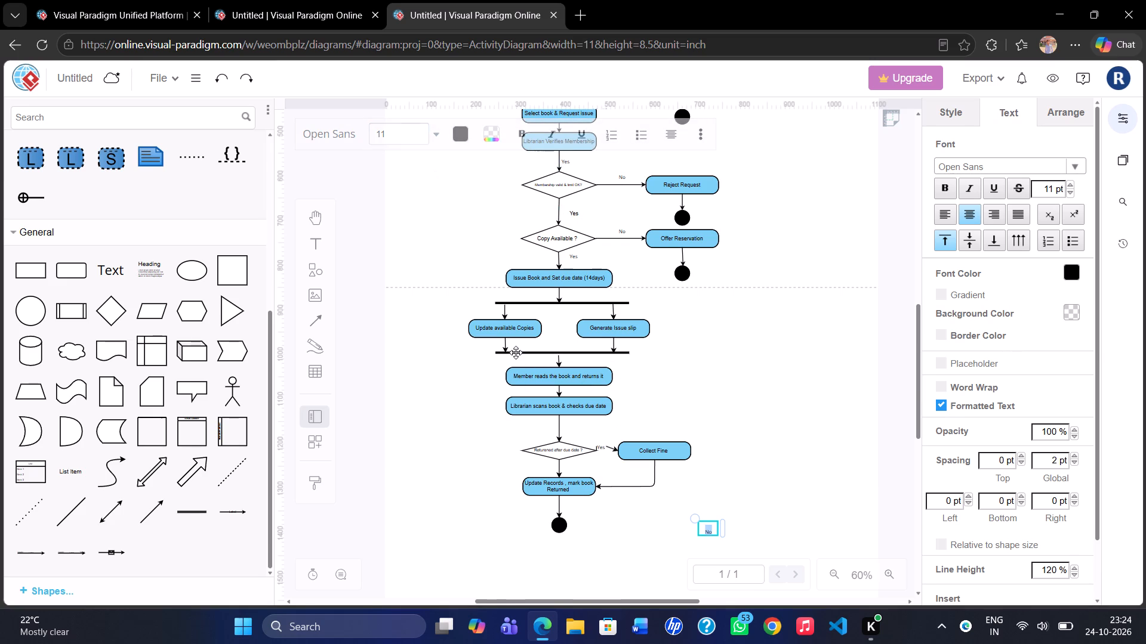
left_click_drag(706, 521, 692, 512)
left_click_drag(692, 512, 568, 463)
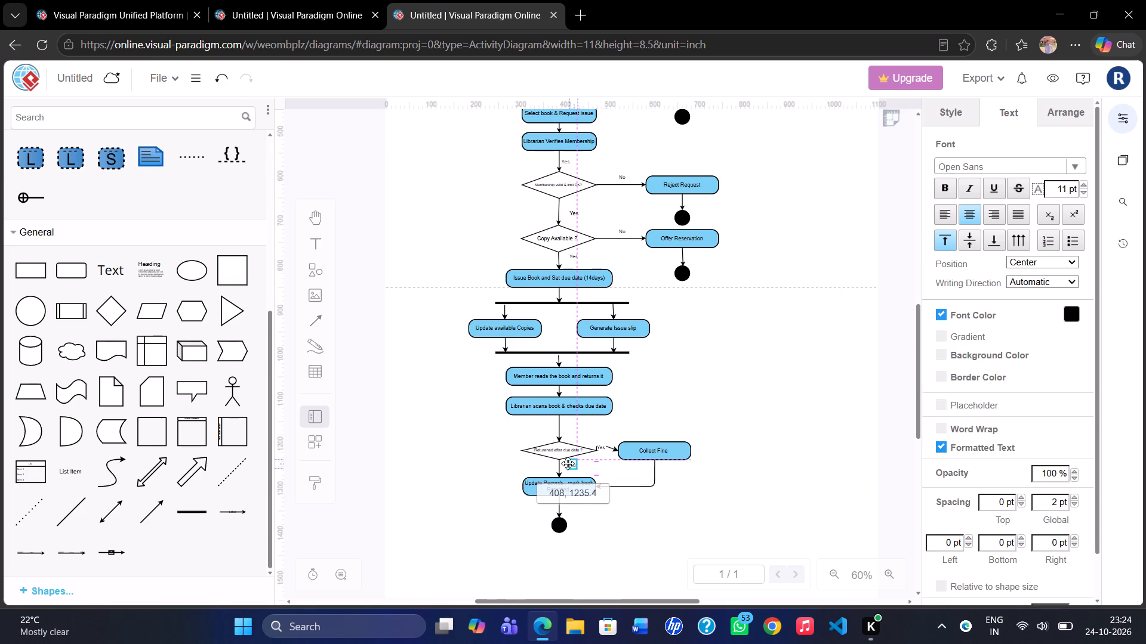
left_click_drag(568, 463, 566, 463)
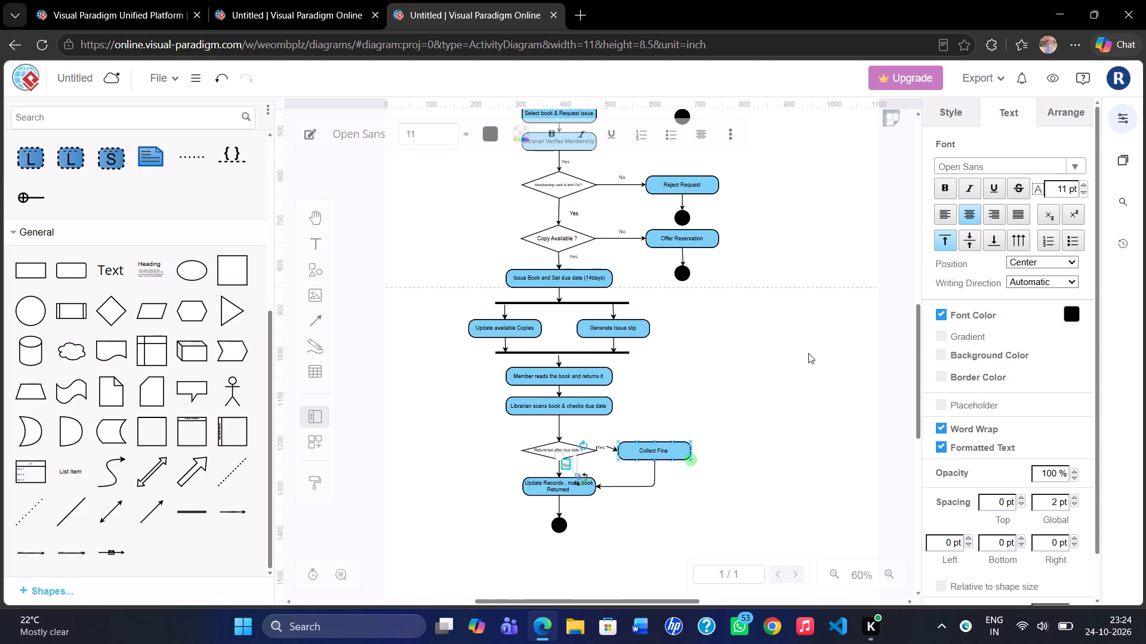
left_click(808, 353)
Select the entire activity diagram and copy it.
scroll(719, 373, "up", 1)
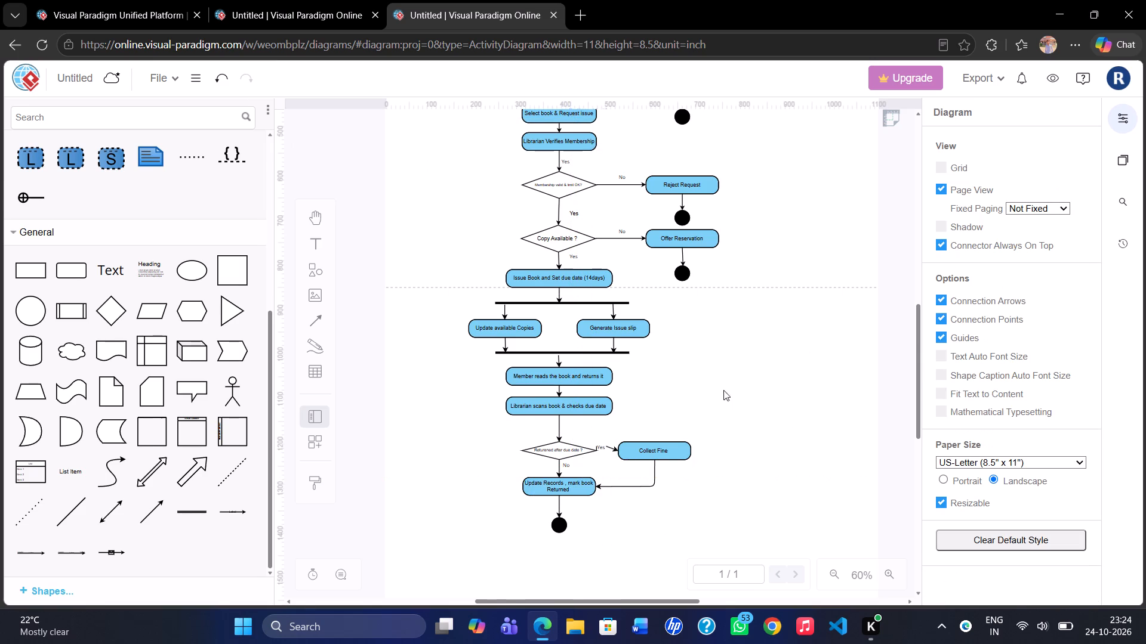
scroll(723, 390, "up", 4)
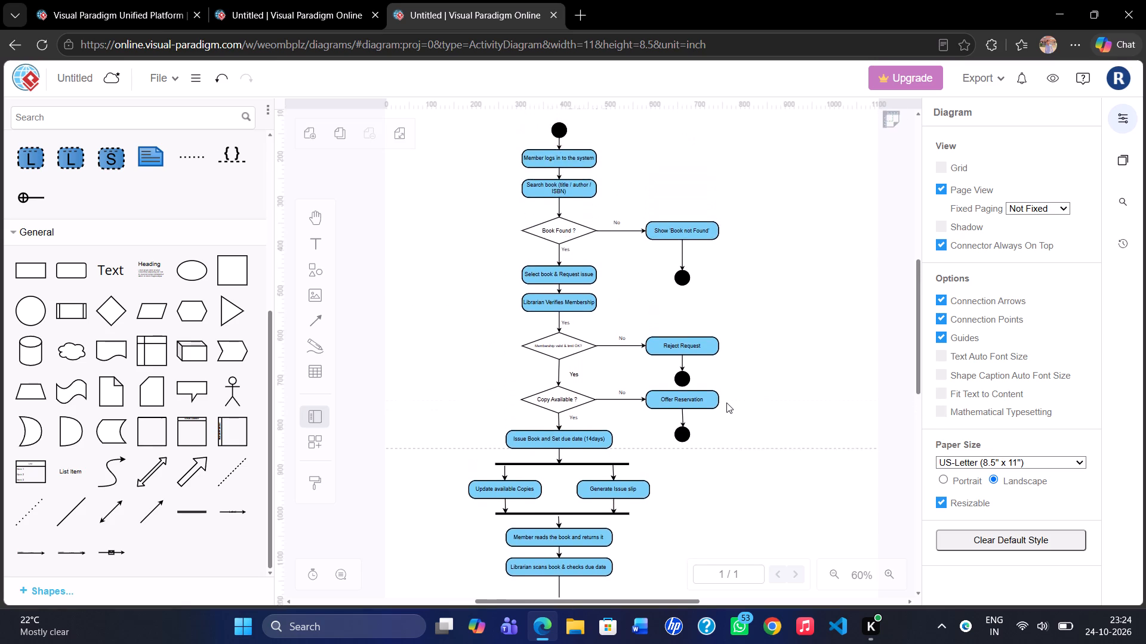
scroll(726, 402, "up", 1)
scroll(726, 402, "down", 2)
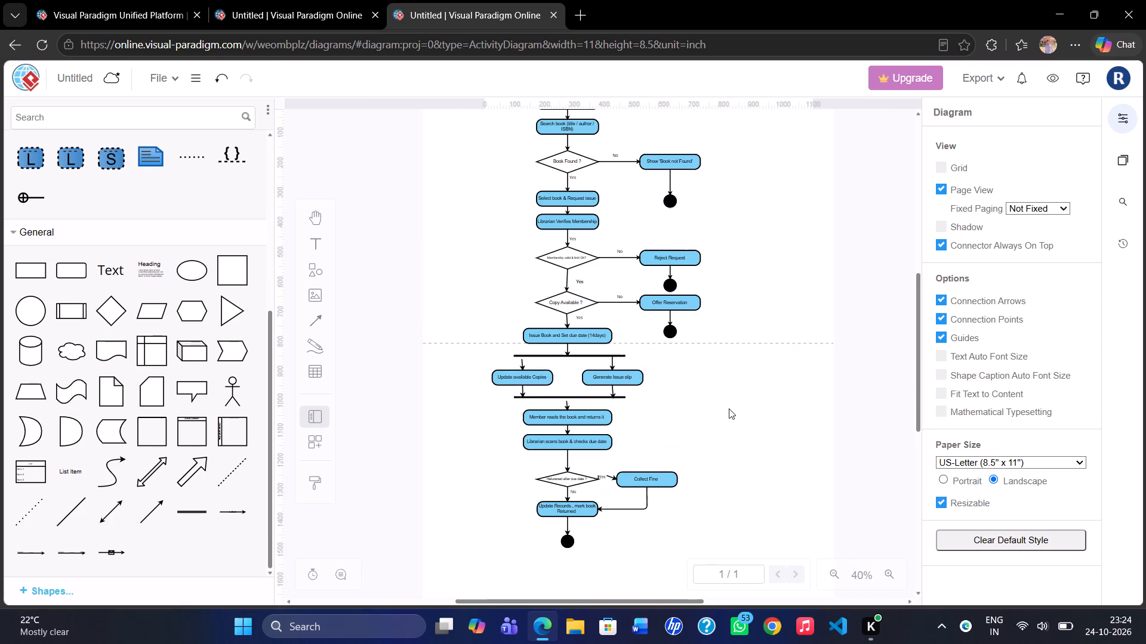
left_click(725, 423)
key("ctrl+a")
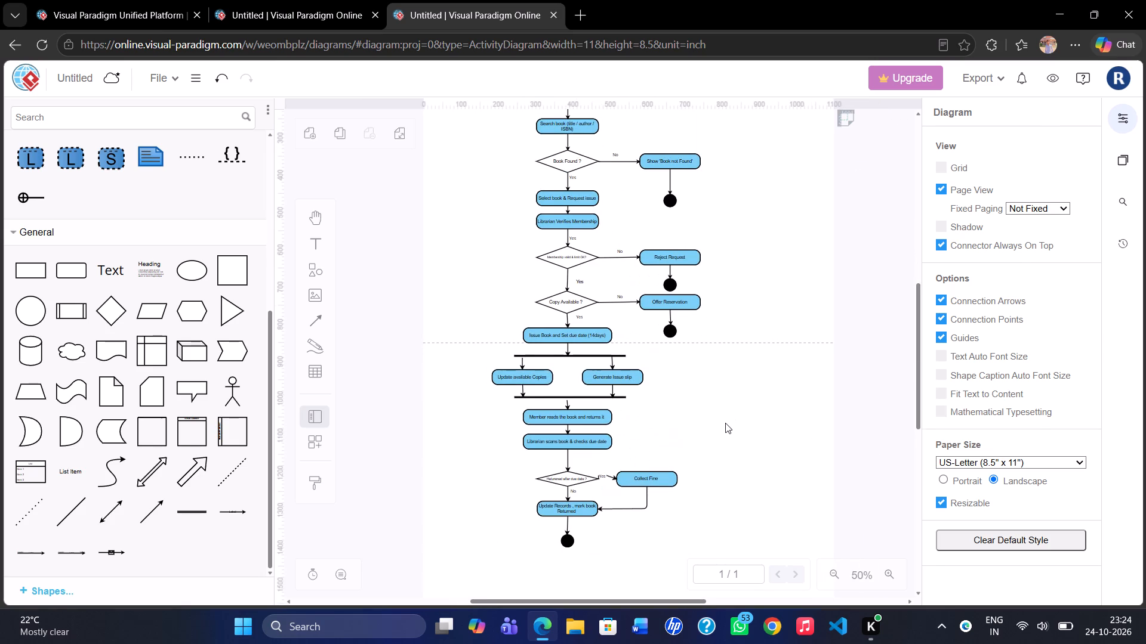
key("ctrl+c")
left_click(725, 423)
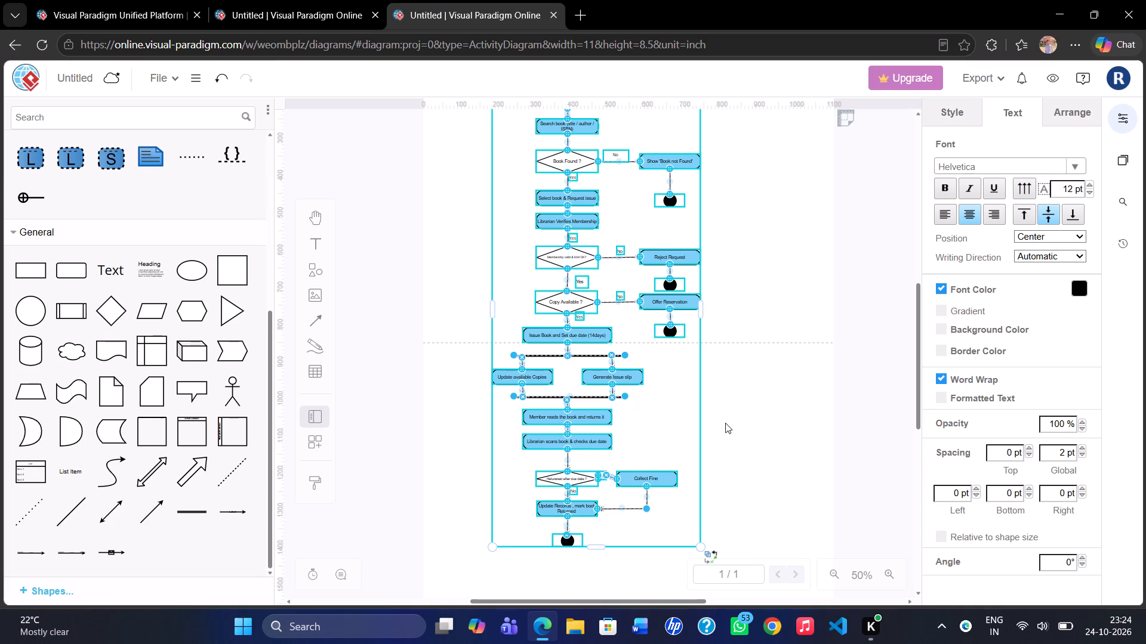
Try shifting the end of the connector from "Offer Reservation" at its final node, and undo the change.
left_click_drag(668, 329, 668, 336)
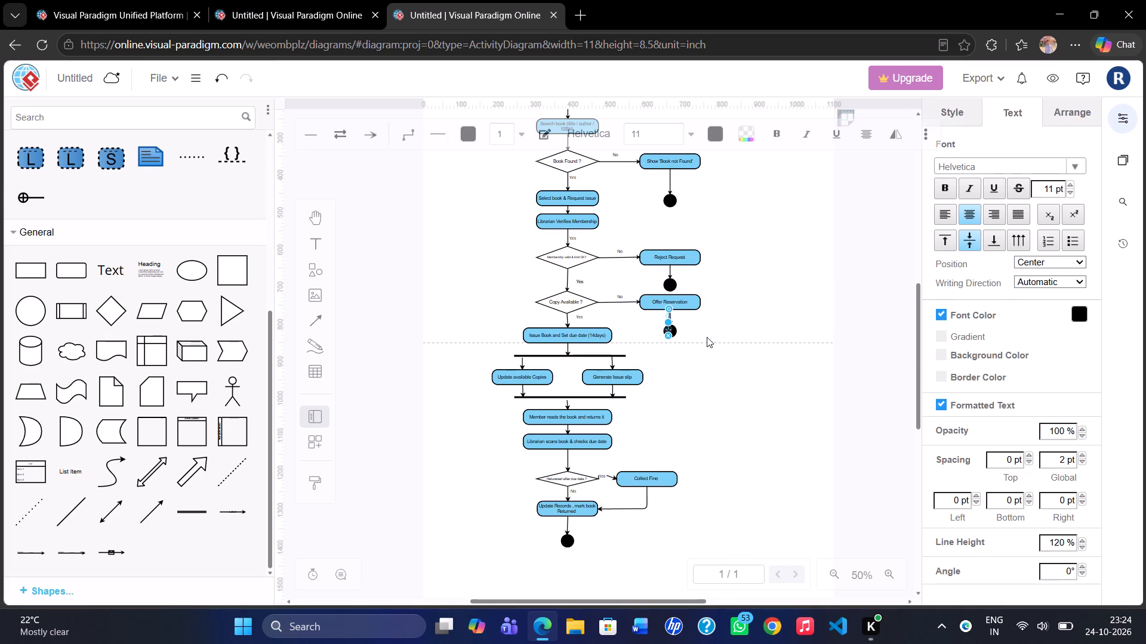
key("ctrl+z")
Move the final node below "Offer Reservation" slightly lower, to about 622, 810.
scroll(707, 337, "up", 1)
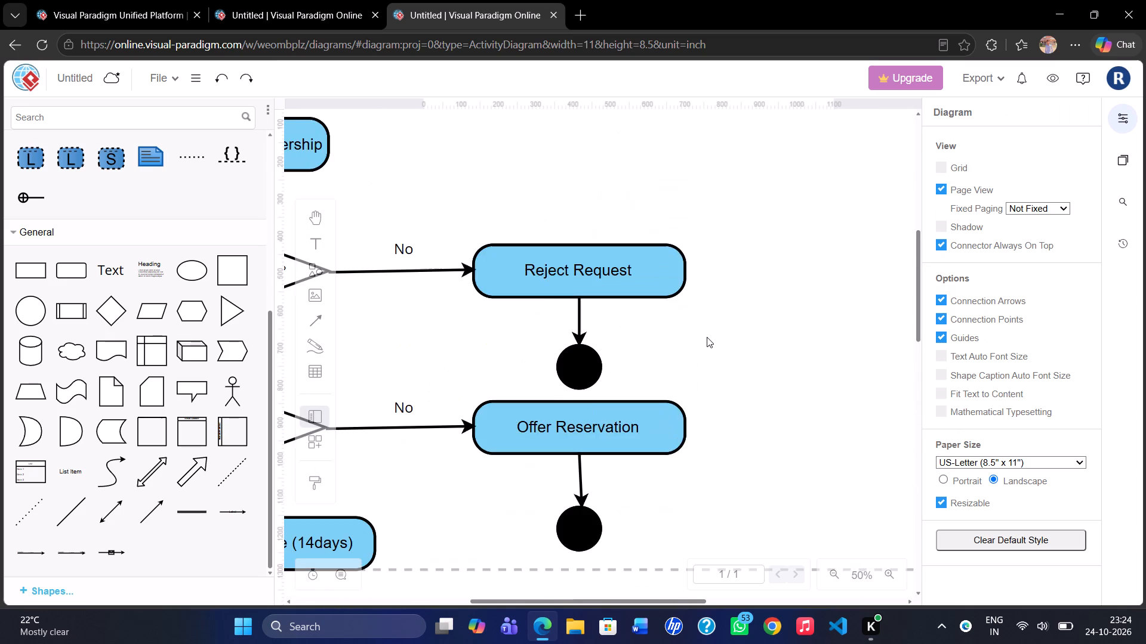
scroll(707, 337, "down", 2)
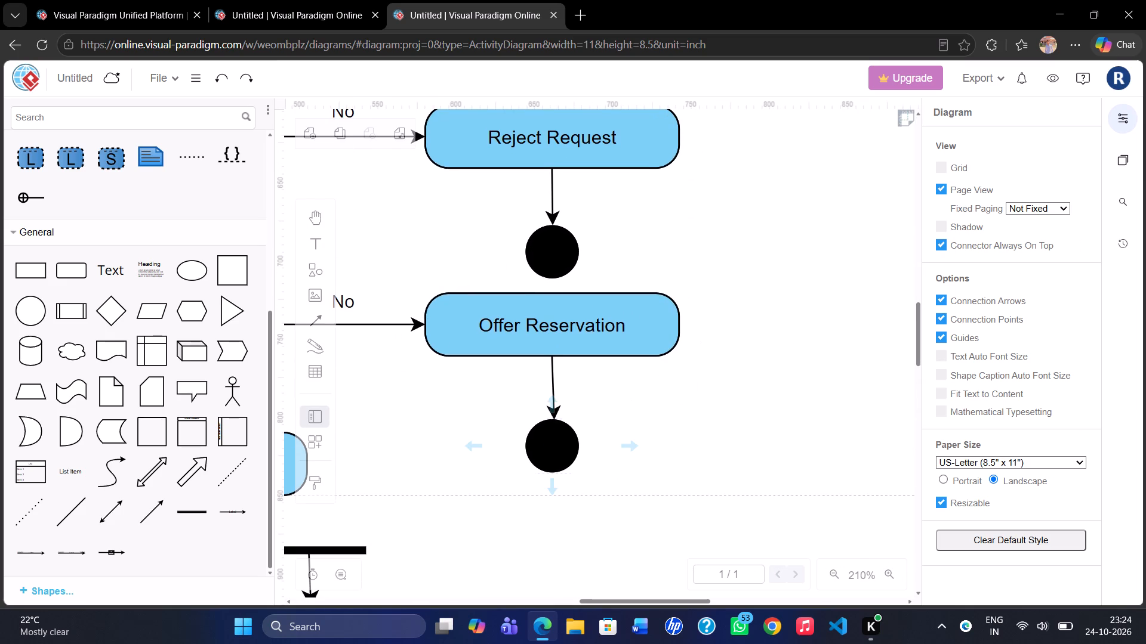
left_click(552, 407)
left_click(554, 419)
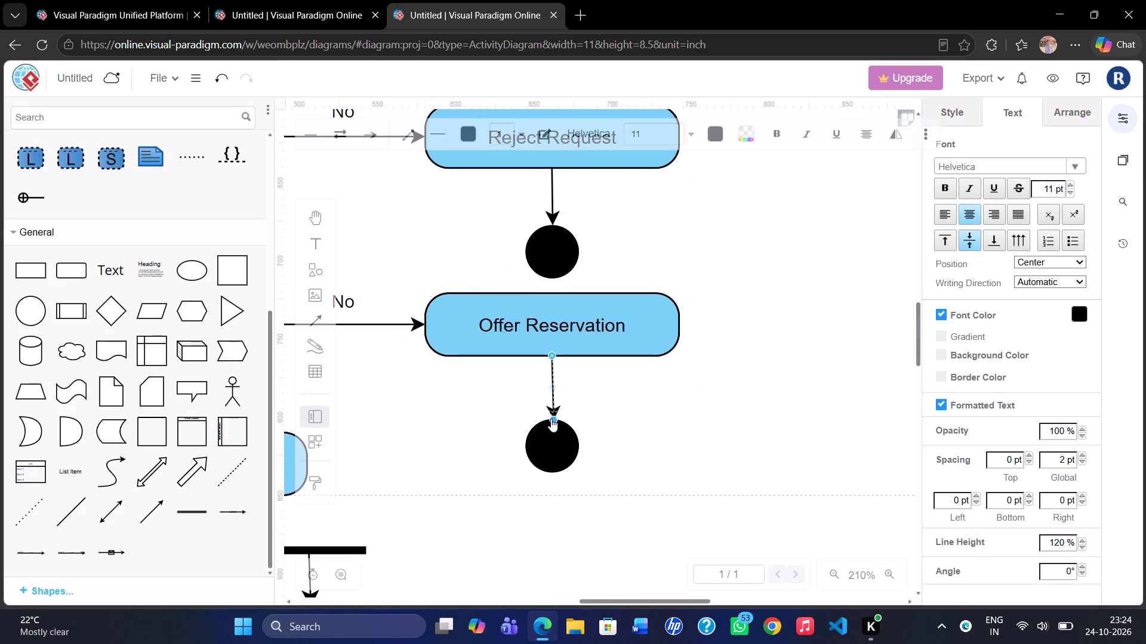
left_click_drag(550, 439, 538, 436)
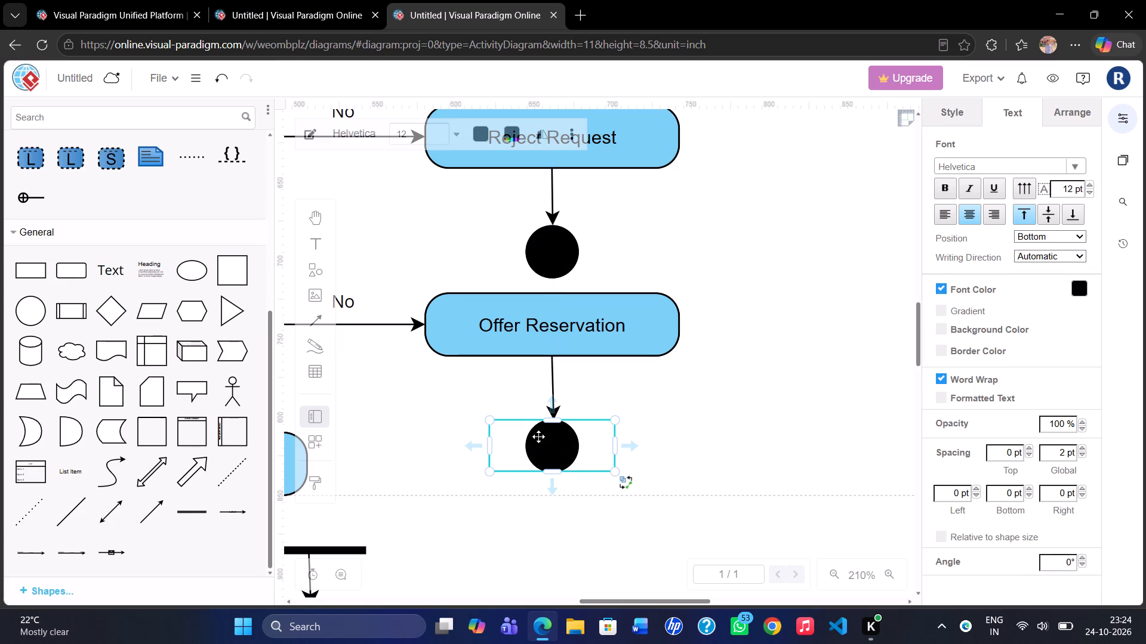
left_click_drag(543, 435, 525, 433)
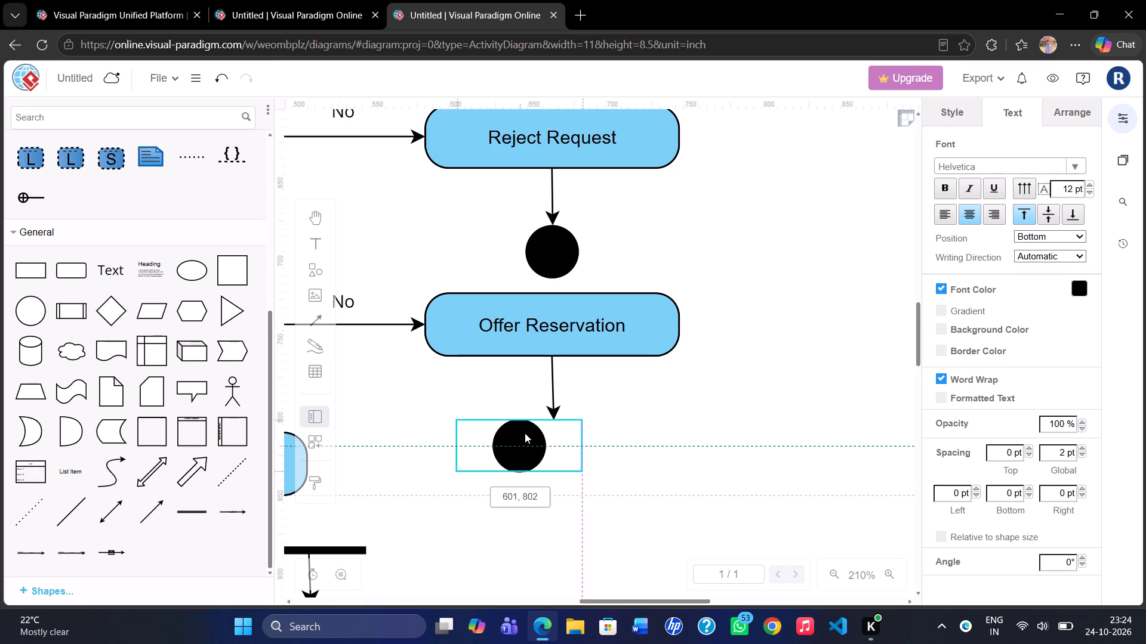
left_click_drag(525, 433, 532, 448)
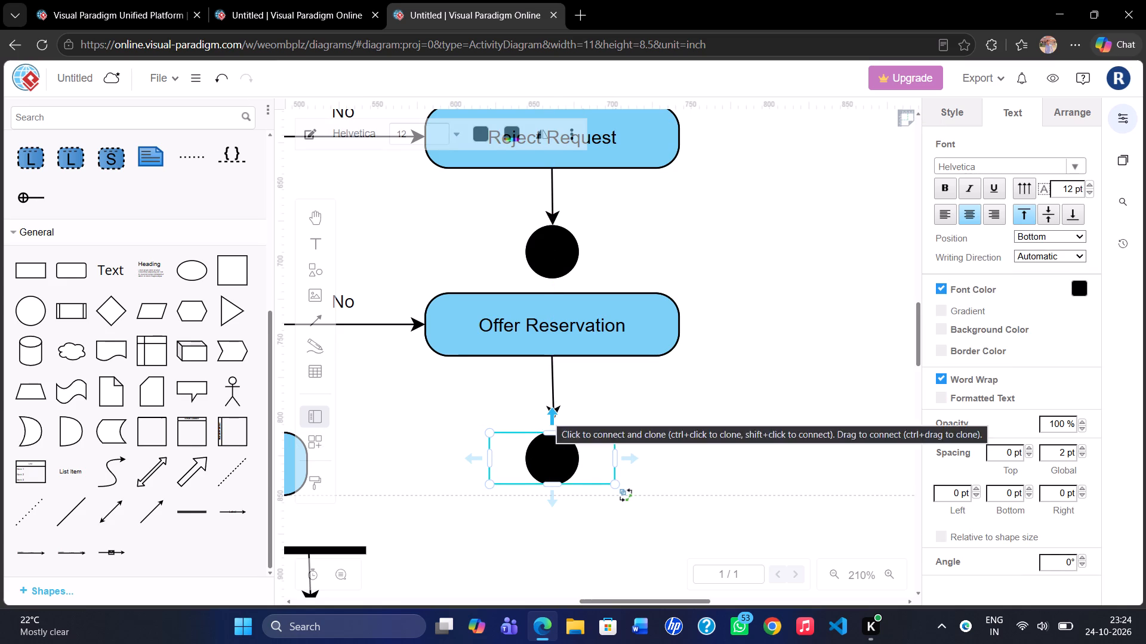
Extend the connector from "Offer Reservation" down to the top of its final node.
left_click(565, 398)
left_click(554, 413)
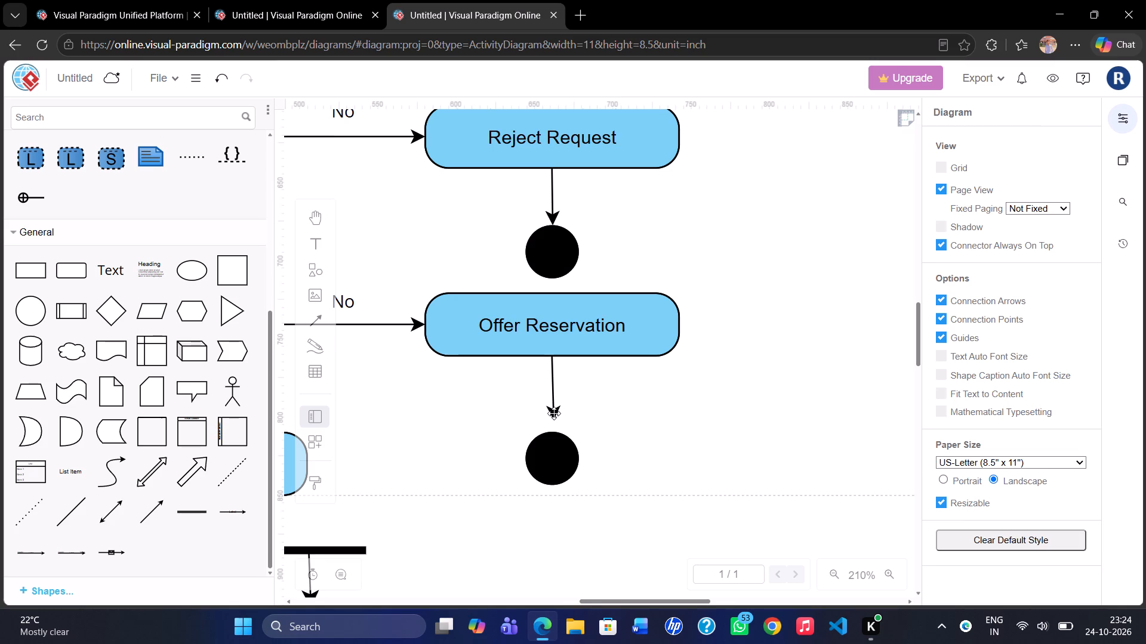
left_click_drag(554, 418, 546, 417)
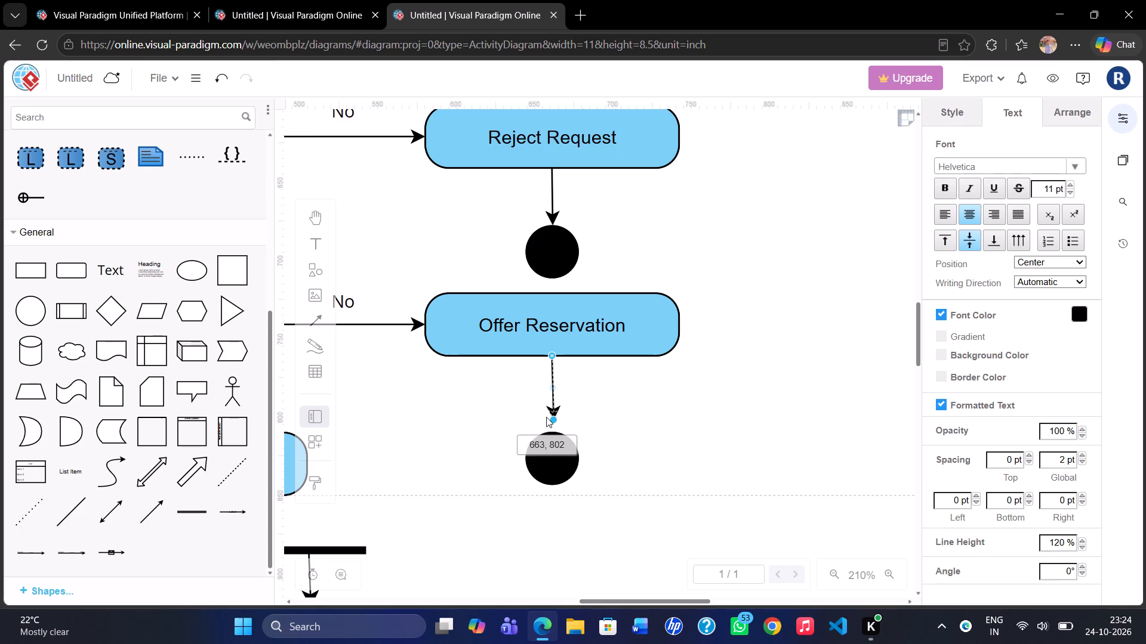
left_click_drag(546, 417, 553, 429)
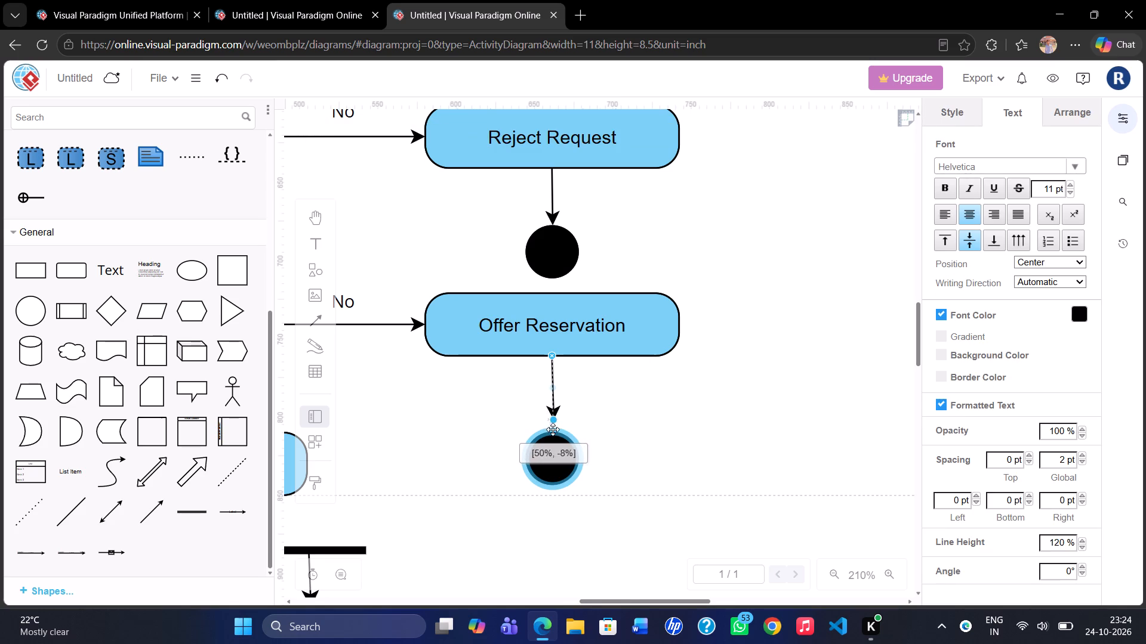
left_click_drag(553, 429, 554, 431)
Move the final node below "Offer Reservation" slightly upward, to about 622, 800.
left_click_drag(552, 447, 540, 434)
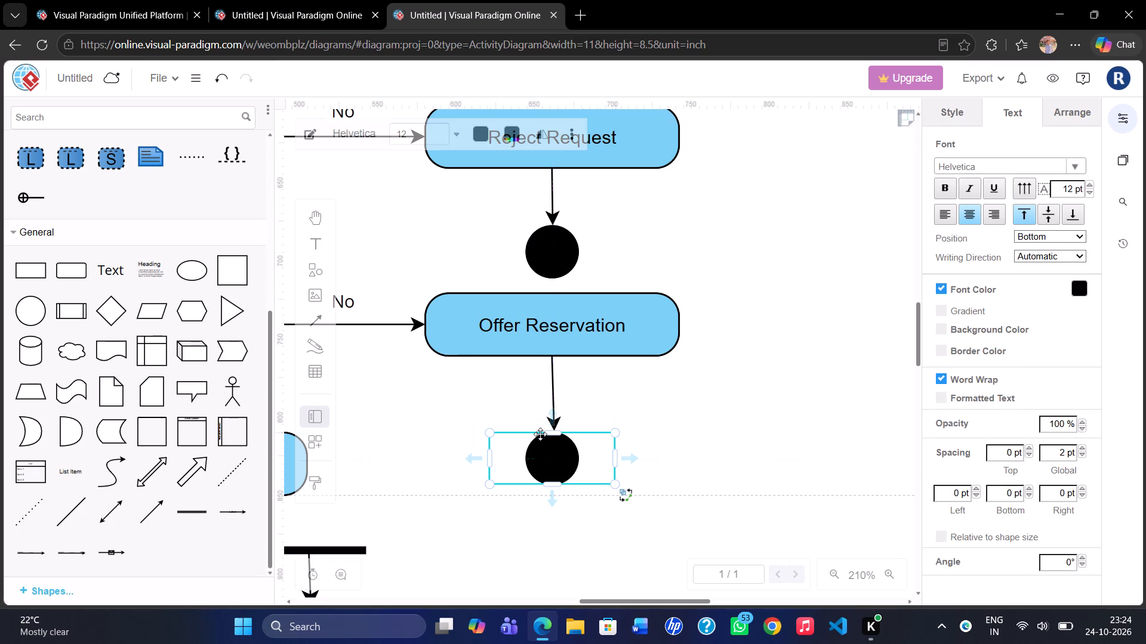
left_click_drag(553, 454, 552, 445)
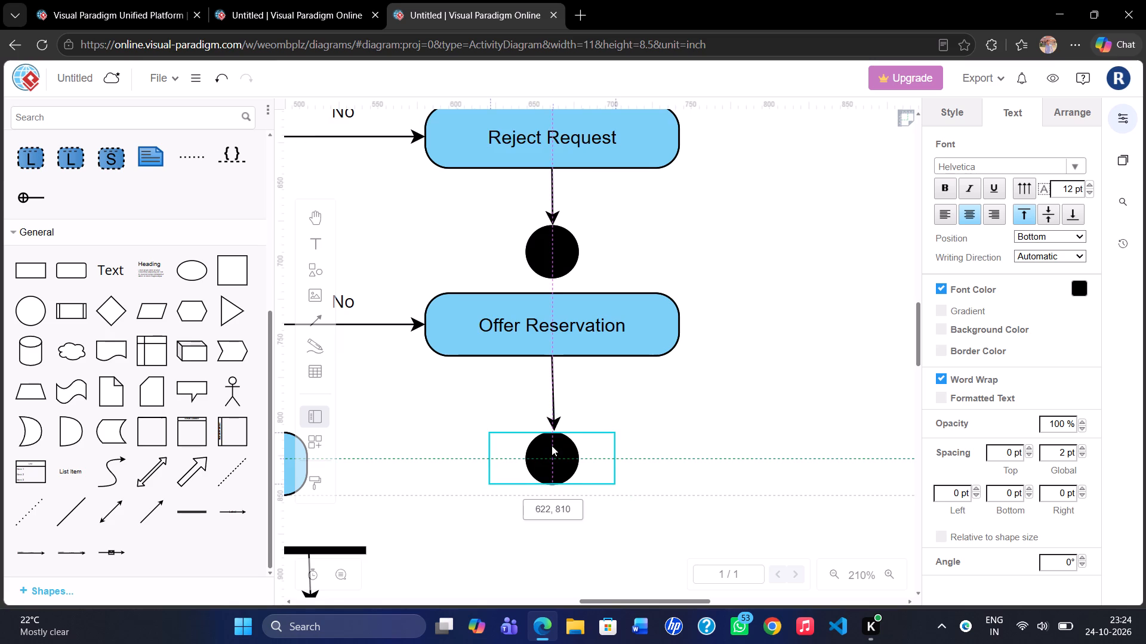
left_click_drag(552, 445, 550, 445)
left_click(553, 451)
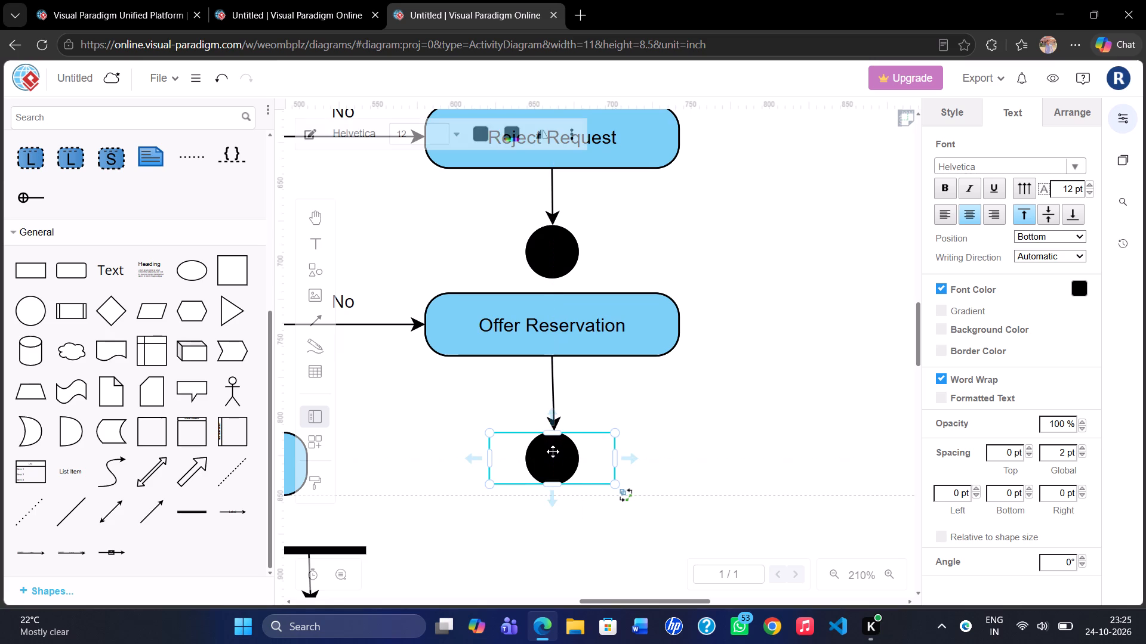
left_click_drag(553, 451, 551, 435)
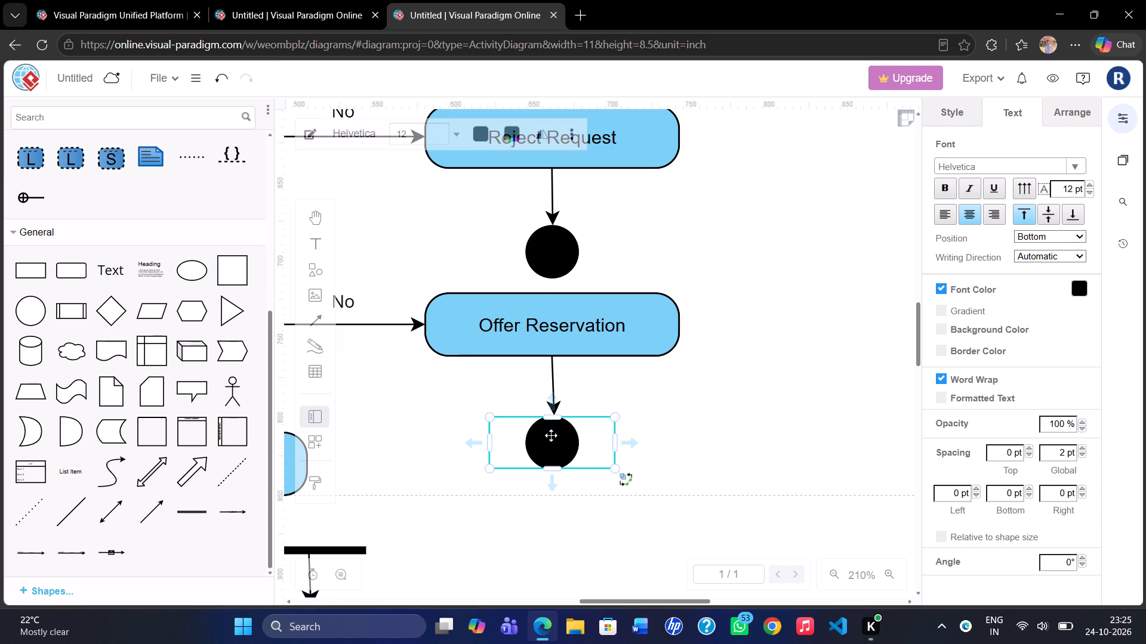
Detach the end of the connector from "Offer Reservation" and reattach it at the top centre of its final node.
left_click(550, 390)
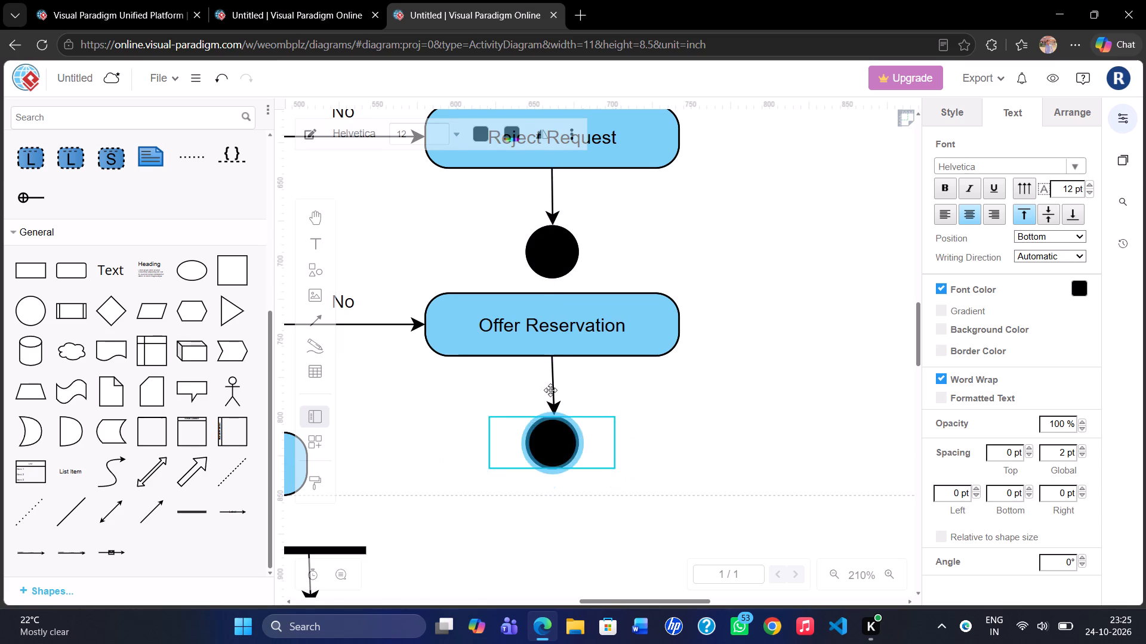
left_click_drag(552, 413, 587, 386)
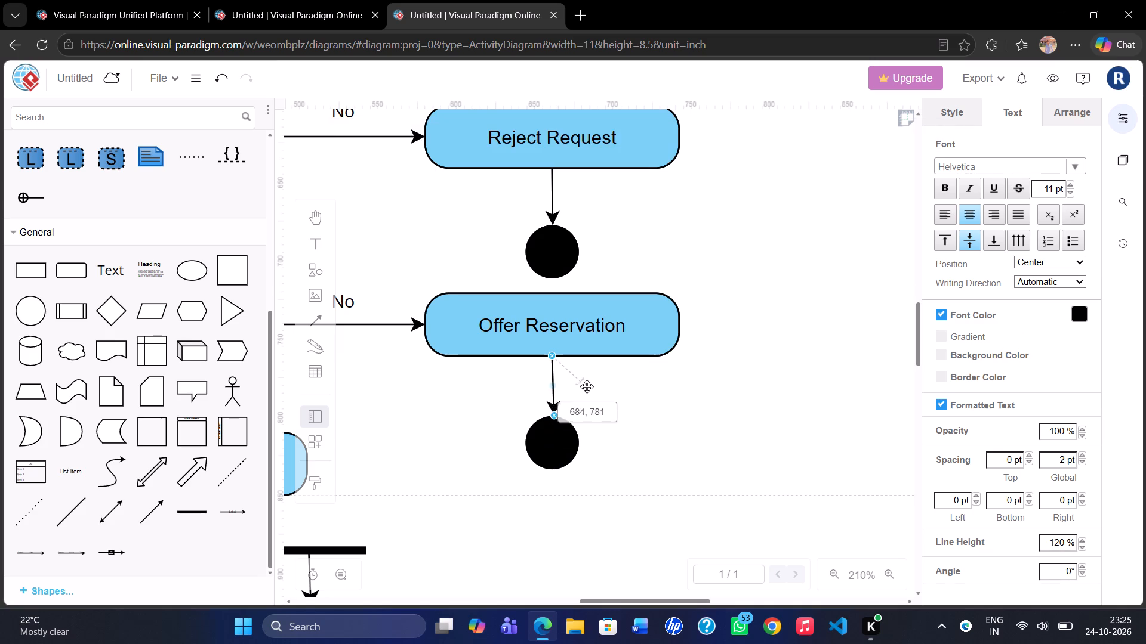
left_click_drag(587, 386, 586, 386)
left_click_drag(583, 387, 558, 403)
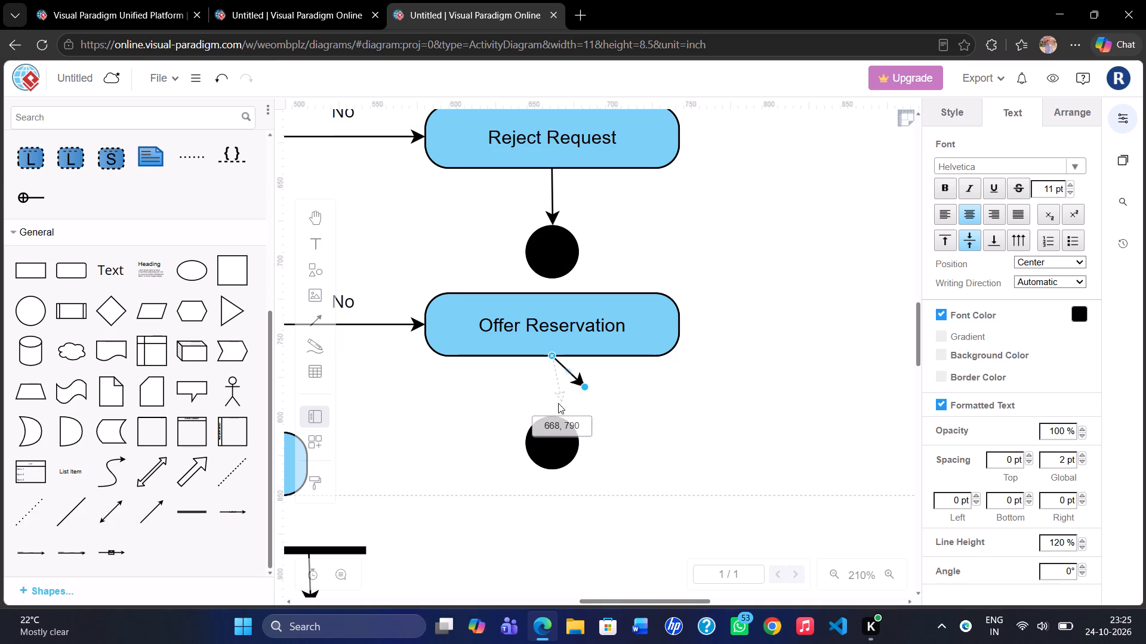
left_click_drag(558, 403, 554, 417)
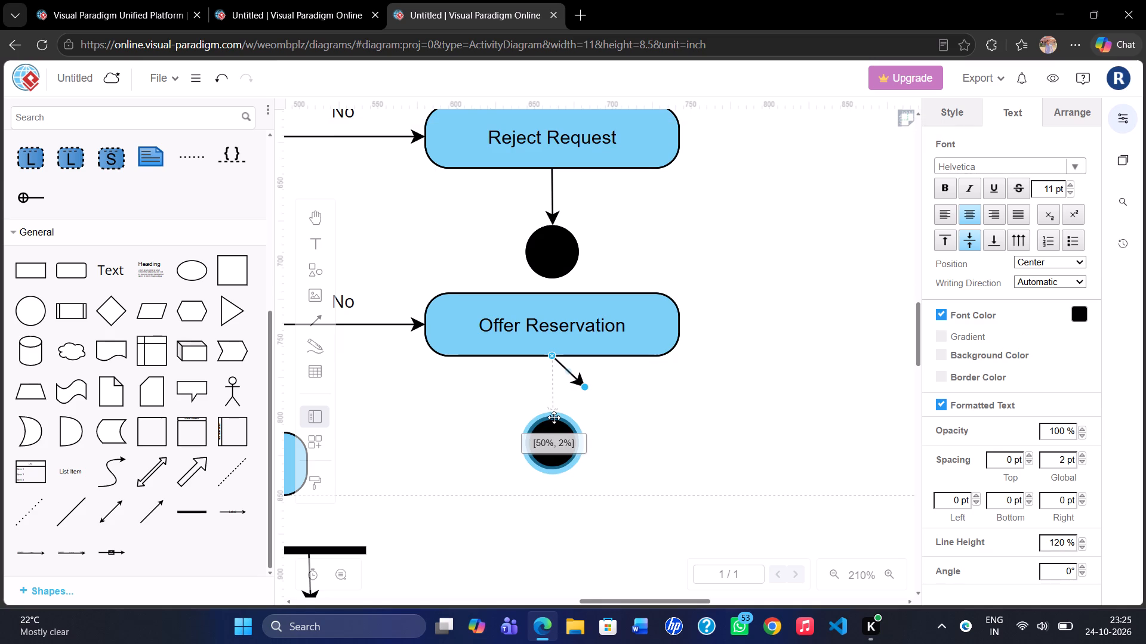
left_click_drag(554, 417, 552, 417)
left_click_drag(552, 417, 553, 415)
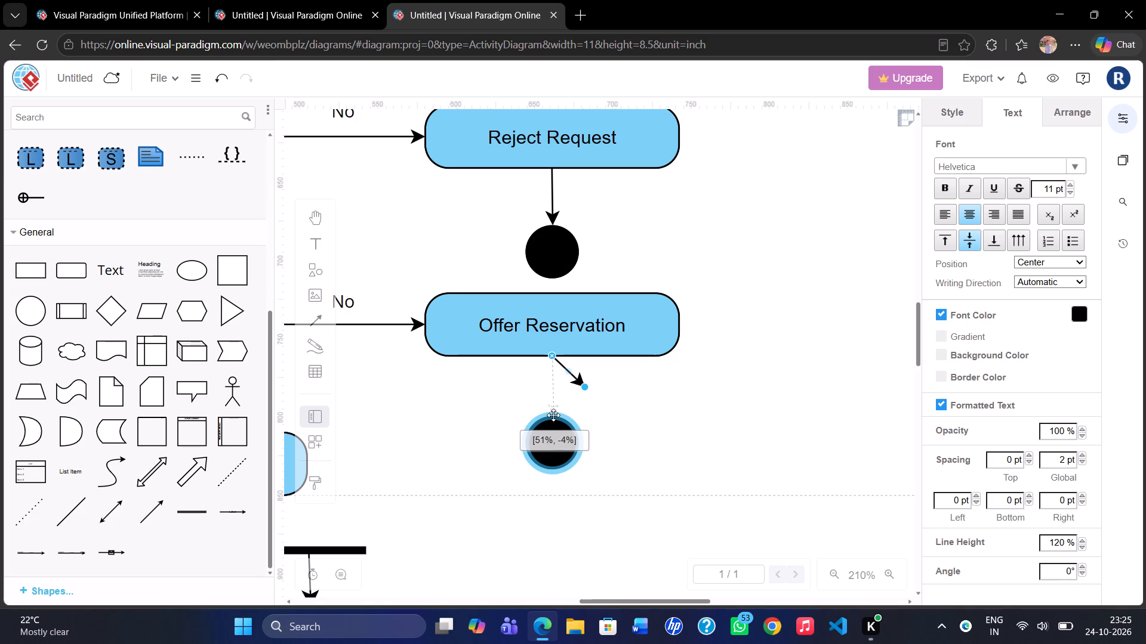
left_click_drag(553, 415, 554, 415)
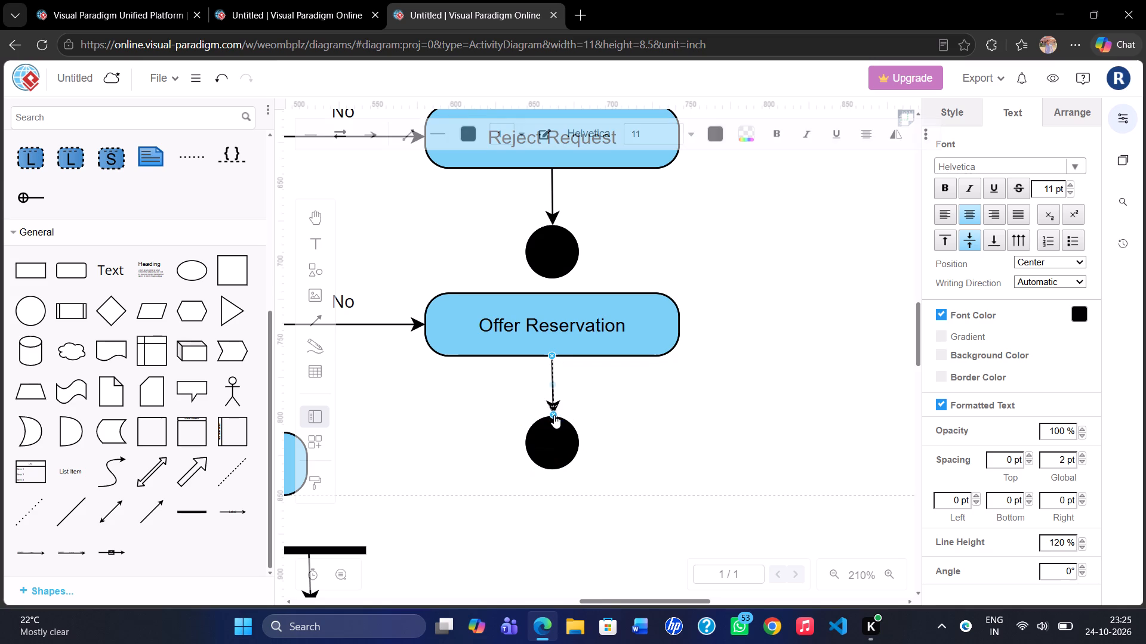
left_click(596, 407)
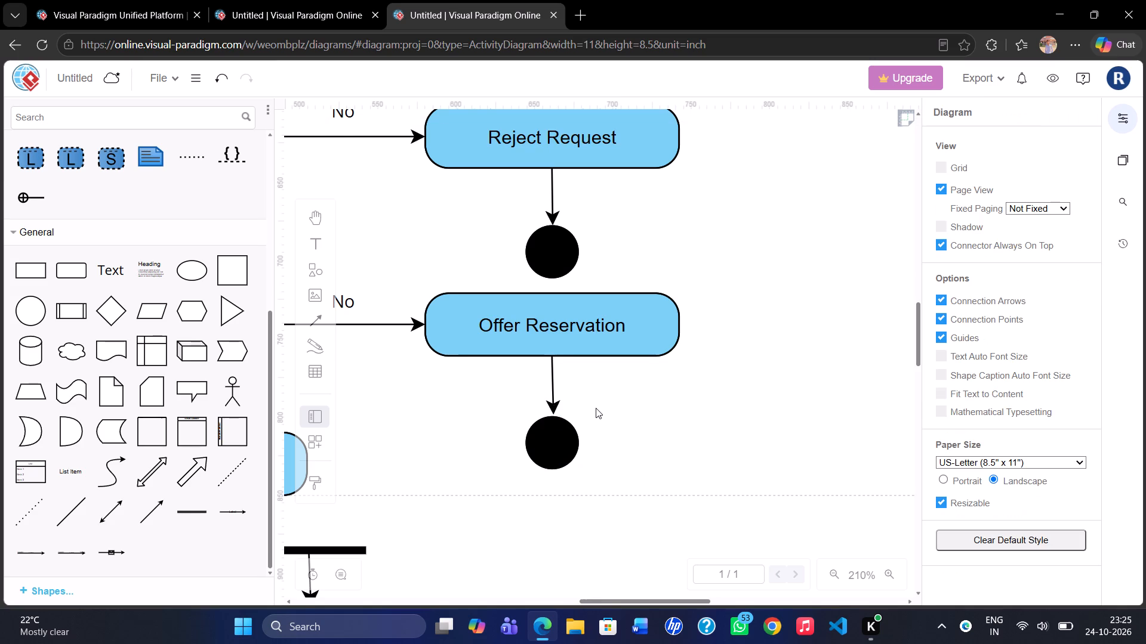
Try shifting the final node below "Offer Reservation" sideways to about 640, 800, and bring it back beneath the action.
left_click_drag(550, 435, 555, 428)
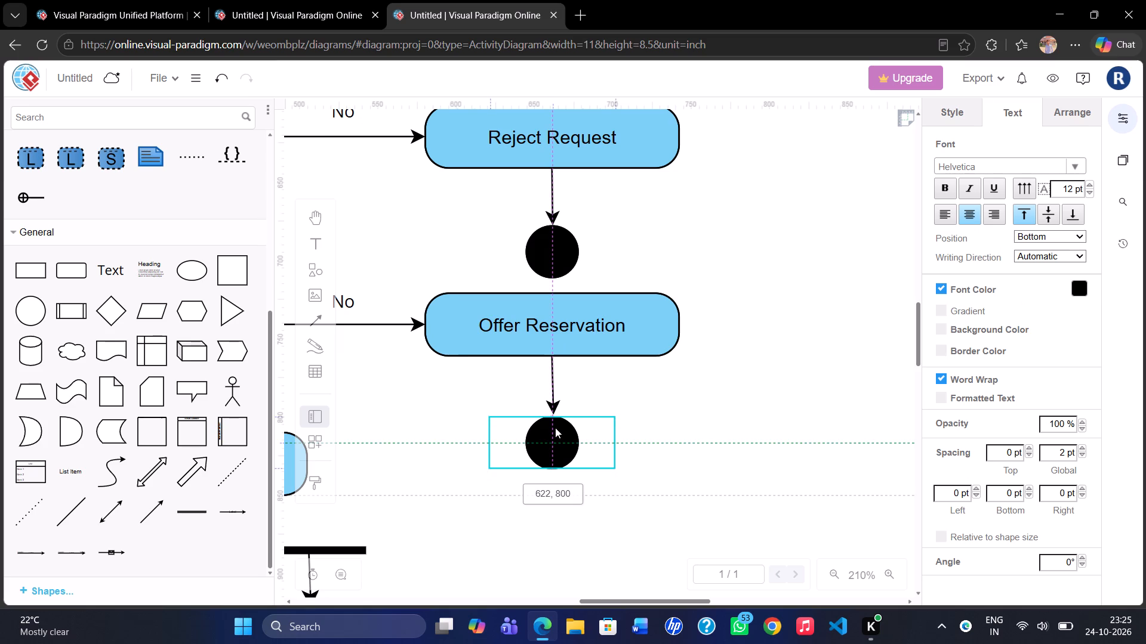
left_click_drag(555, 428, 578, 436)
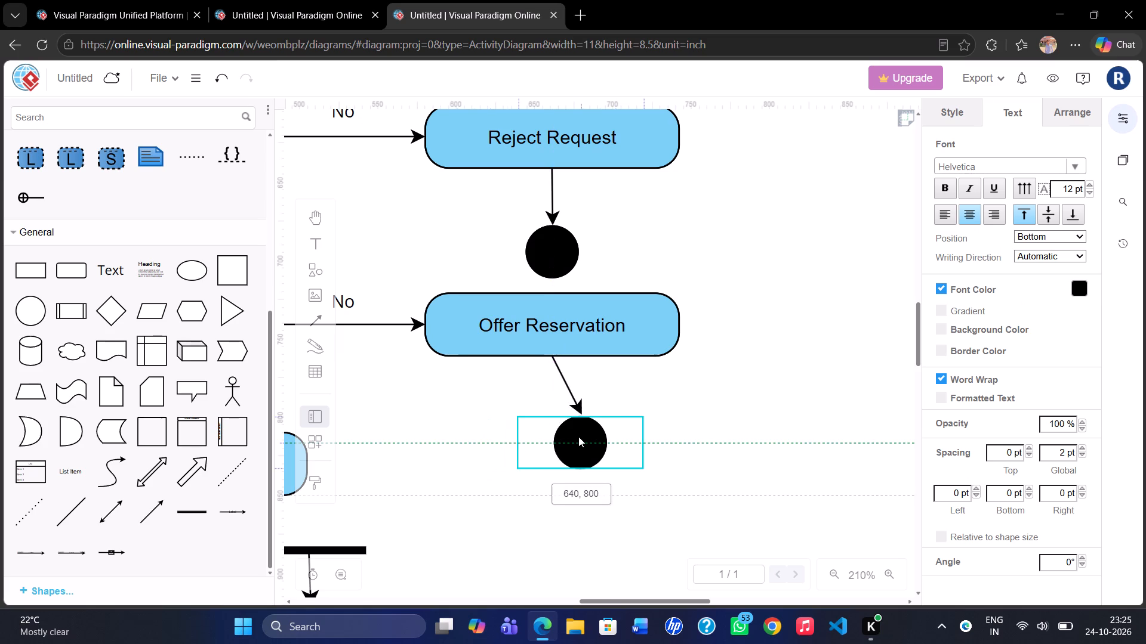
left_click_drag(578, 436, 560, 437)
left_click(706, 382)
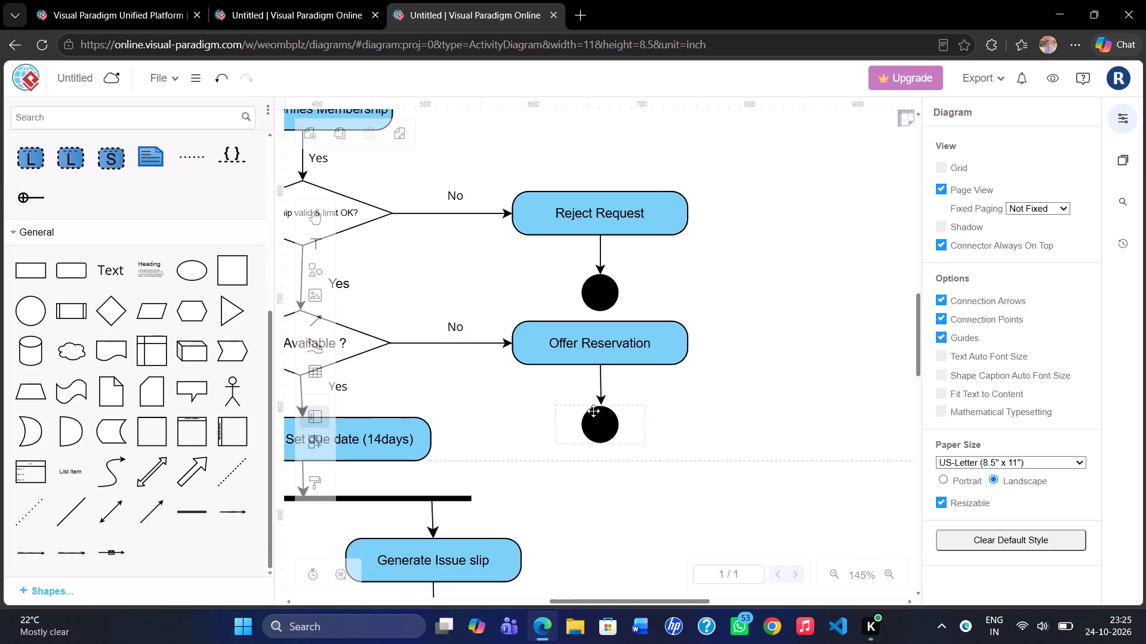
Straighten the connector from "Offer Reservation" by placing its arrowhead exactly on the top centre of its final node.
left_click(603, 398)
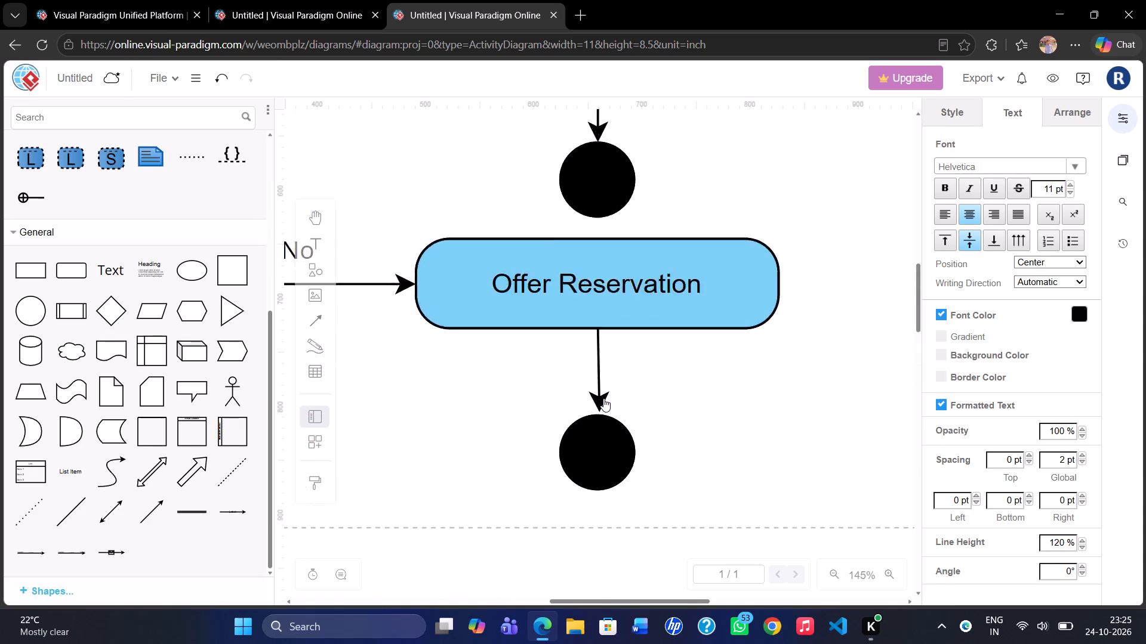
left_click(603, 398)
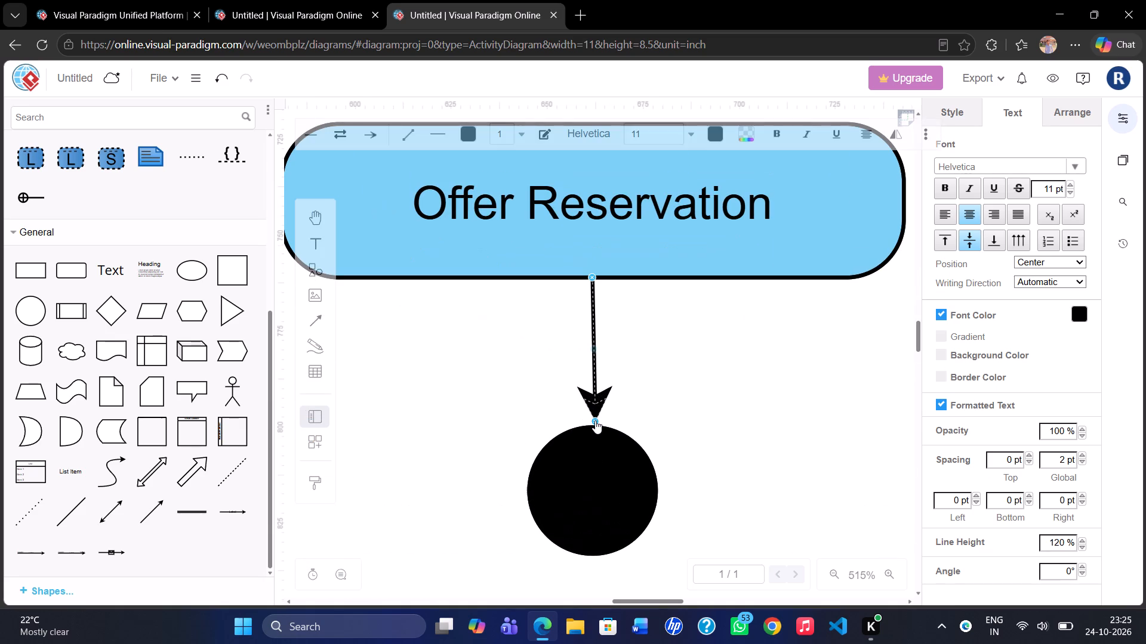
left_click_drag(595, 420, 594, 431)
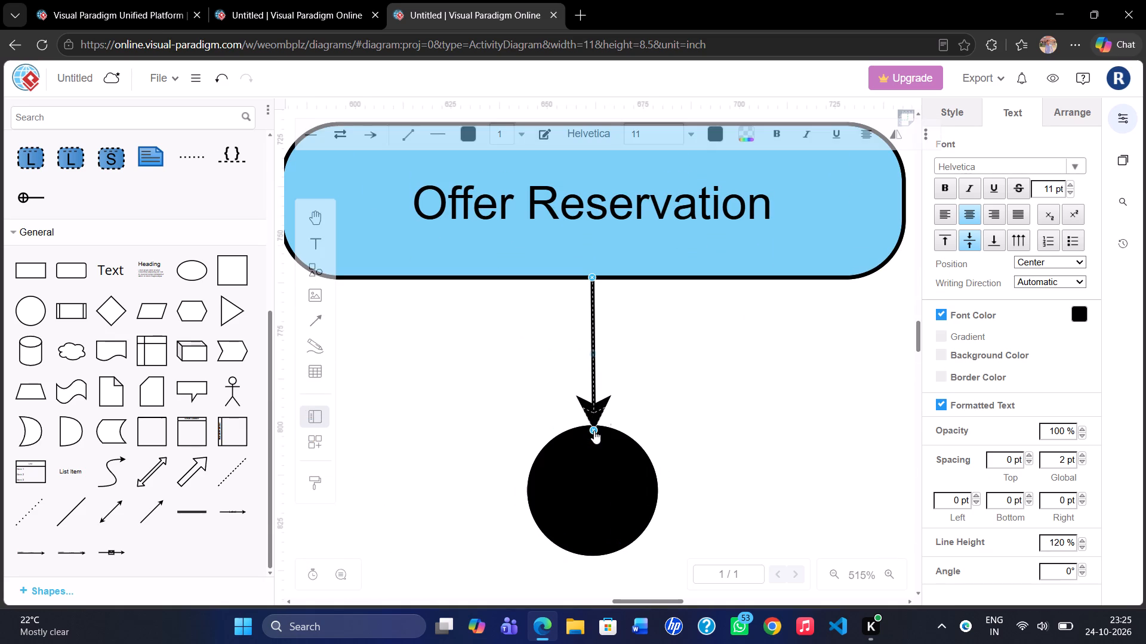
left_click(674, 377)
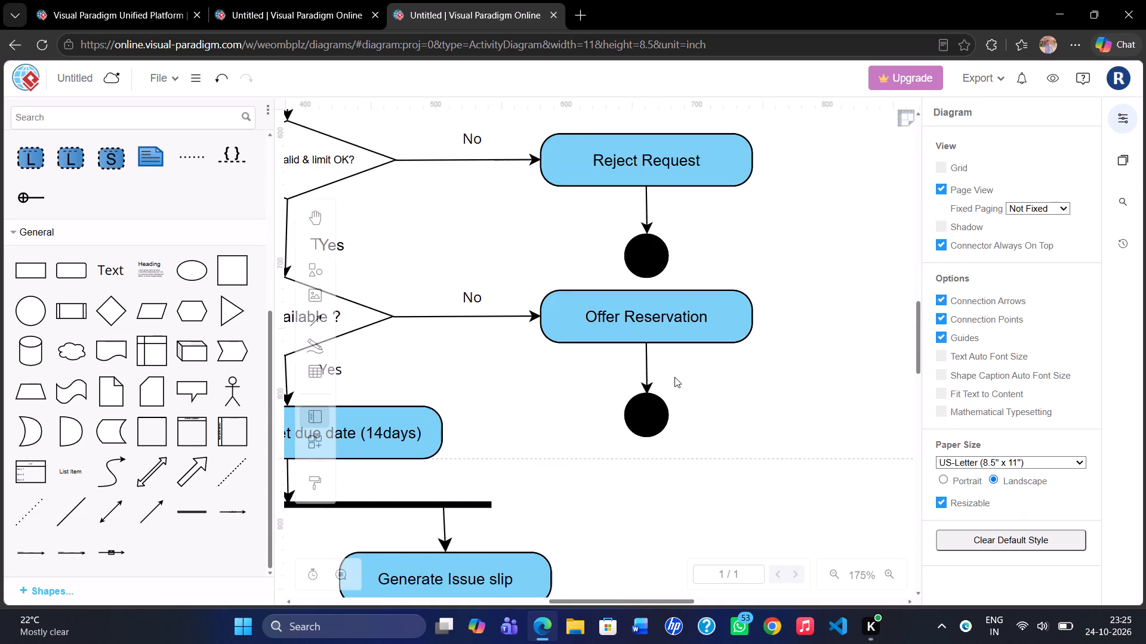
Review the layout of the whole activity diagram, from the book search down to the last final node.
scroll(674, 377, "up", 1)
scroll(674, 377, "down", 1)
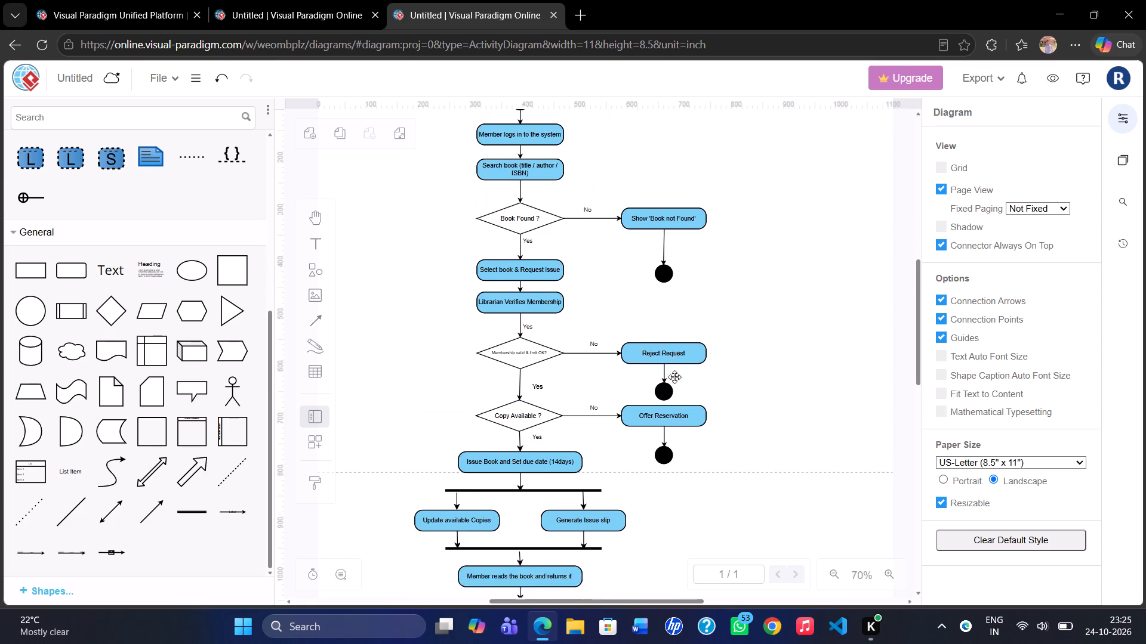
scroll(674, 377, "down", 1)
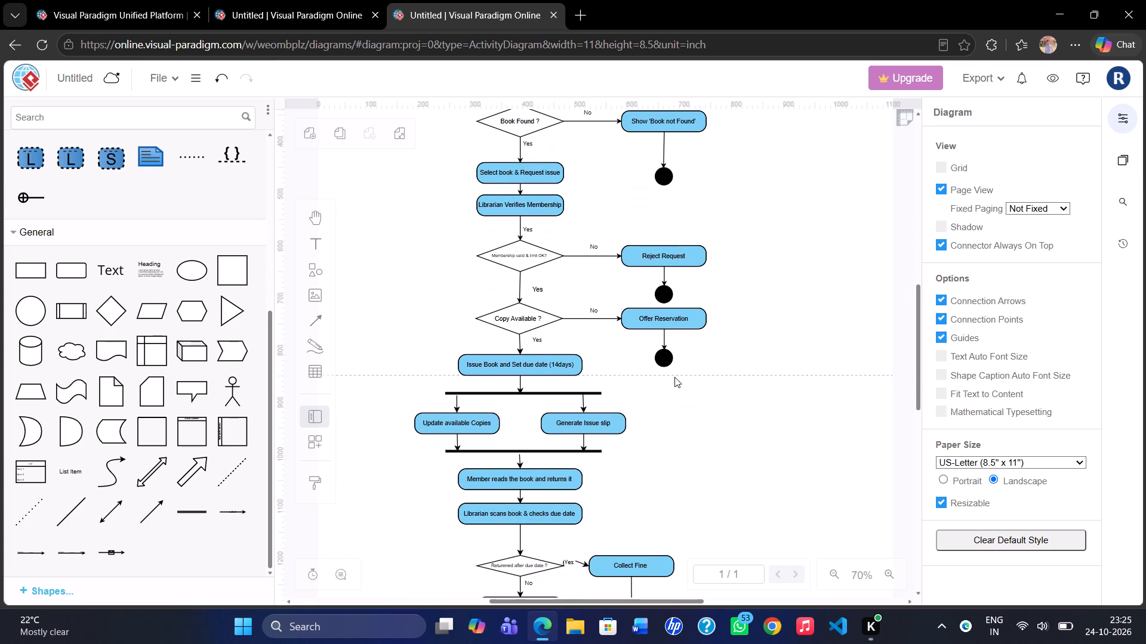
scroll(674, 377, "down", 2)
scroll(662, 394, "up", 1)
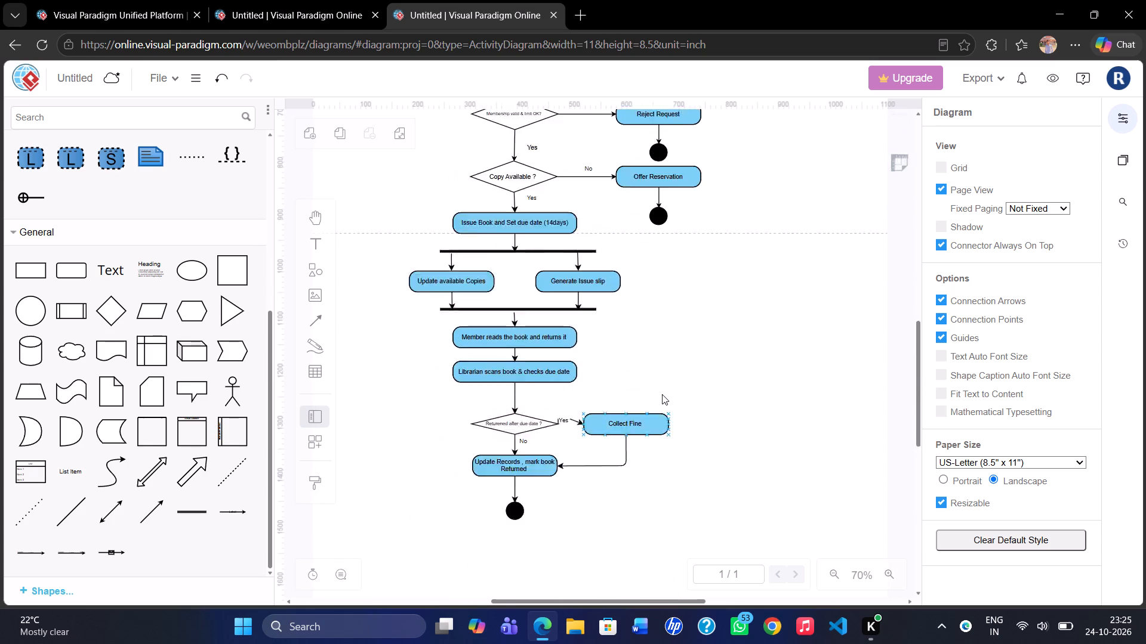
scroll(662, 394, "up", 1)
scroll(662, 394, "down", 1)
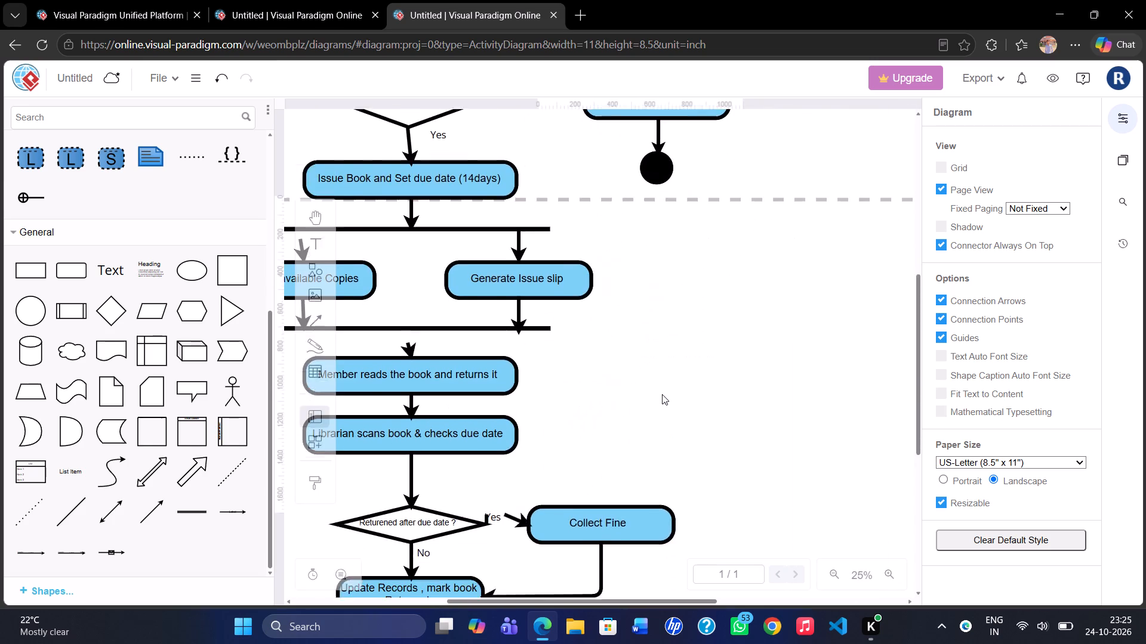
scroll(662, 394, "down", 1)
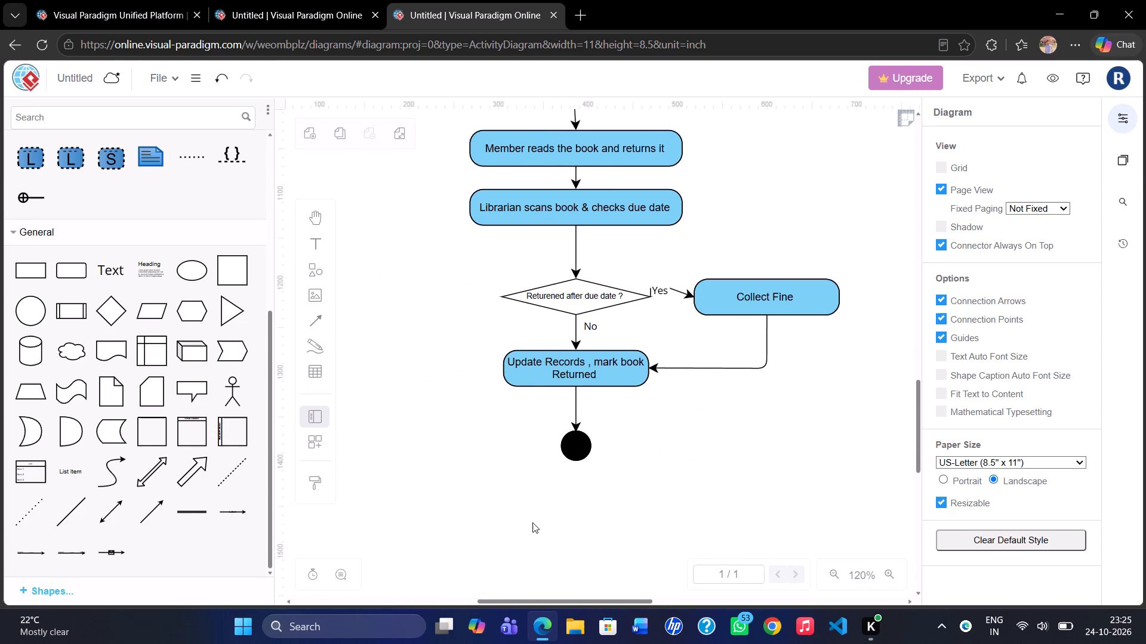
Add the bold caption "Fig . 7.1 : Activity diagram - Issue and Return of a book" below the diagram's last final node.
double_click(532, 522)
key("BackSpace")
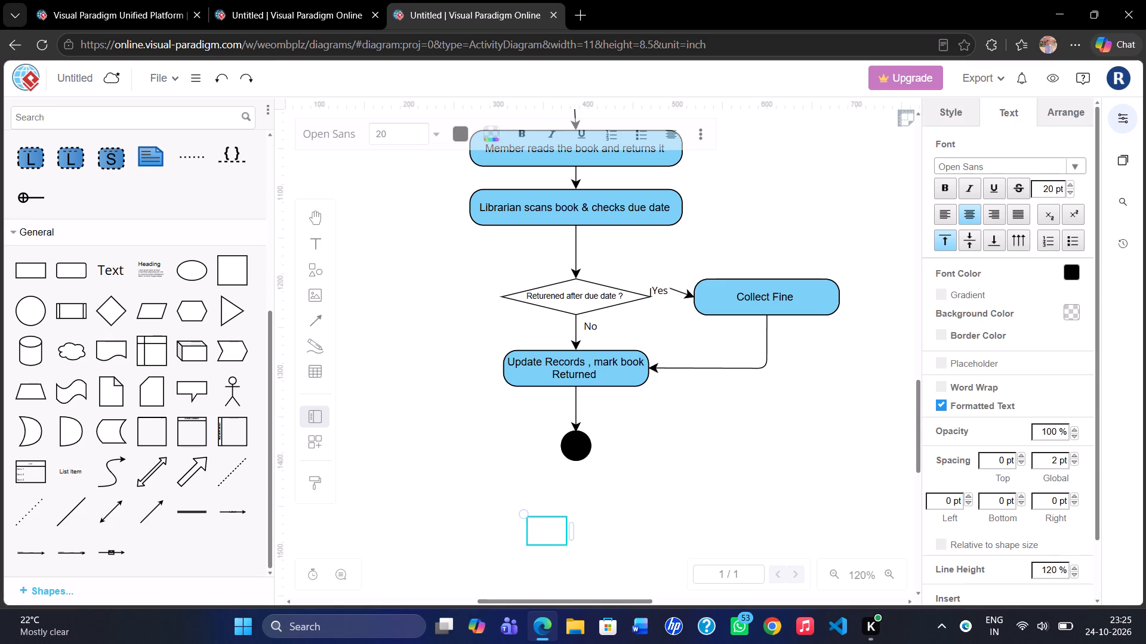
key("ctrl+b")
type("Fig")
key("space")
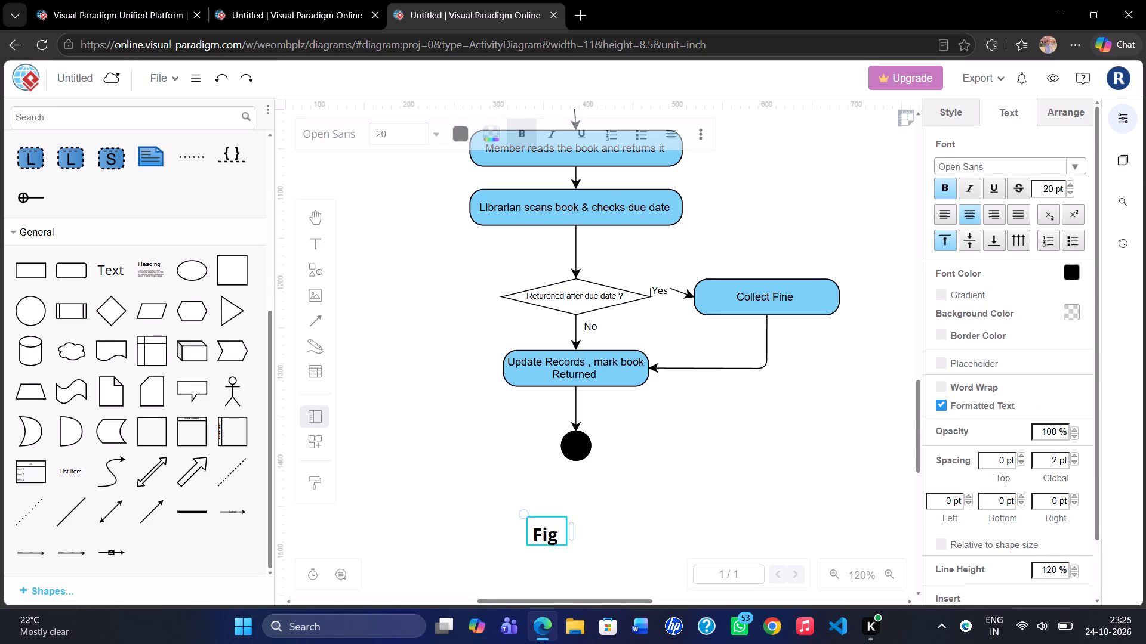
type(".")
key("space")
type("7.1")
key("space")
type(":")
key("space")
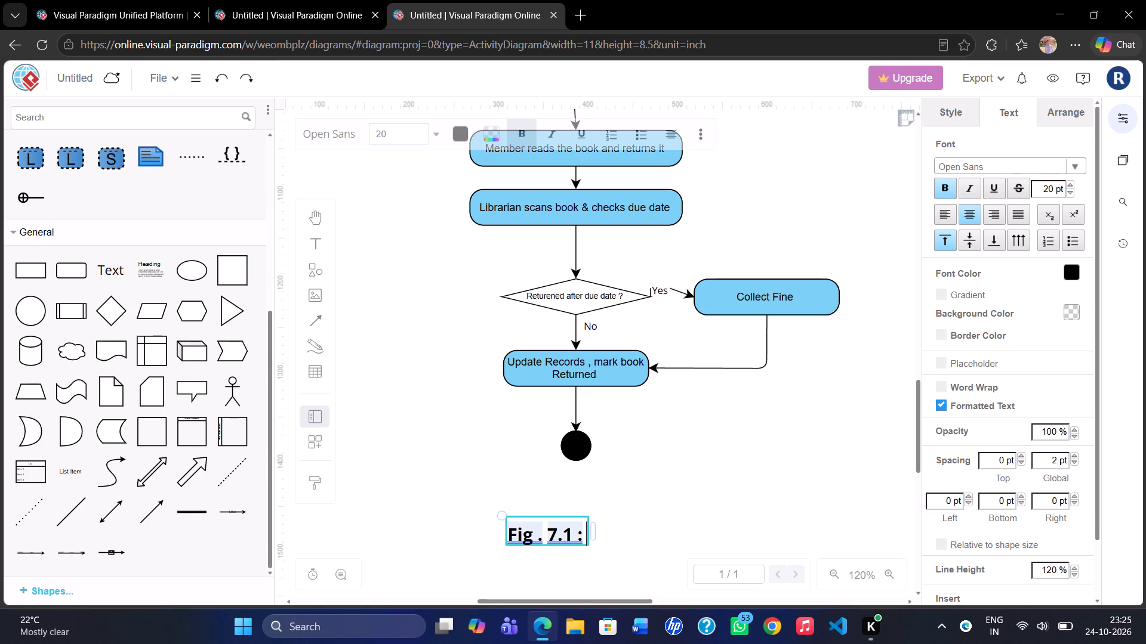
key("shift+a")
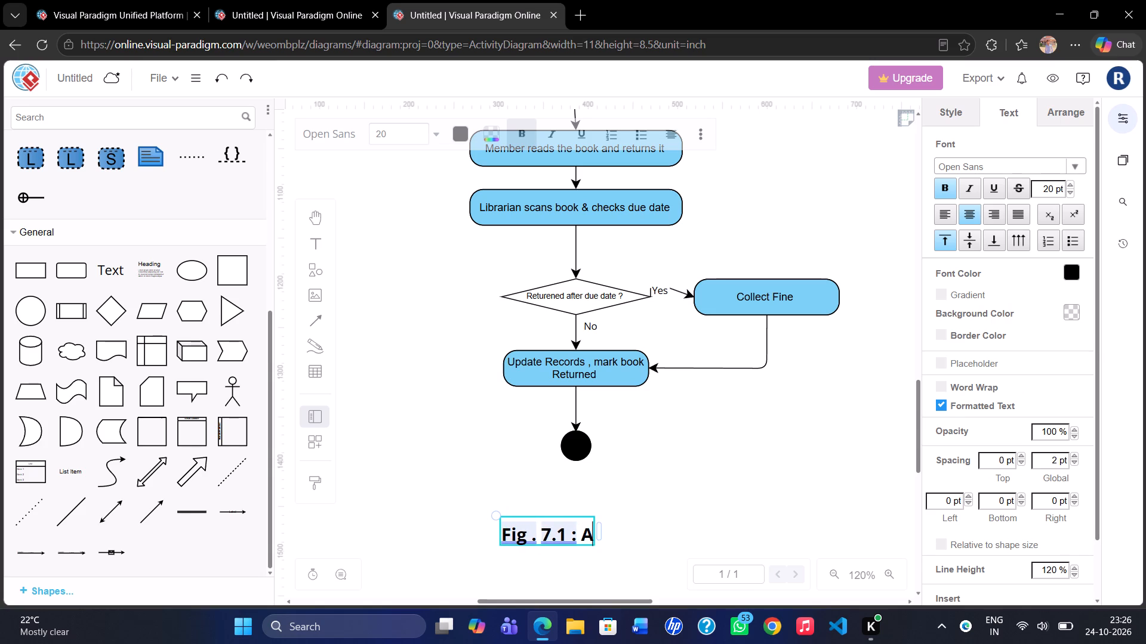
key("c")
type("tivity")
key("space")
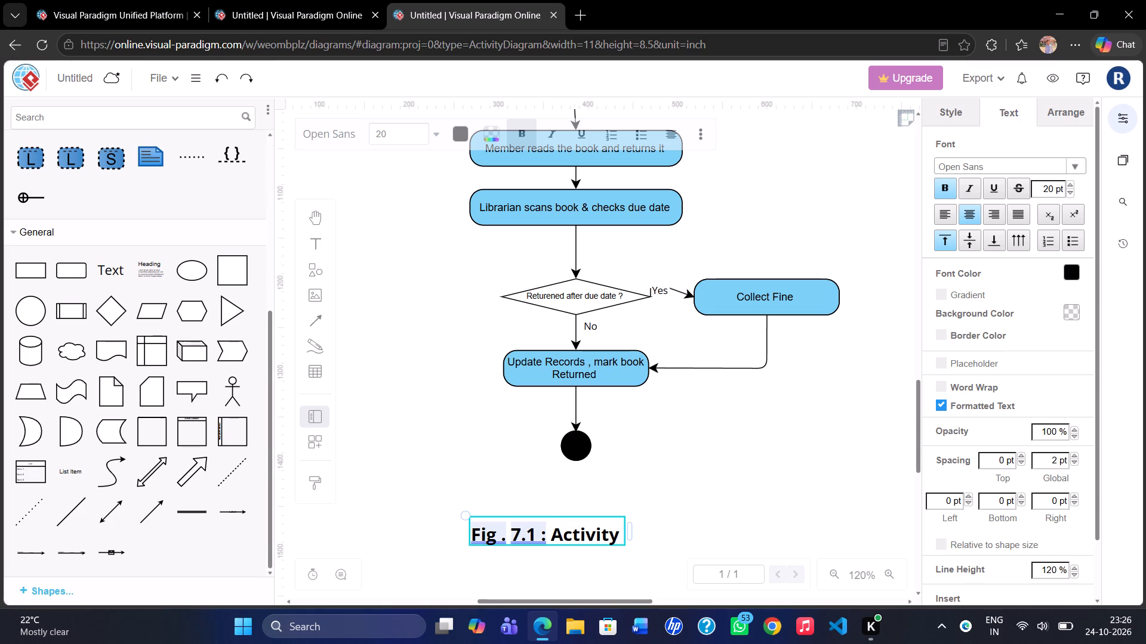
type("diagram")
key("space")
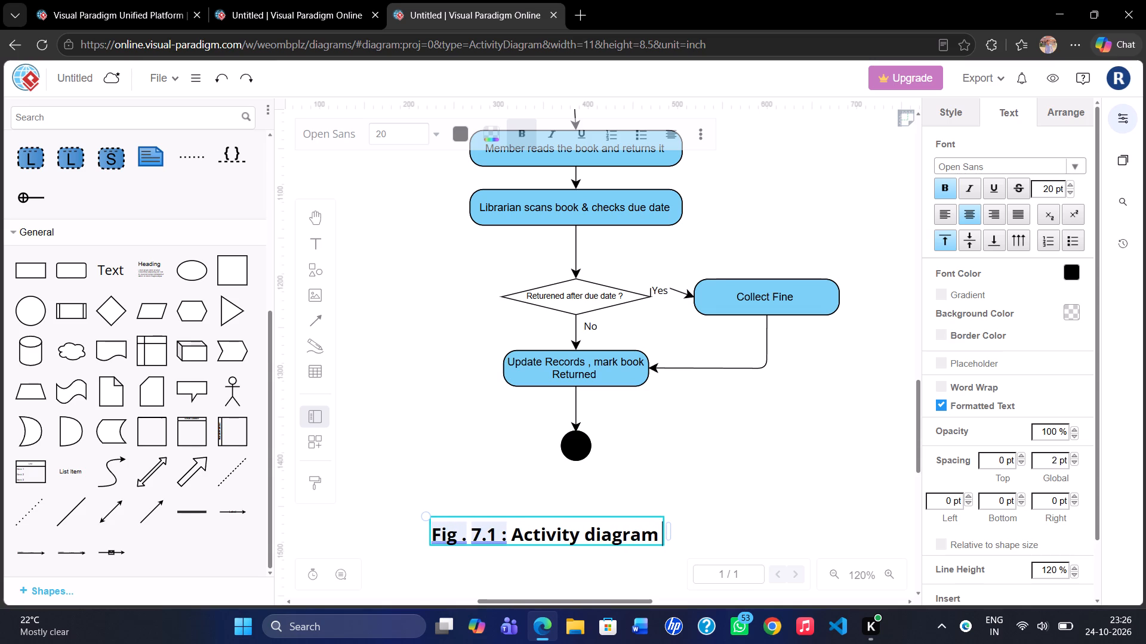
type("-")
key("space")
type("Issue")
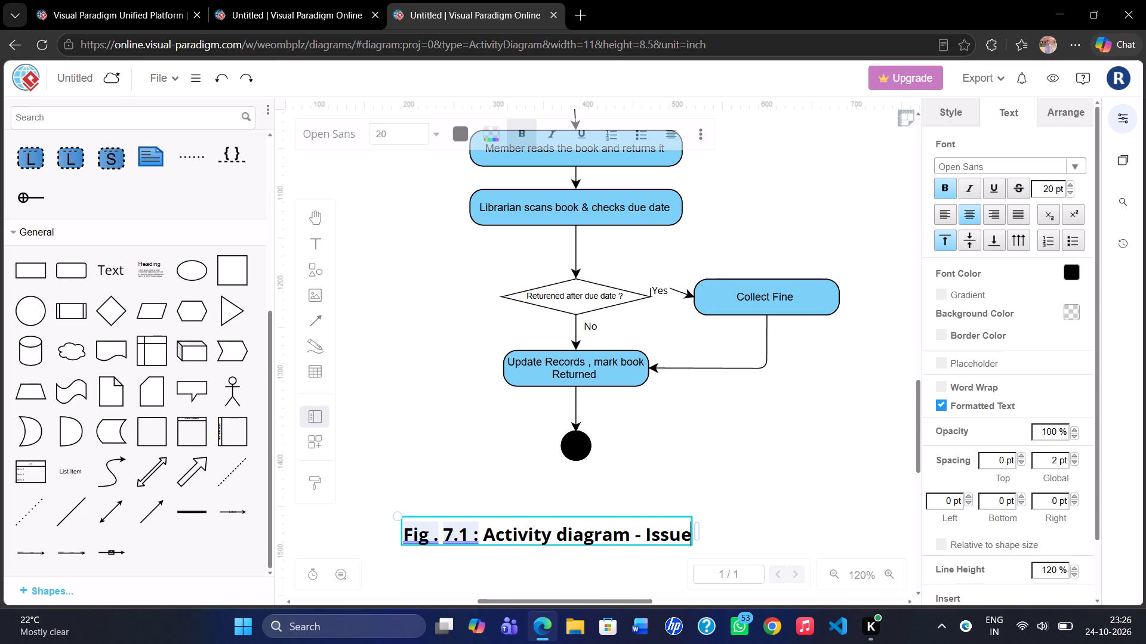
key("space")
type("and Re")
type("turn")
key("space")
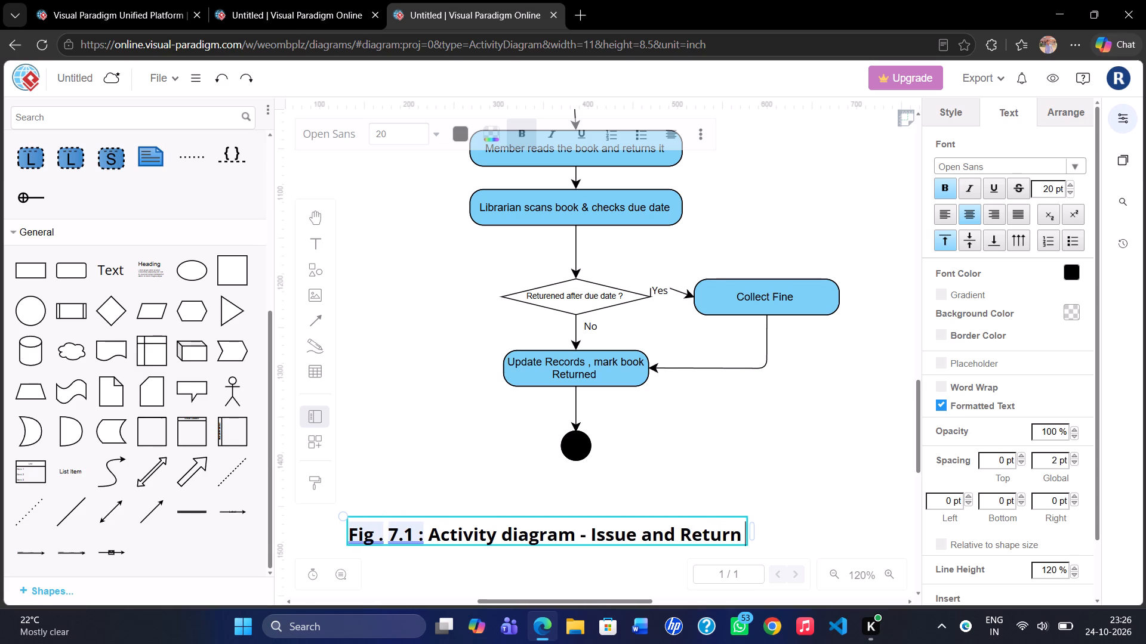
type("of a")
key("space")
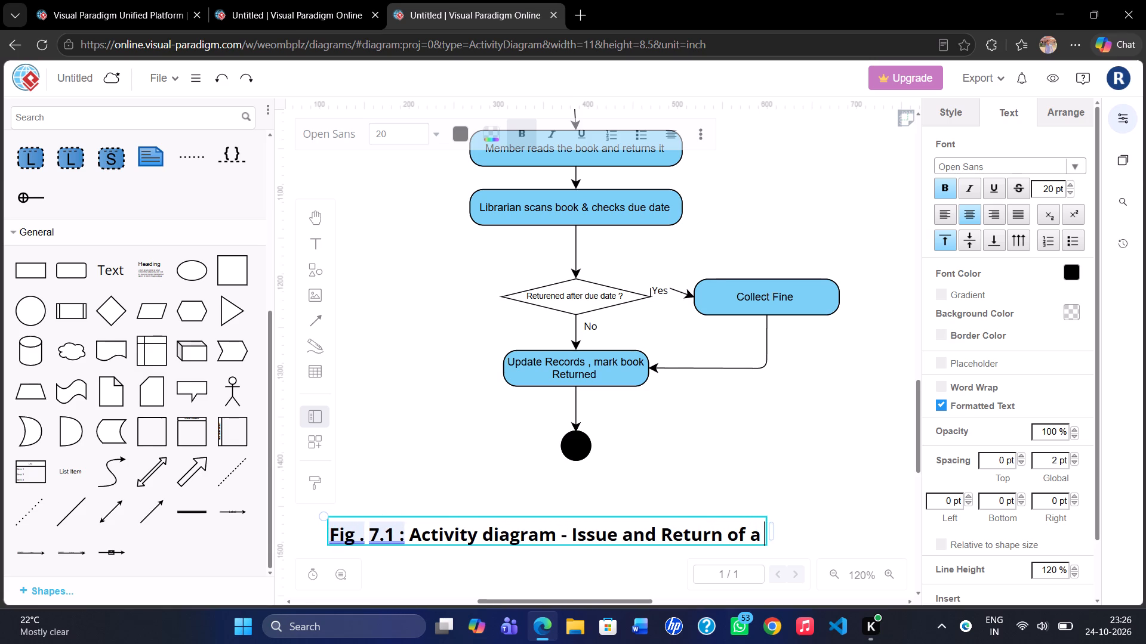
type("bo")
type("ok")
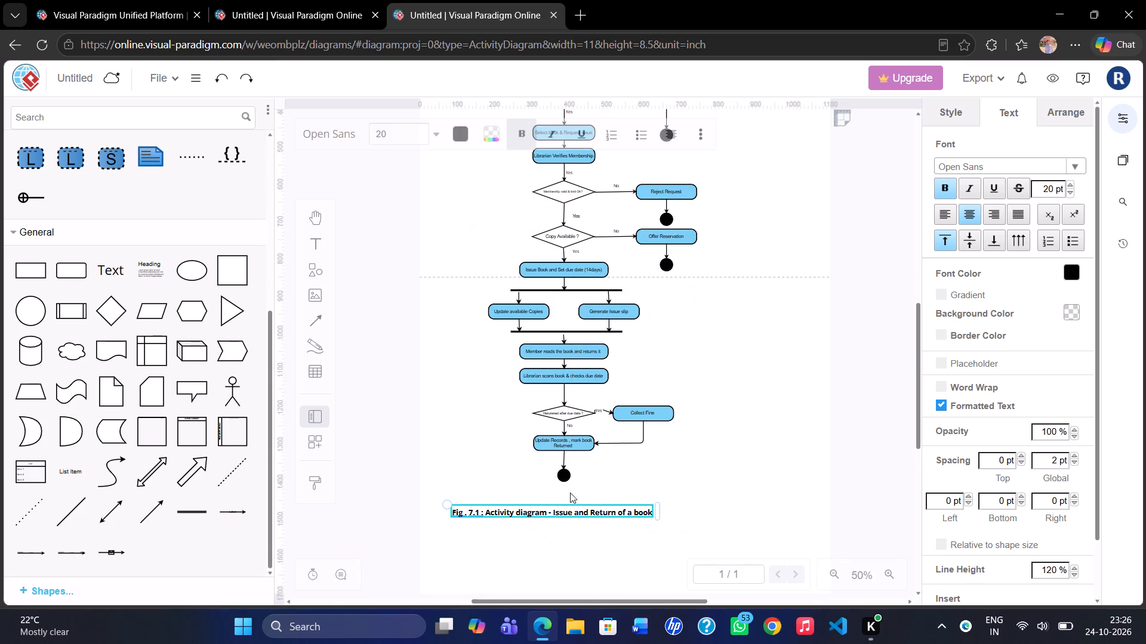
Move the "Fig . 7.1" caption so it sits centred beneath the diagram's last final node.
left_click_drag(594, 504, 605, 500)
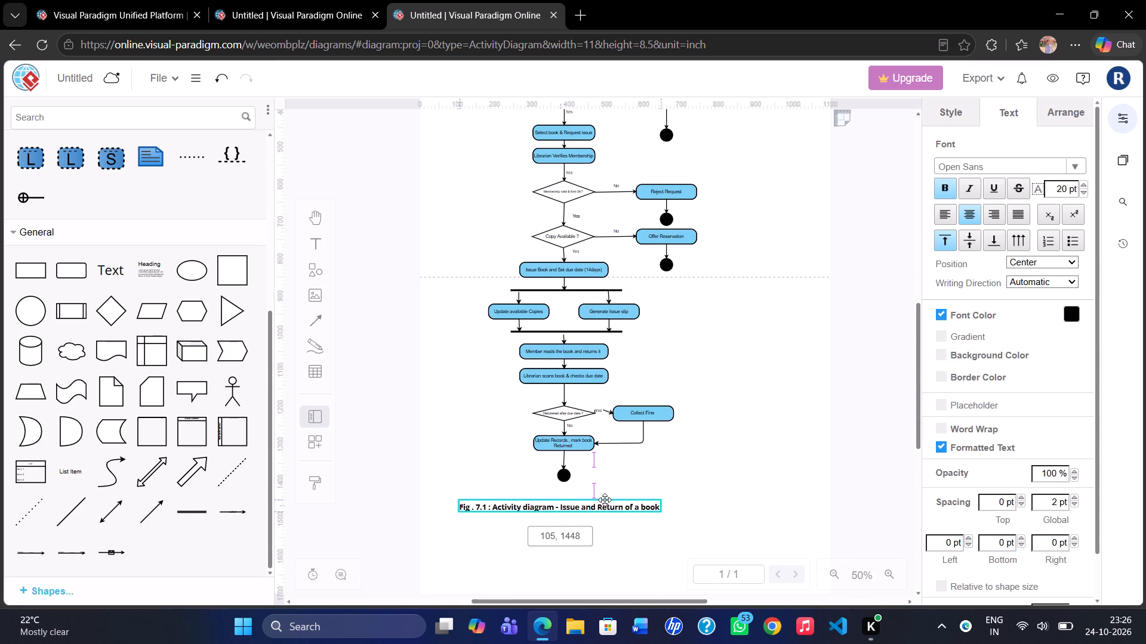
left_click_drag(605, 500, 606, 510)
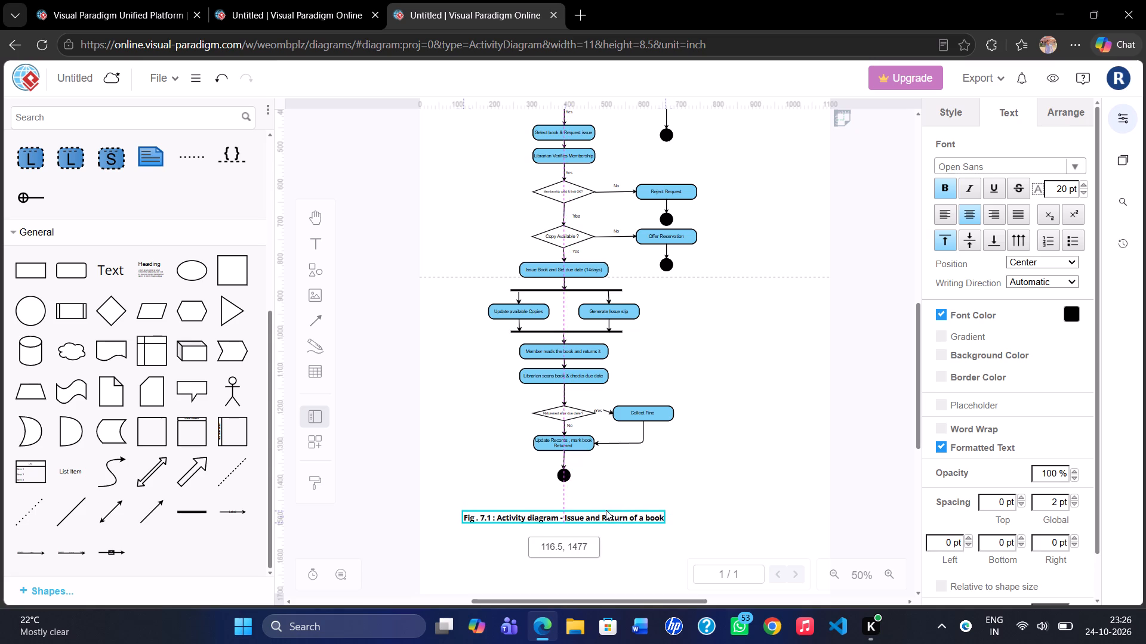
left_click_drag(606, 510, 612, 509)
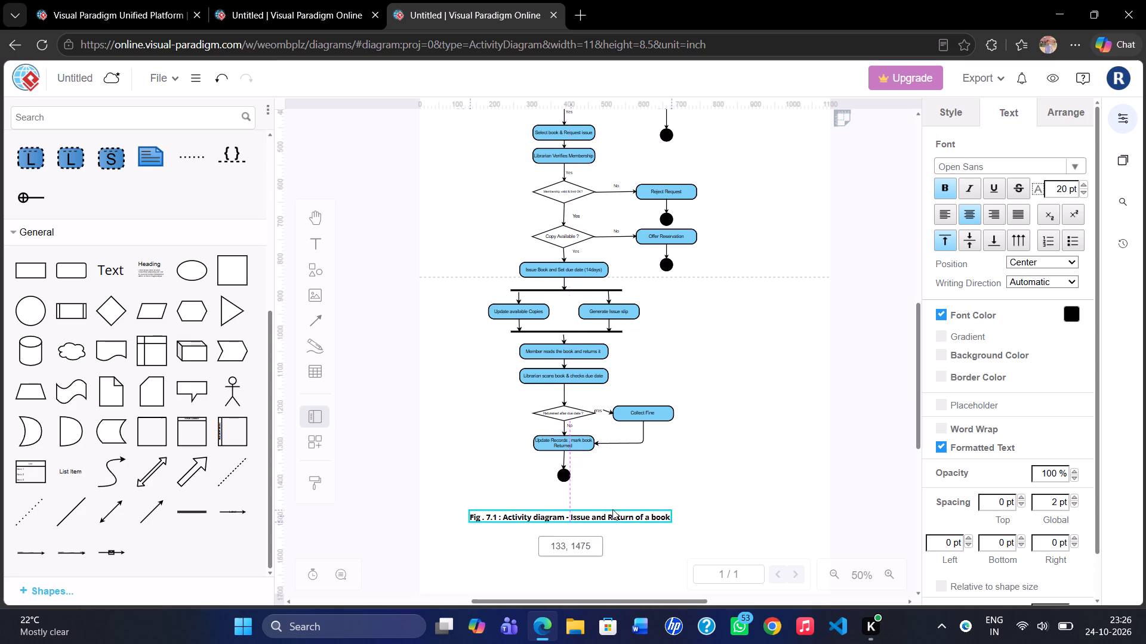
left_click_drag(612, 509, 608, 516)
Copy the whole activity diagram, including its caption, and also copy it as an image.
scroll(638, 481, "up", 1)
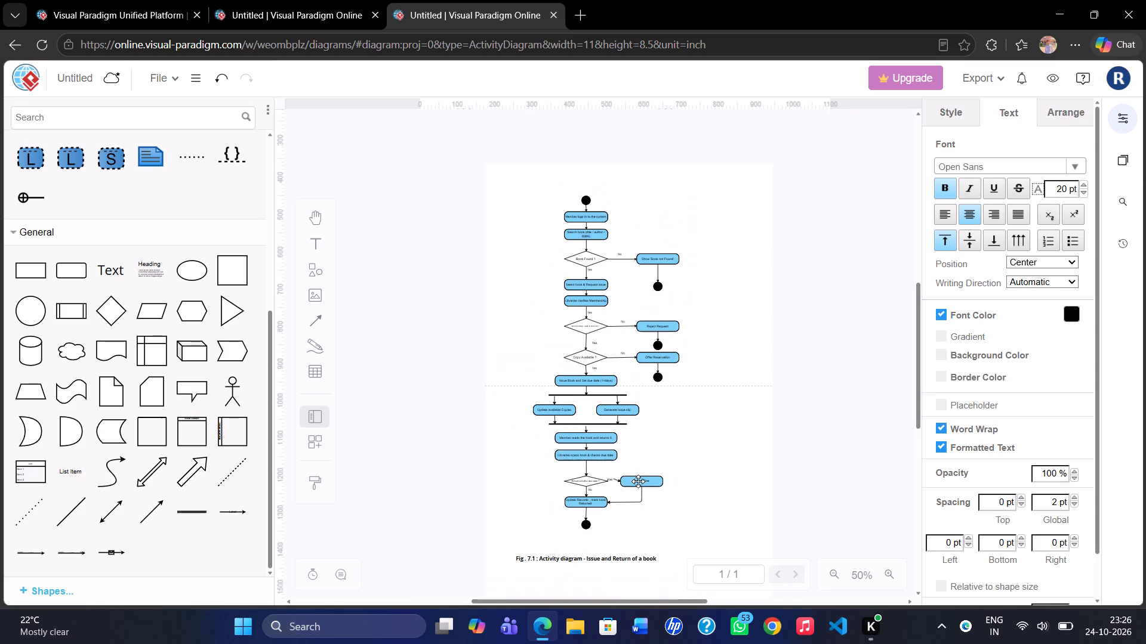
left_click(697, 442)
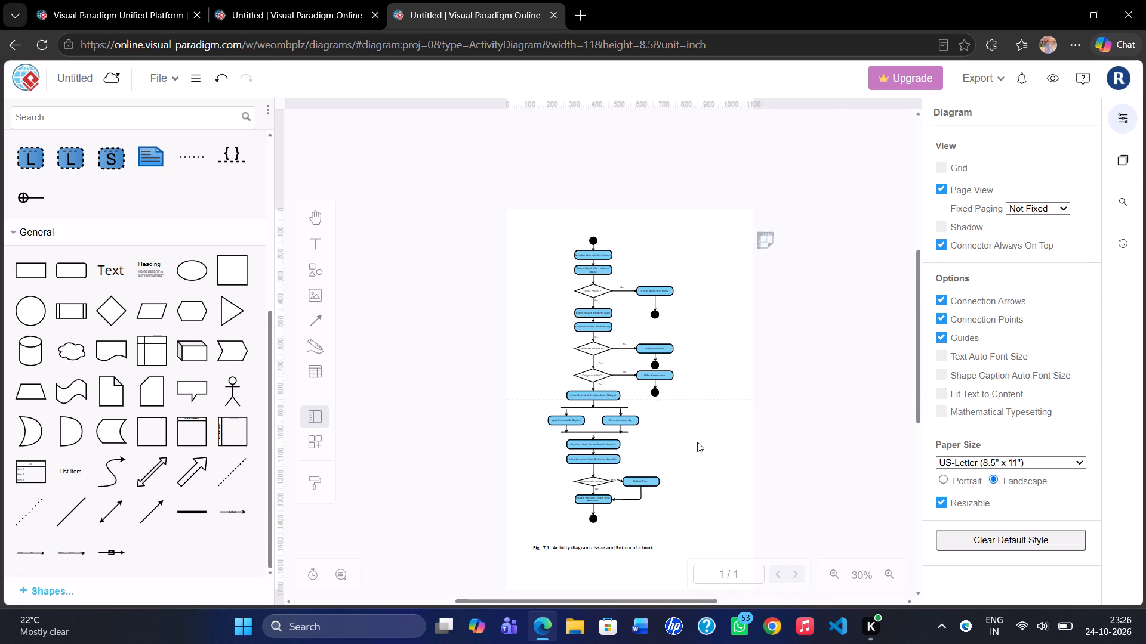
left_click_drag(512, 227, 517, 490)
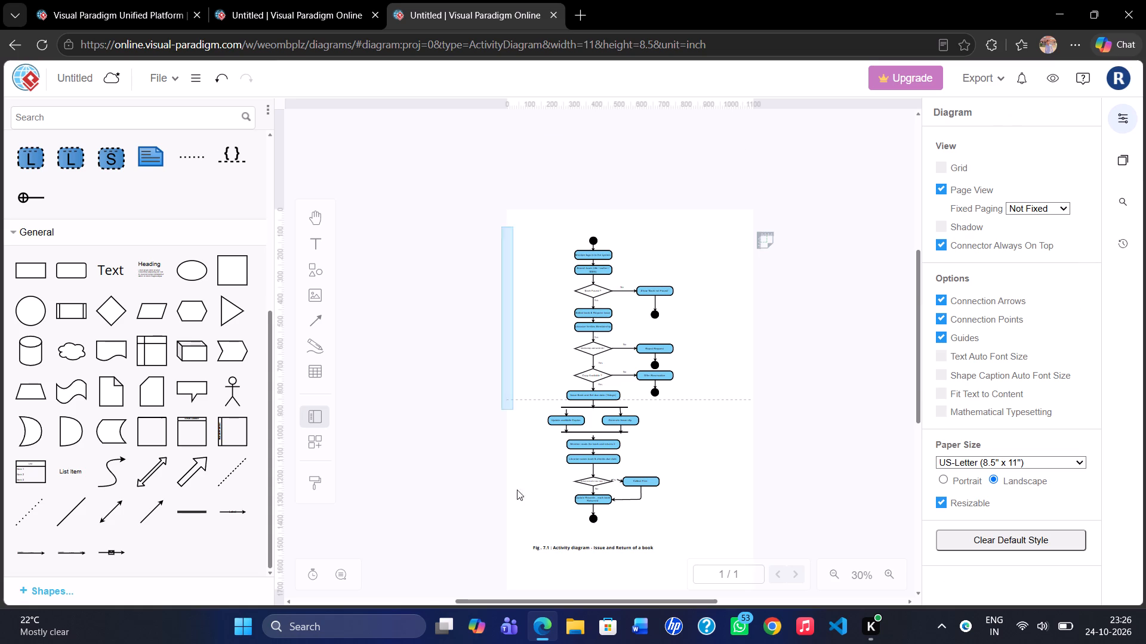
left_click_drag(517, 490, 704, 557)
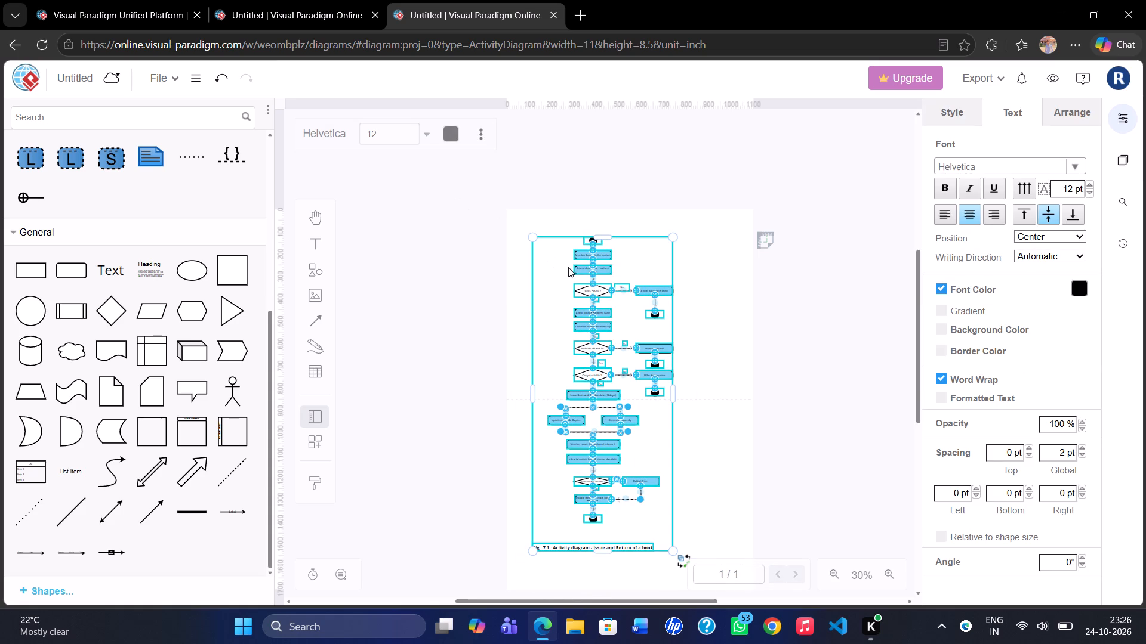
key("ctrl+c")
right_click(726, 277)
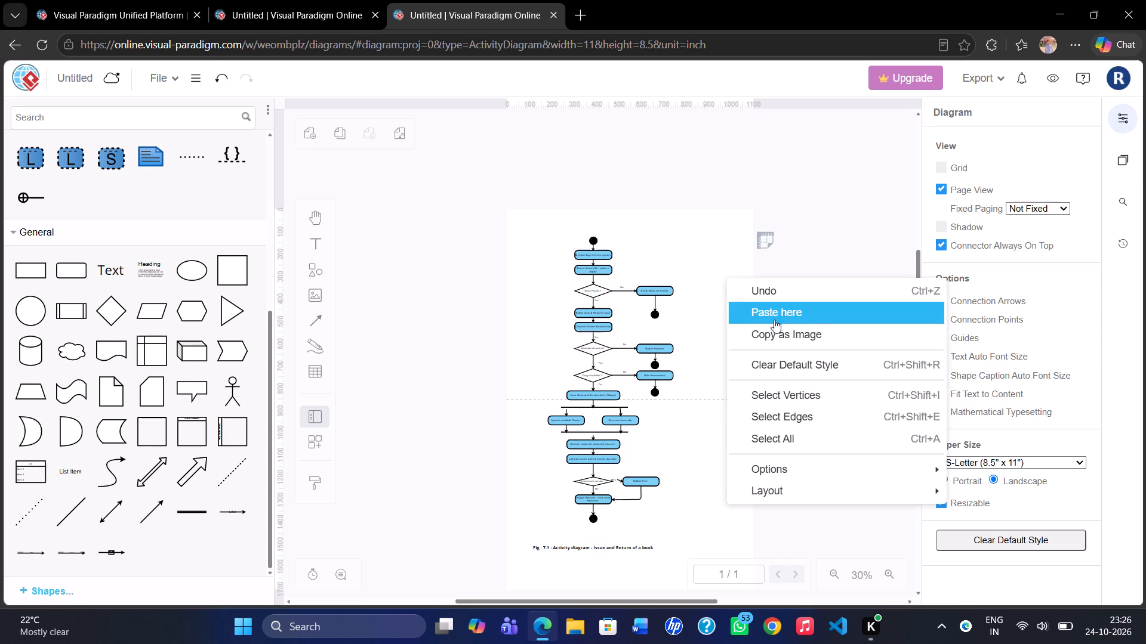
left_click(774, 332)
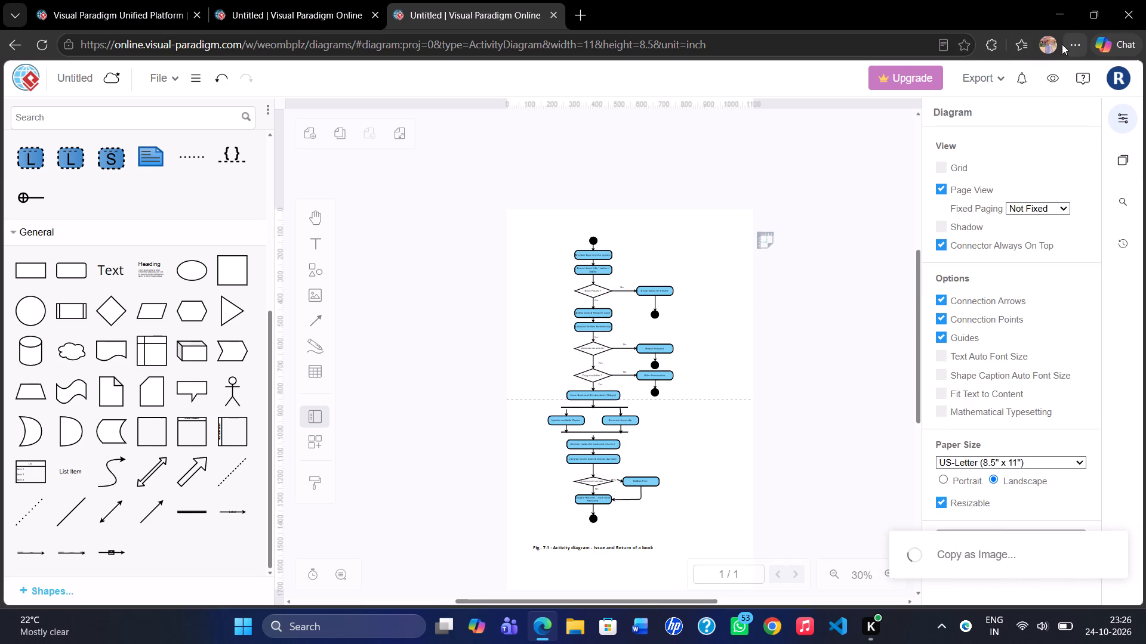
Export the activity diagram as a PNG with the default image settings and download it under the filename "activity".
left_click(991, 82)
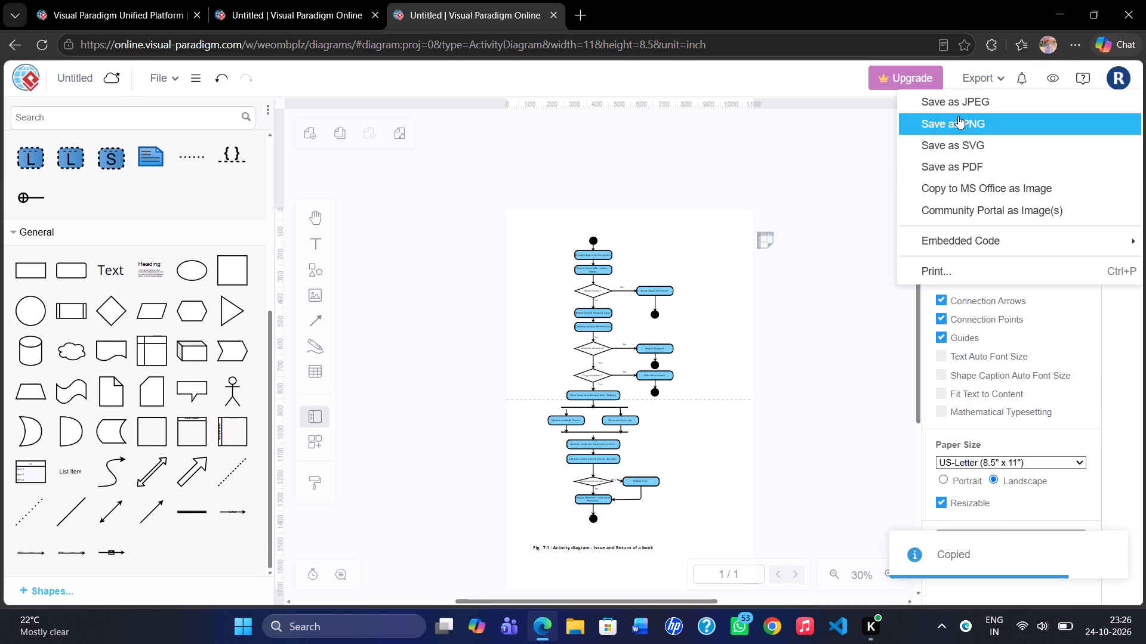
left_click(956, 120)
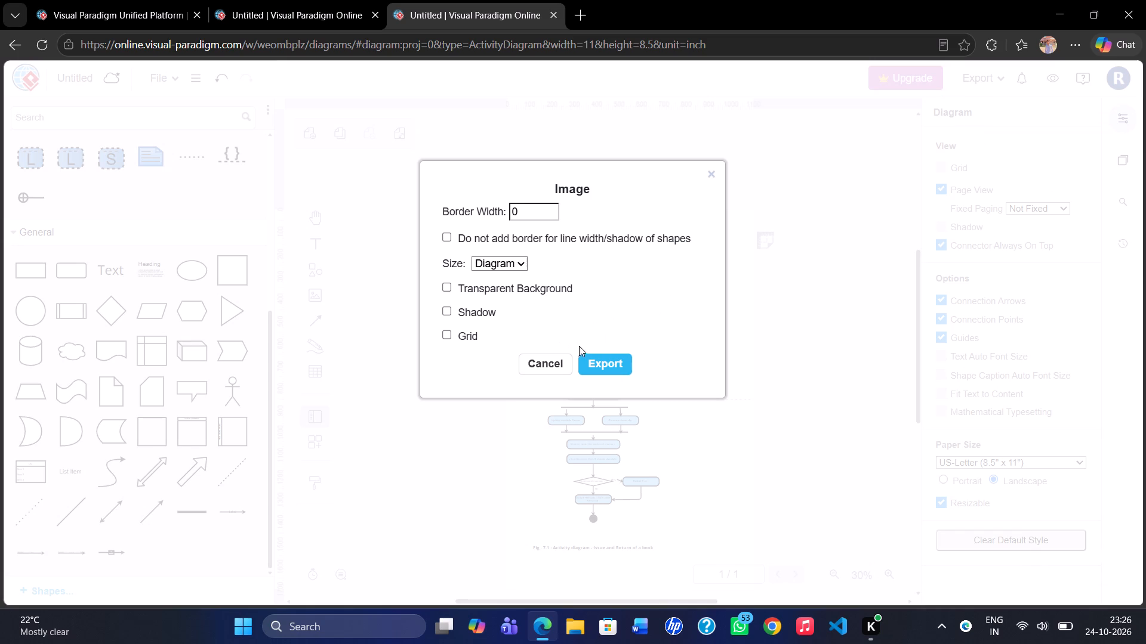
left_click(587, 358)
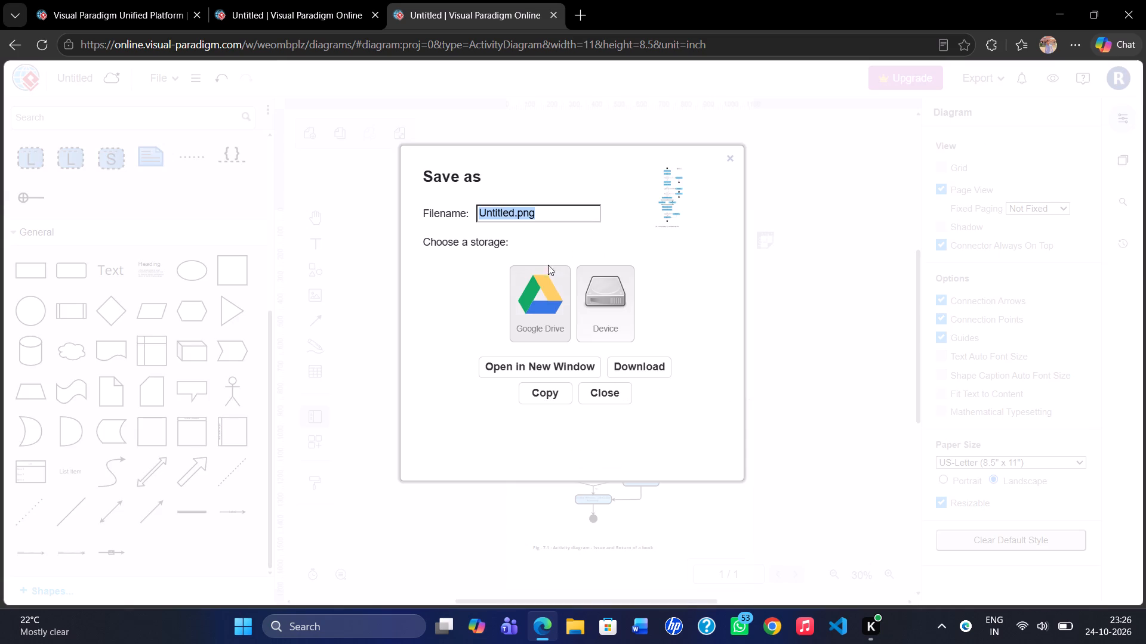
key("BackSpace")
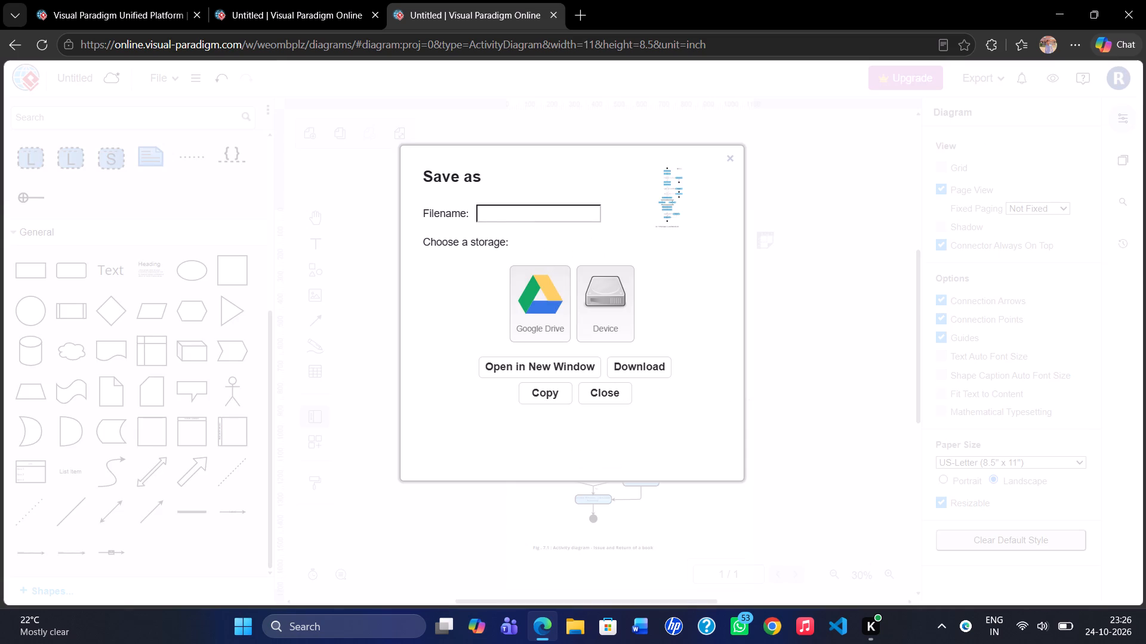
type("actit")
key("BackSpace")
type("vity")
left_click(629, 358)
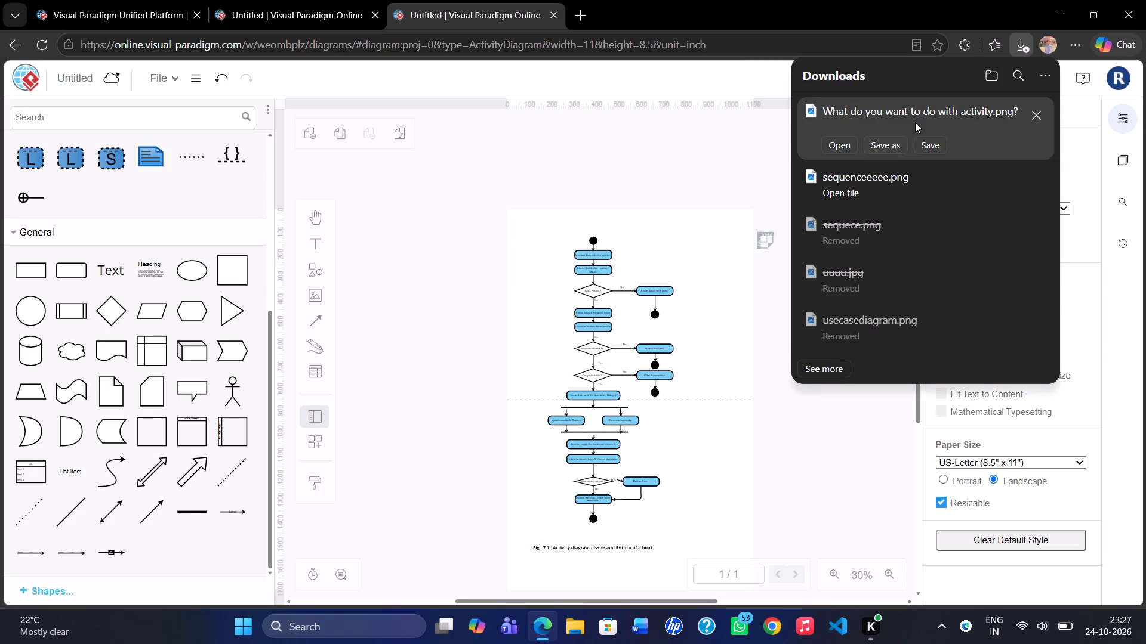
Open the downloaded activity.png to check the exported diagram, and close the image viewer.
left_click(835, 150)
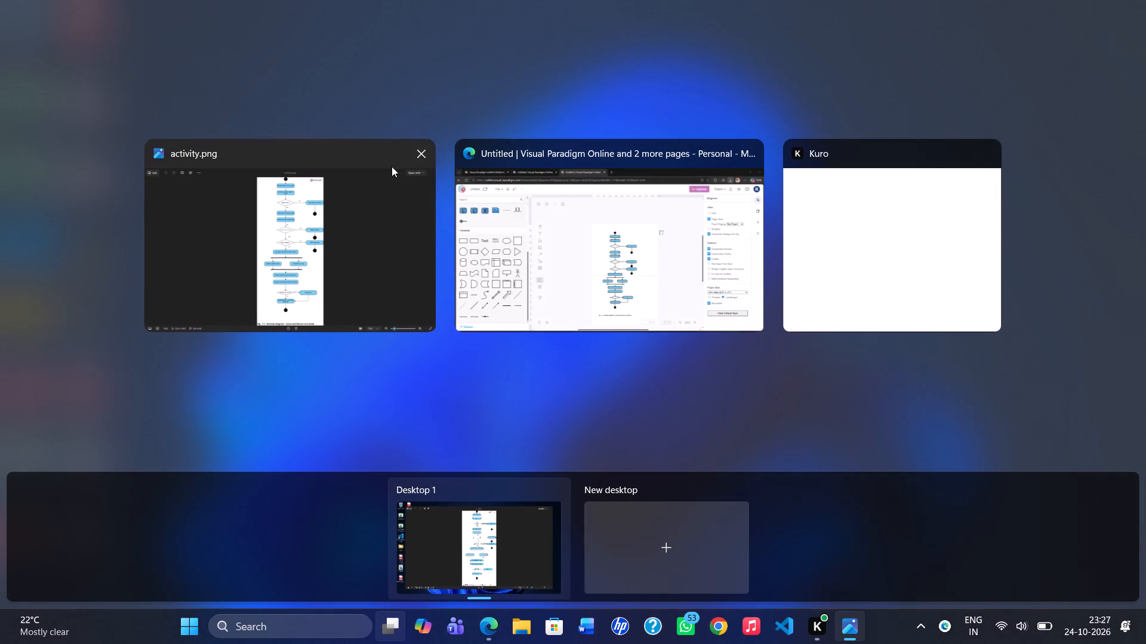
left_click(423, 144)
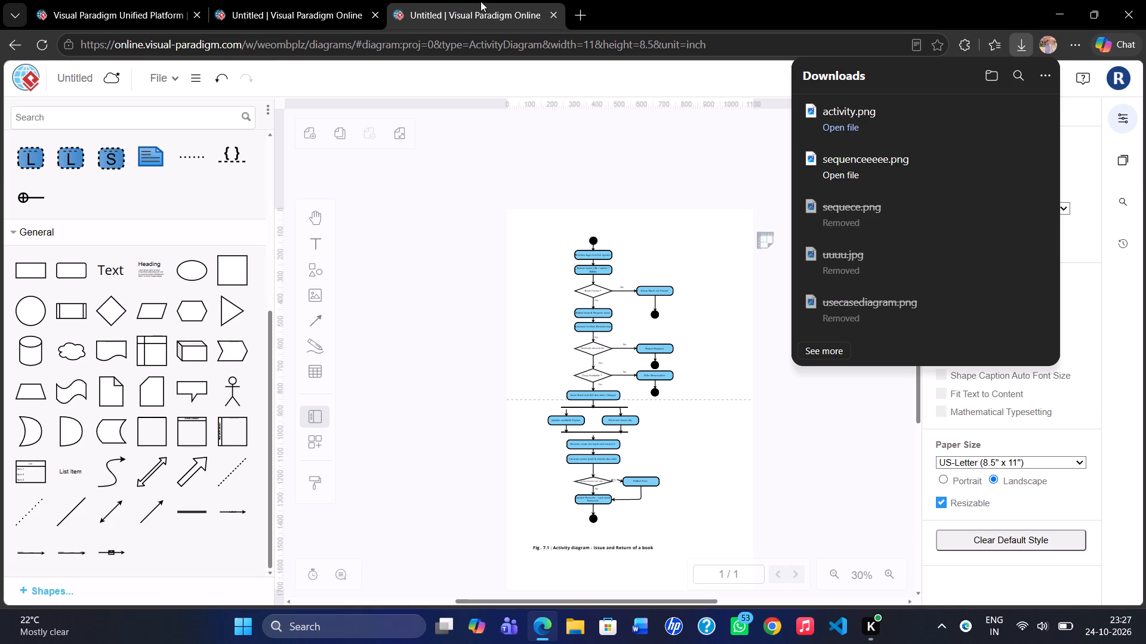
Close the activity diagram and sequence diagram without saving, close the Unified Platform page, and exit the browser.
left_click(554, 15)
left_click(660, 153)
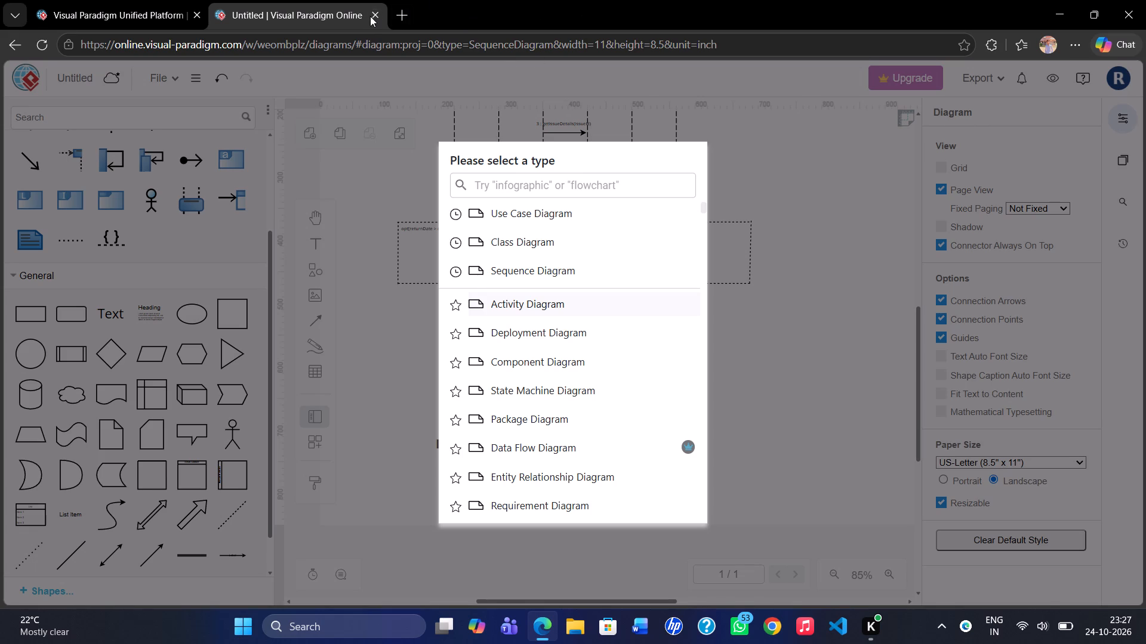
left_click(373, 16)
left_click(645, 154)
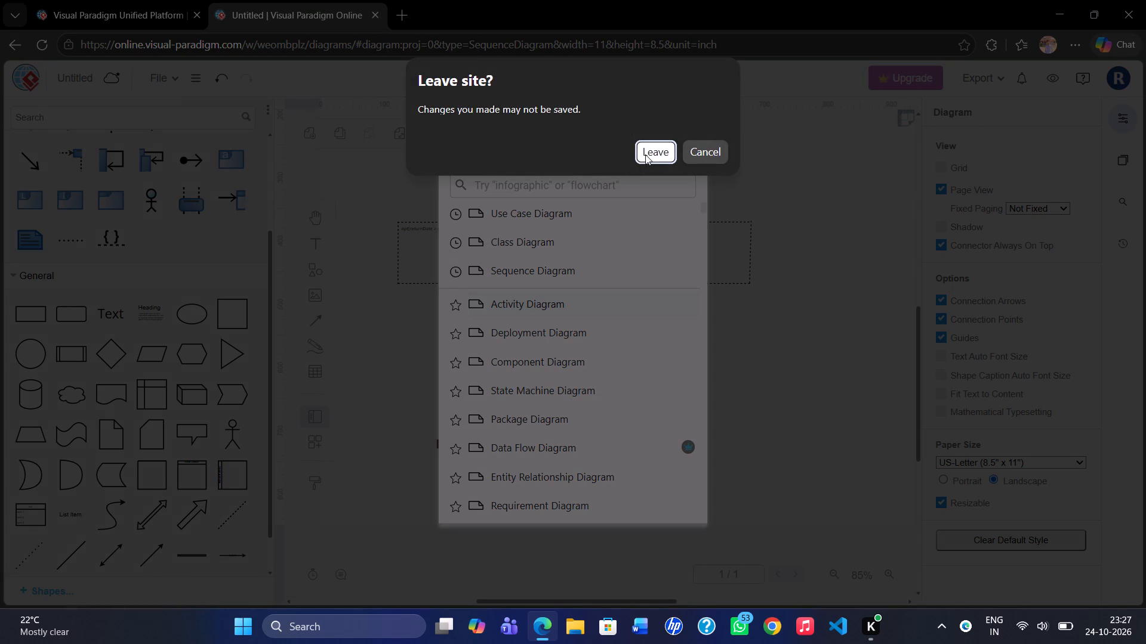
left_click(195, 16)
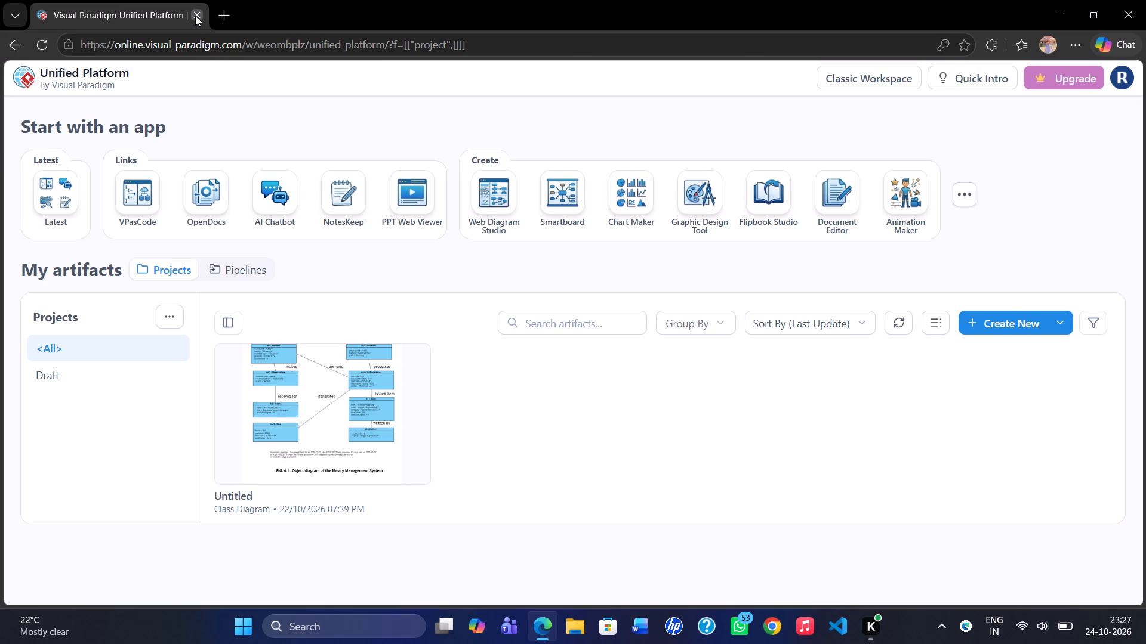
left_click(1136, 3)
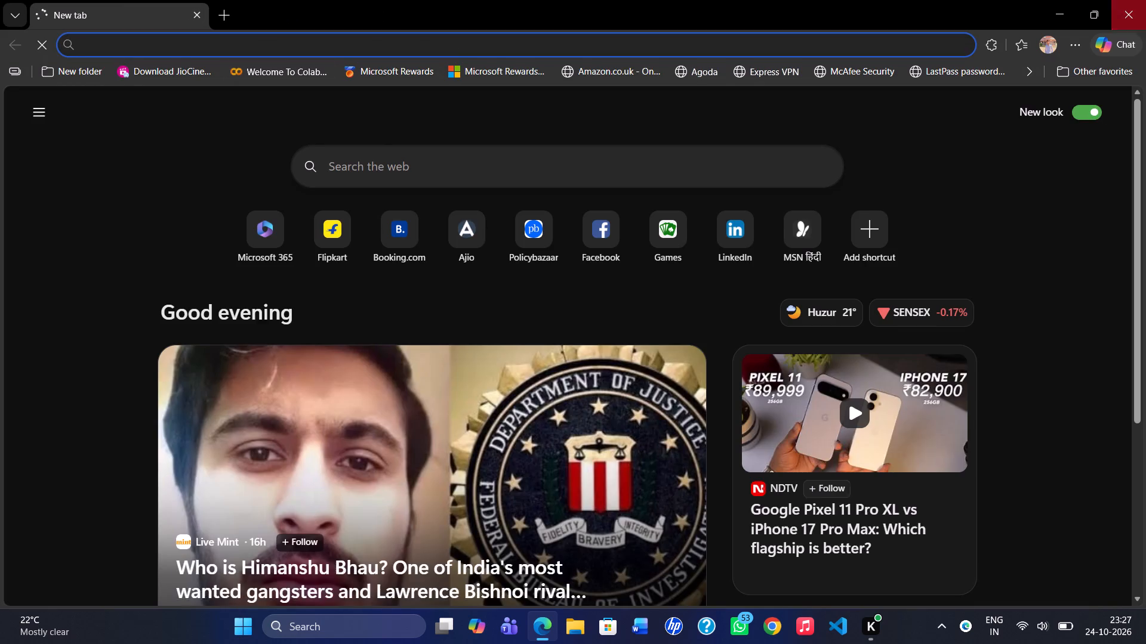
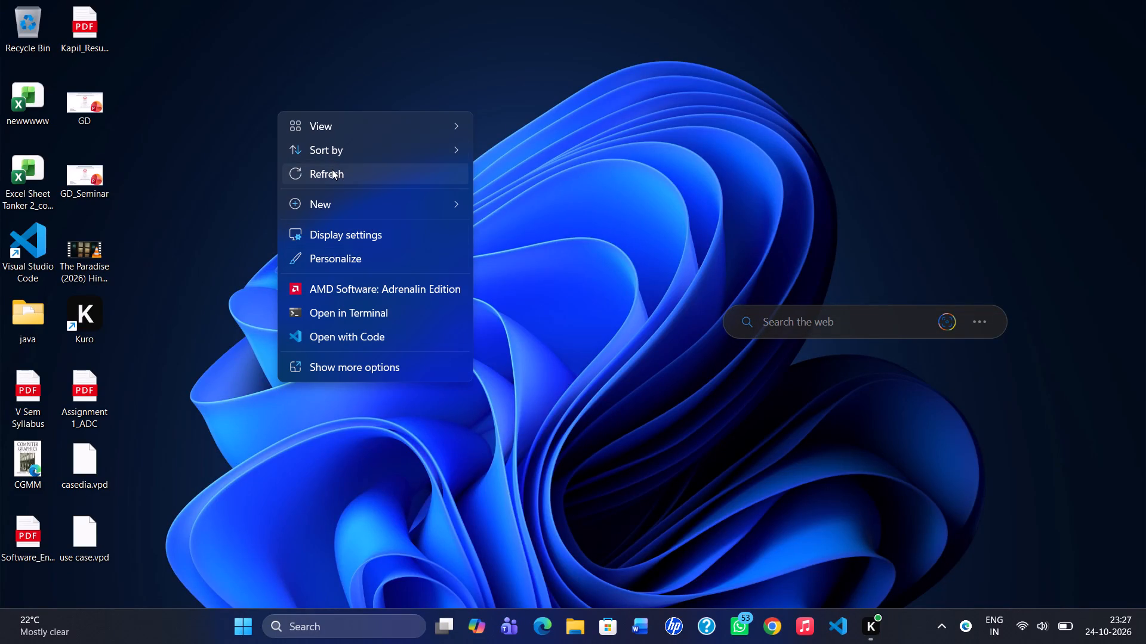
Look through the Downloads folder for the exported activity diagram, previewing the recent PNG files such as Untitled-Page-1, cased and class.
left_click(571, 618)
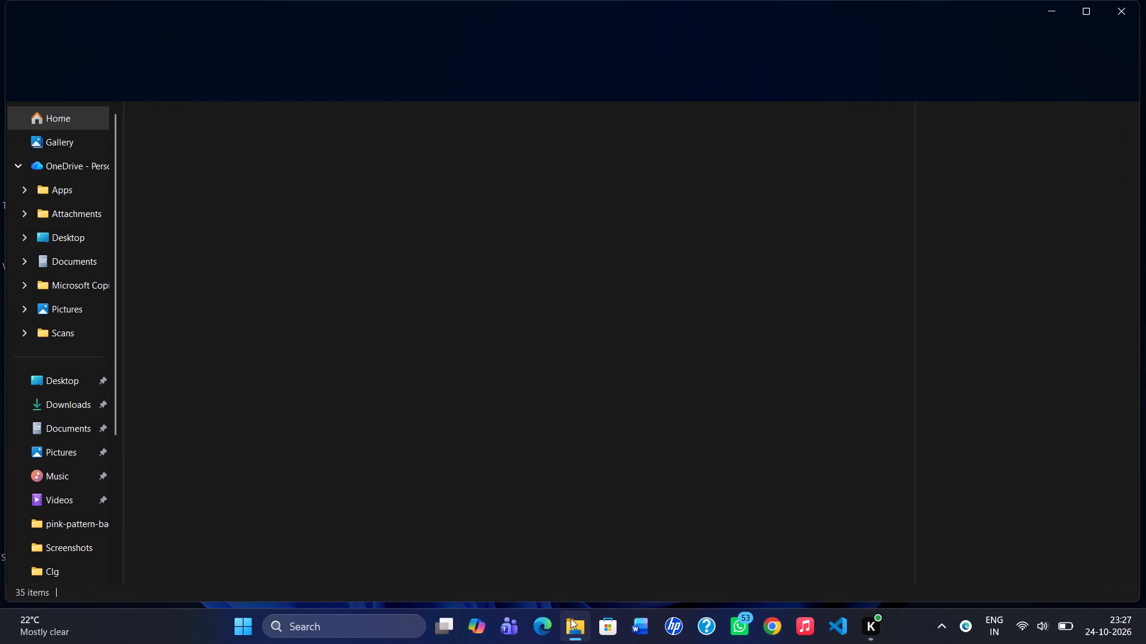
left_click(65, 404)
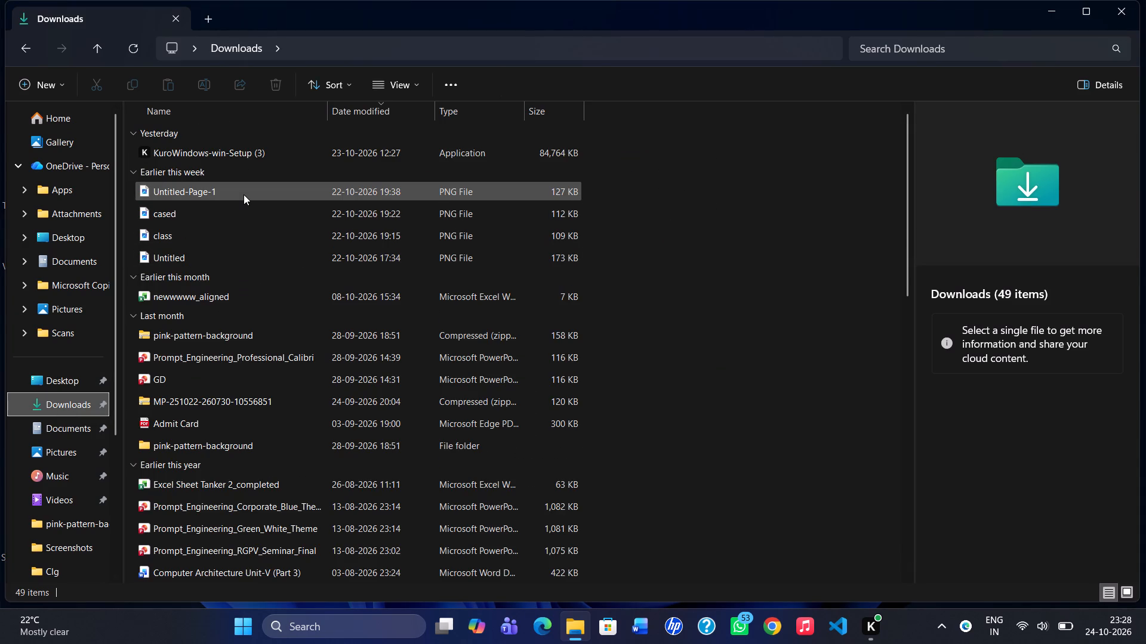
left_click(244, 194)
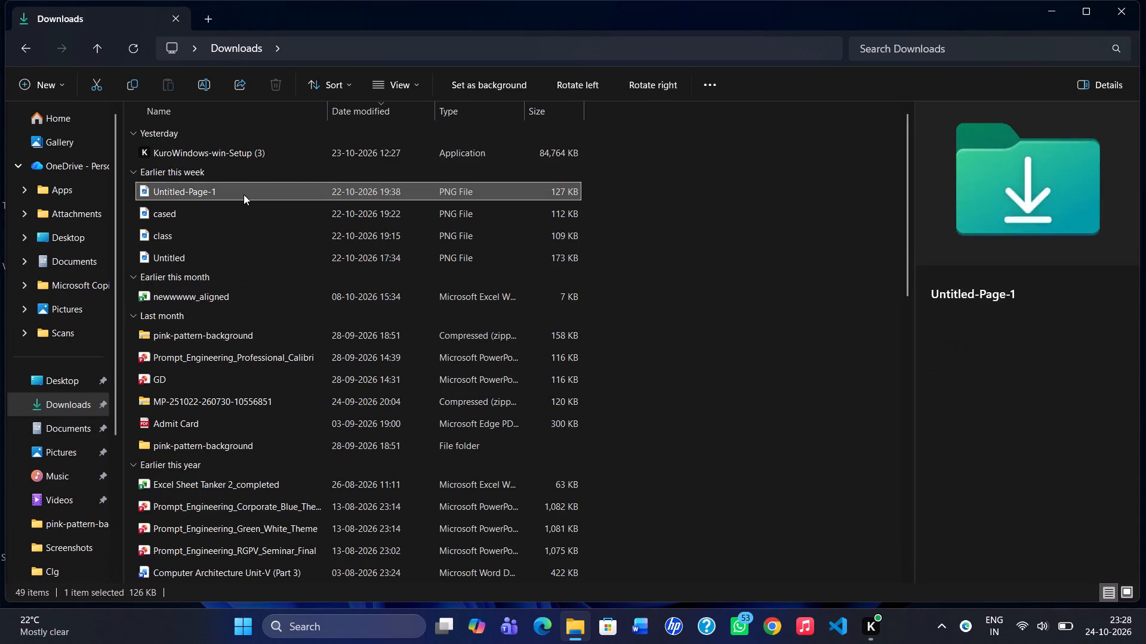
left_click(204, 213)
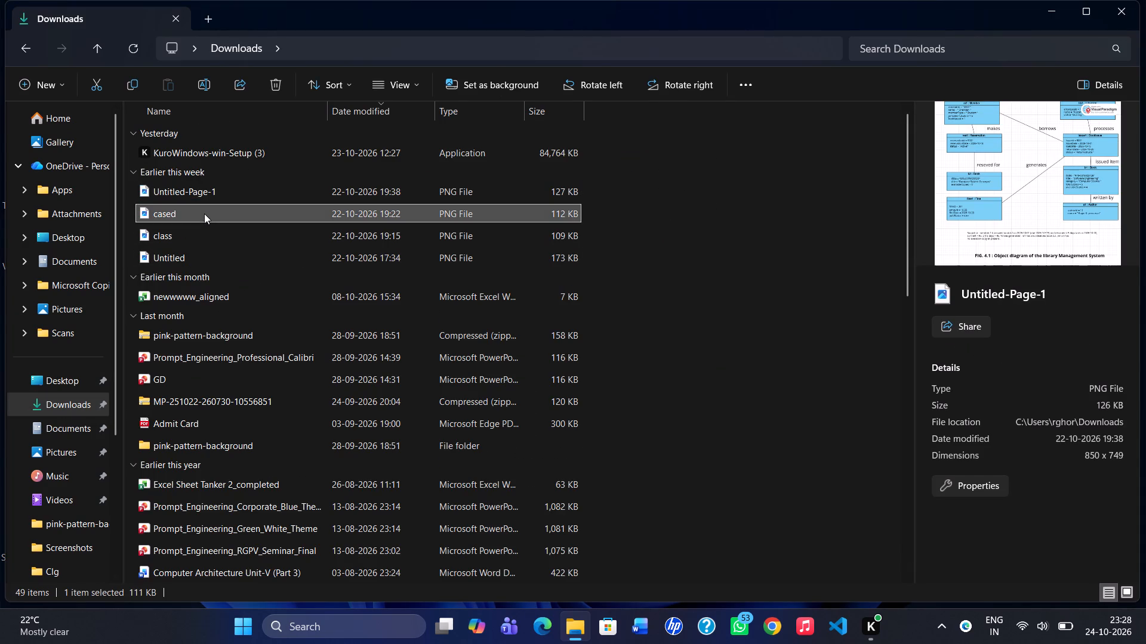
left_click(210, 234)
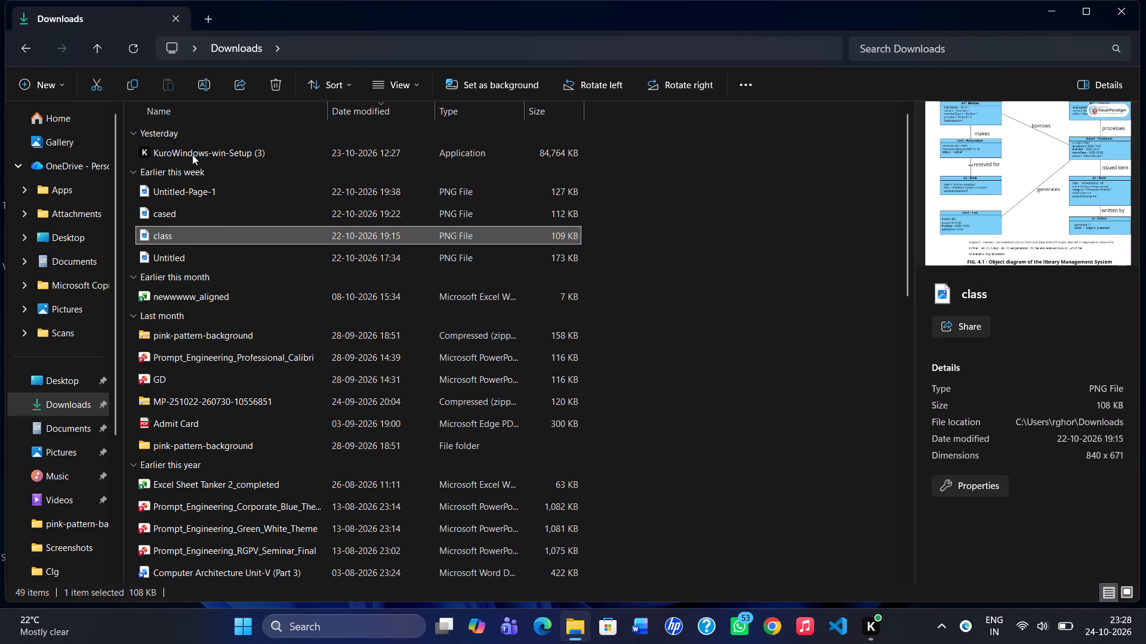
scroll(218, 314, "right", 1)
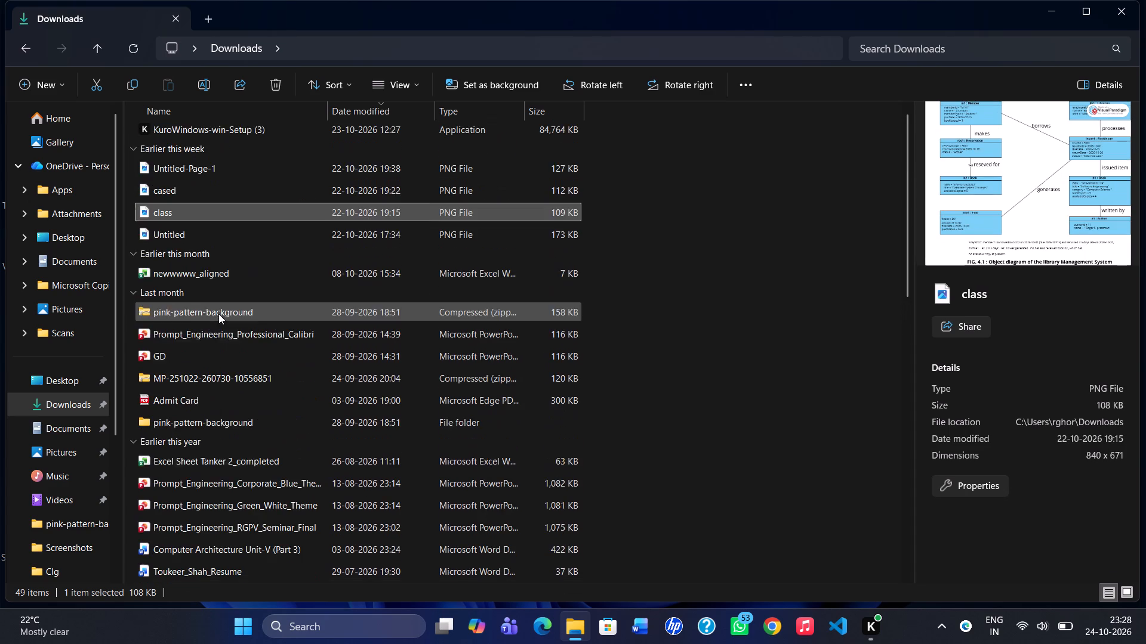
scroll(106, 237, "down", 1)
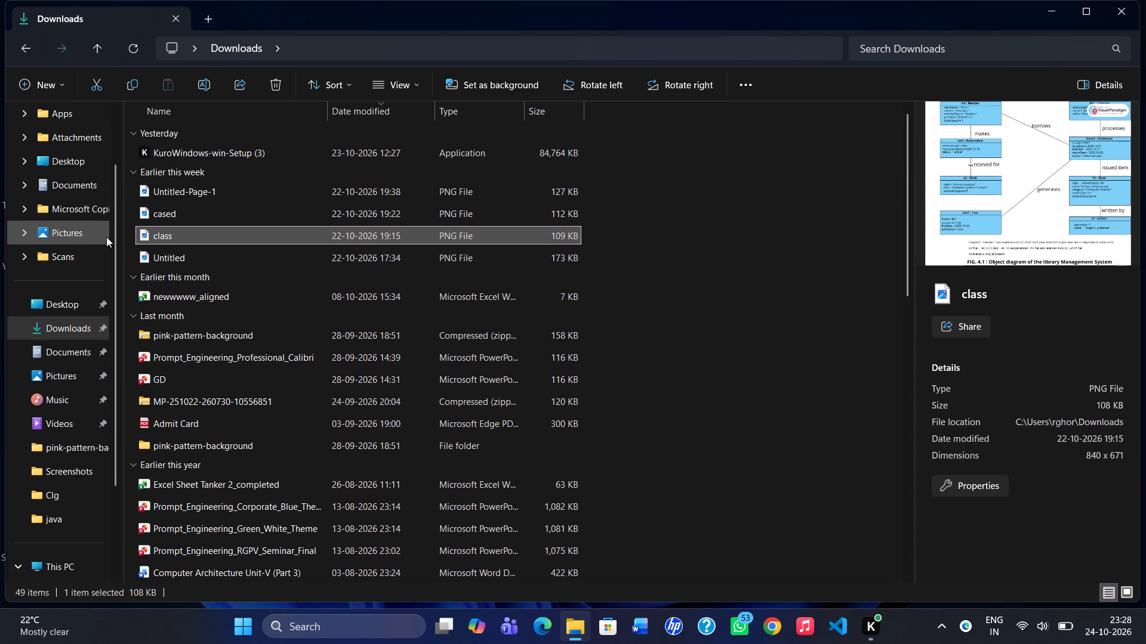
scroll(106, 237, "down", 1)
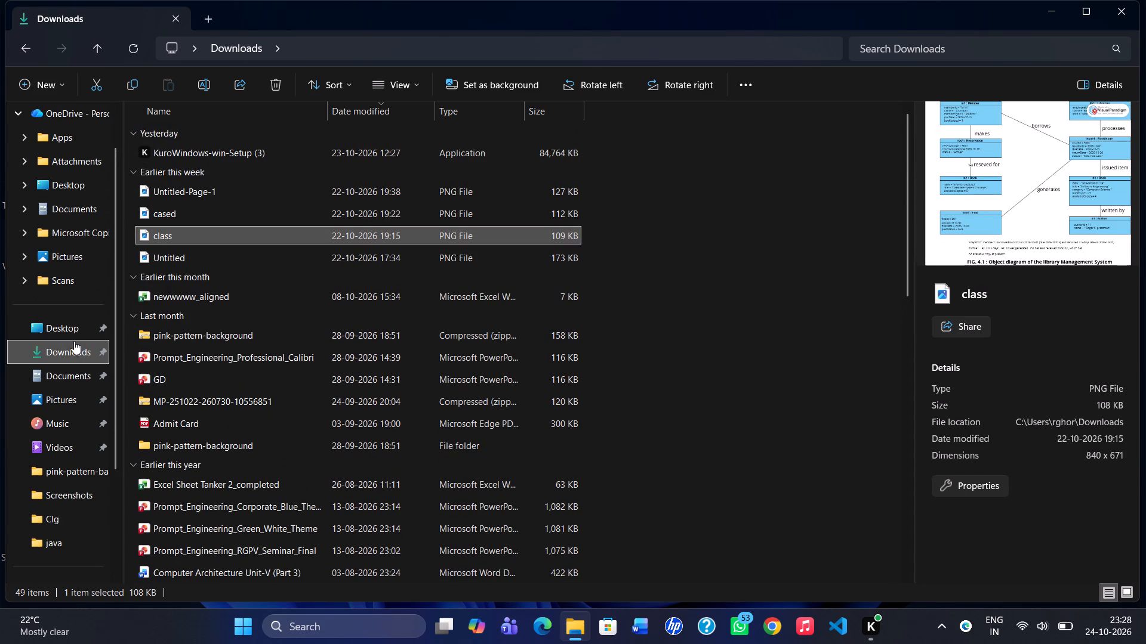
left_click(71, 347)
scroll(217, 317, "down", 2)
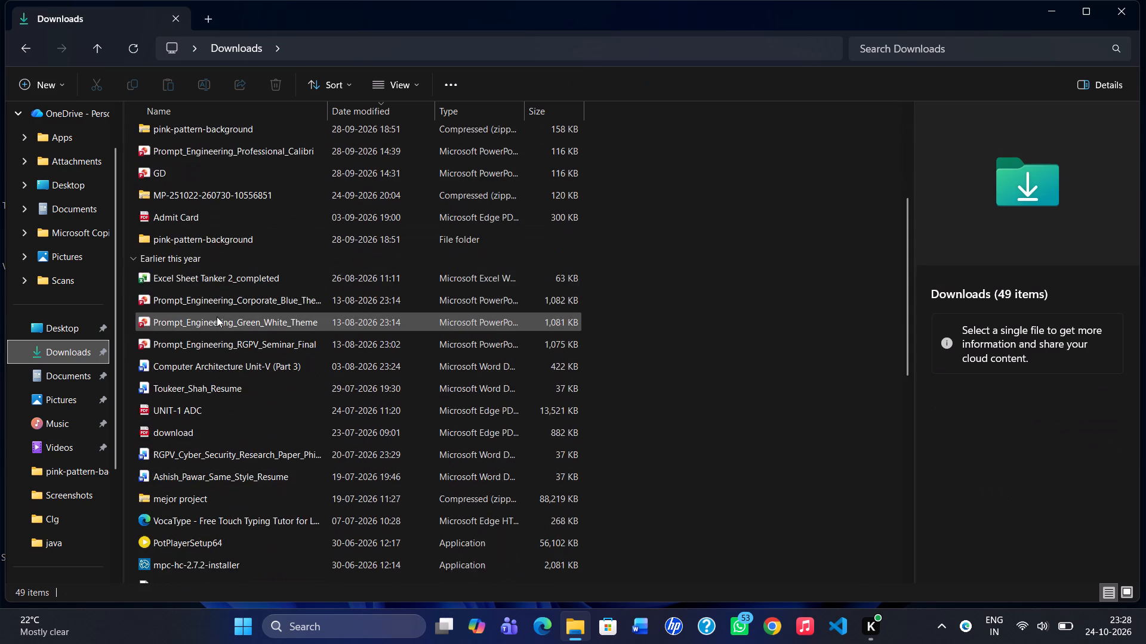
scroll(217, 317, "up", 14)
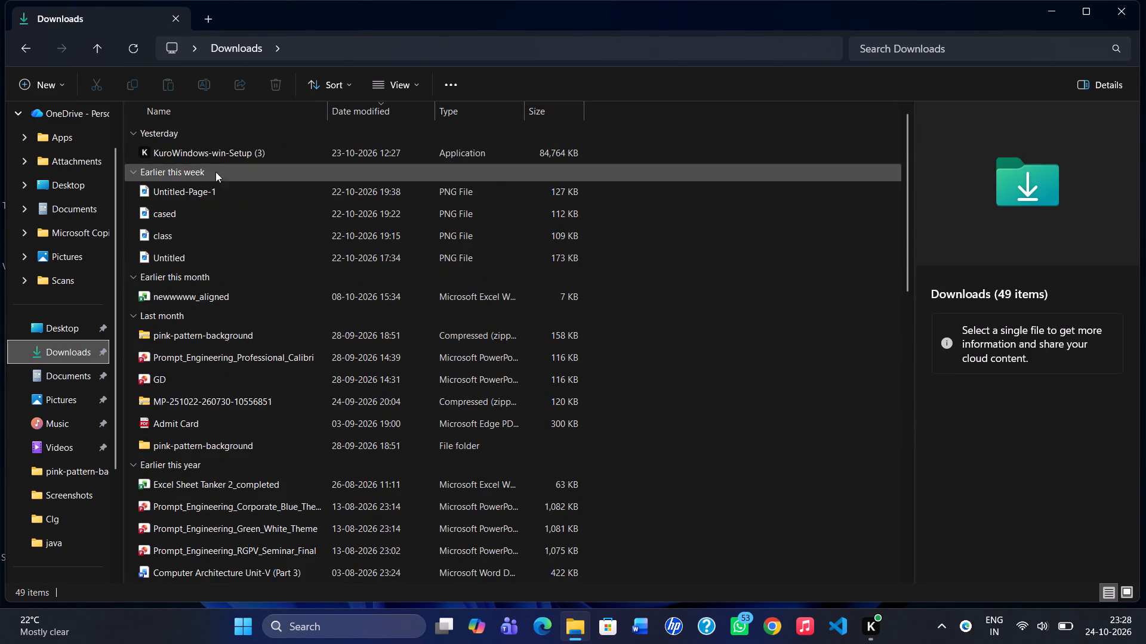
left_click(193, 191)
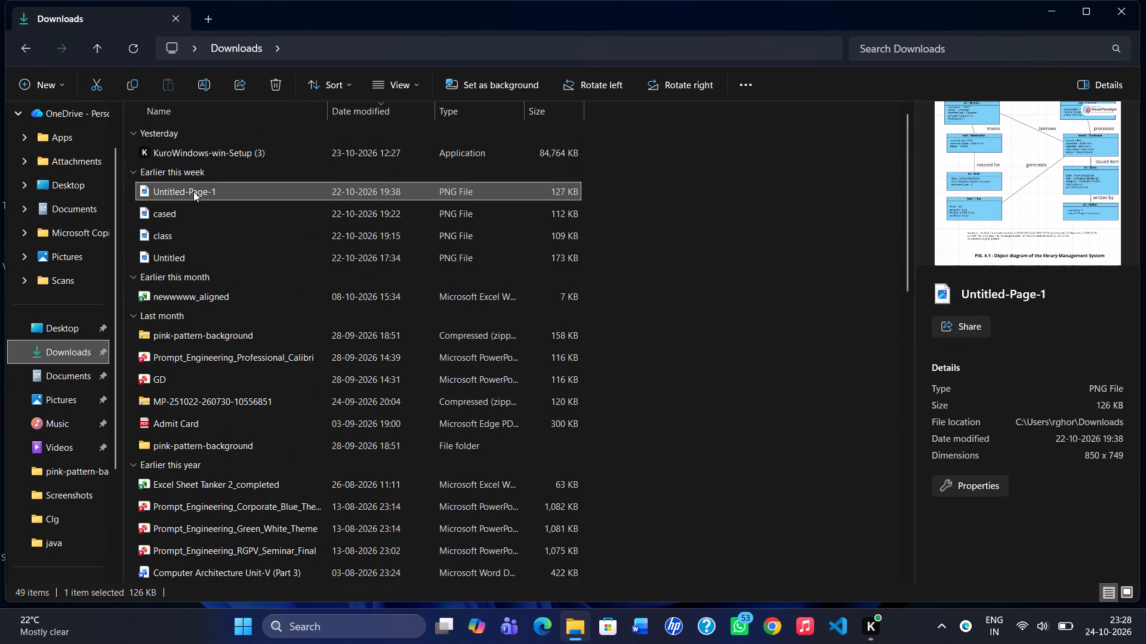
scroll(193, 191, "up", 1)
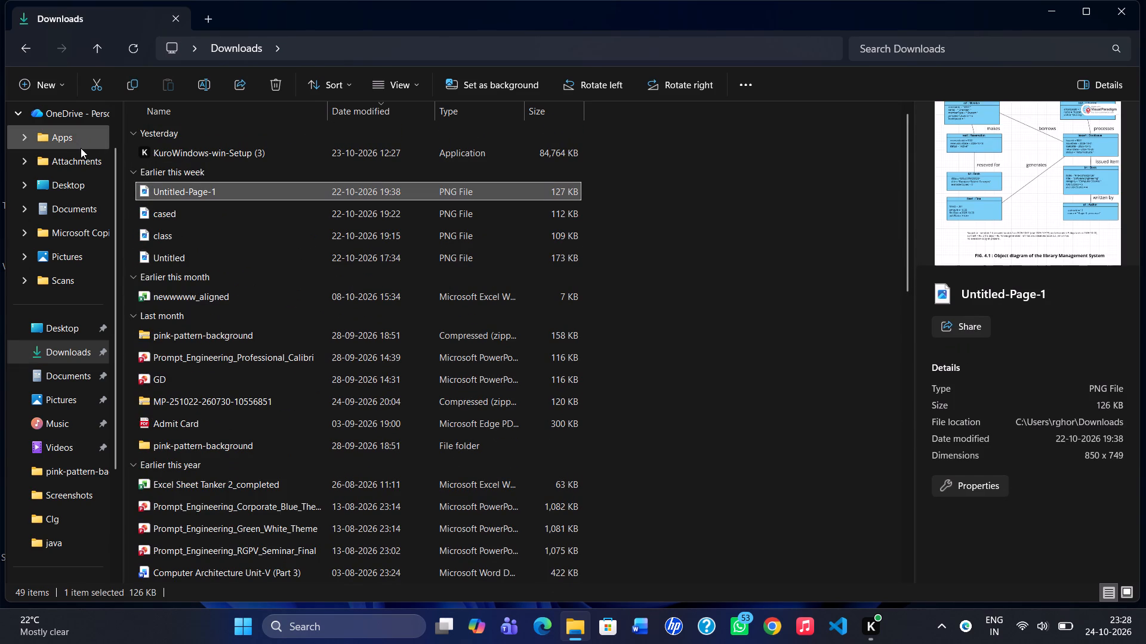
scroll(73, 181, "up", 1)
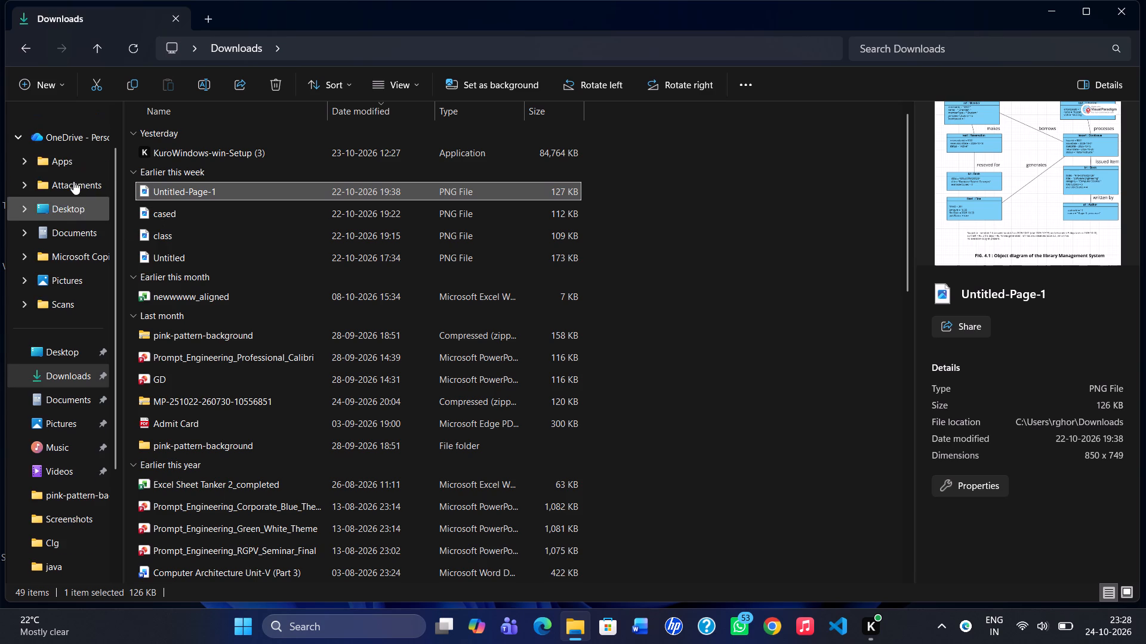
Look through the OneDrive Pictures subfolders Camera Roll and Screenshots for the diagram image, previewing the two most recent 2026-10-24 diagram screenshots.
scroll(73, 181, "up", 1)
left_click(70, 312)
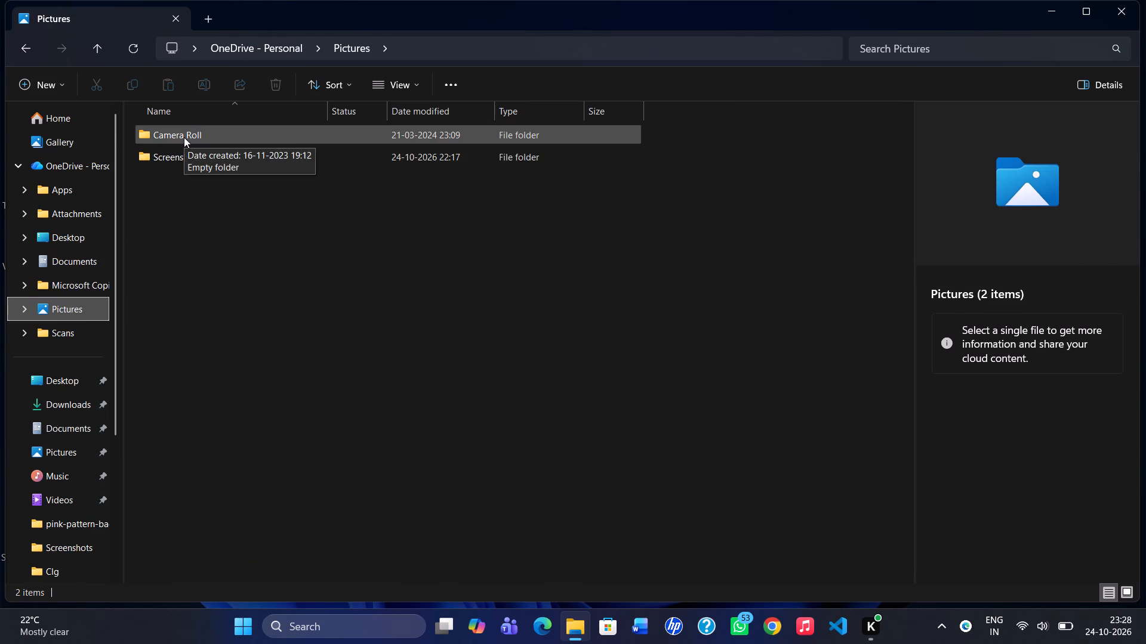
left_click(184, 137)
double_click(184, 137)
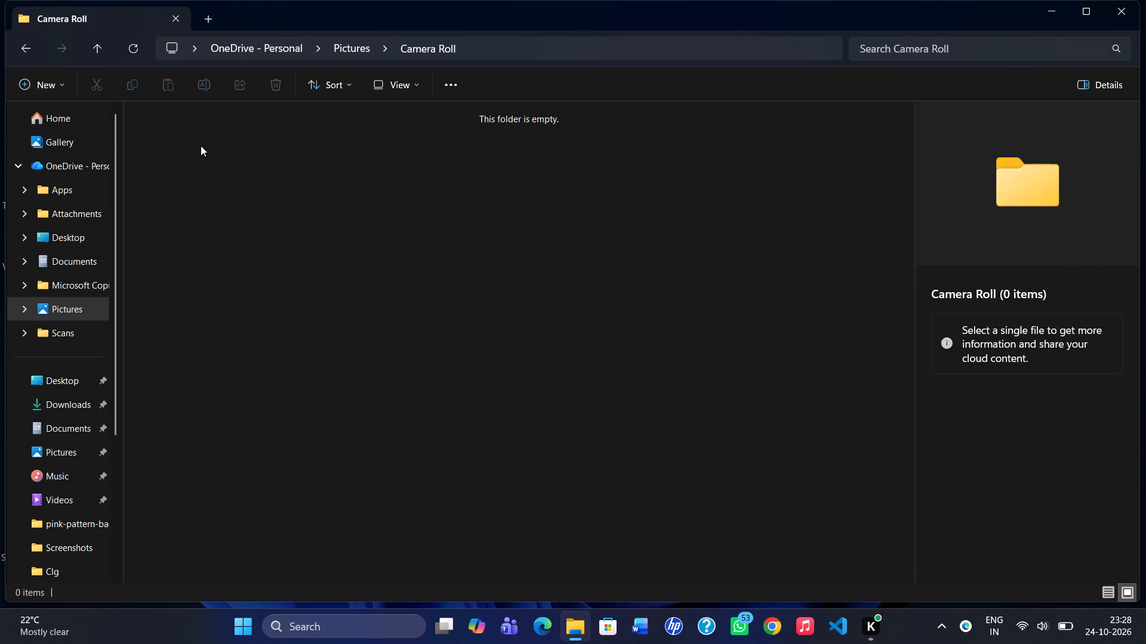
left_click(31, 54)
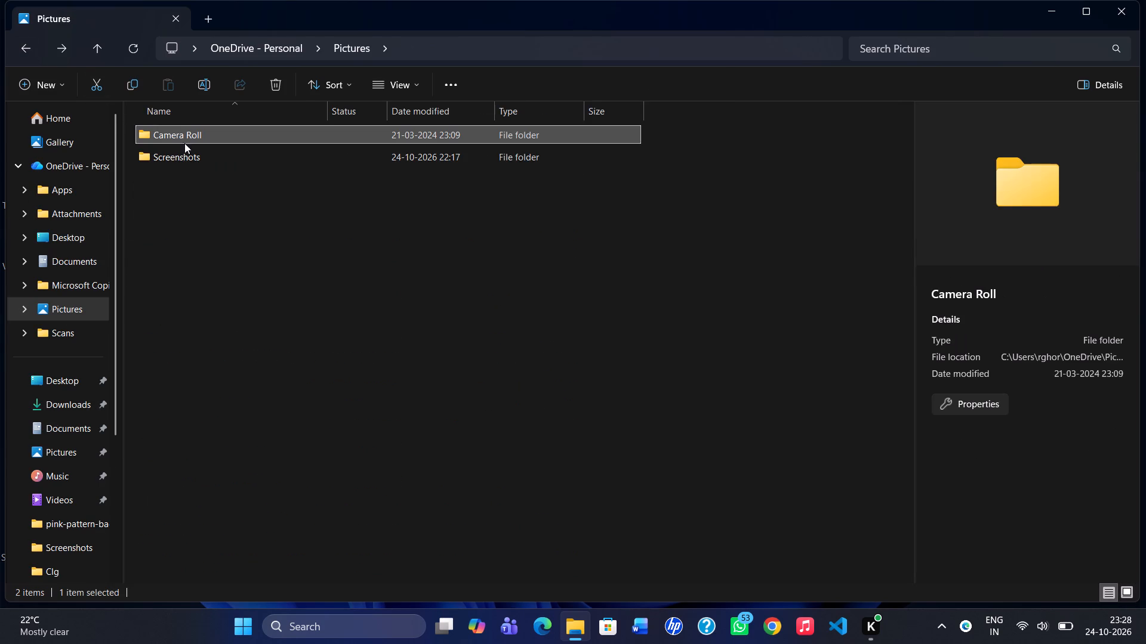
double_click(187, 154)
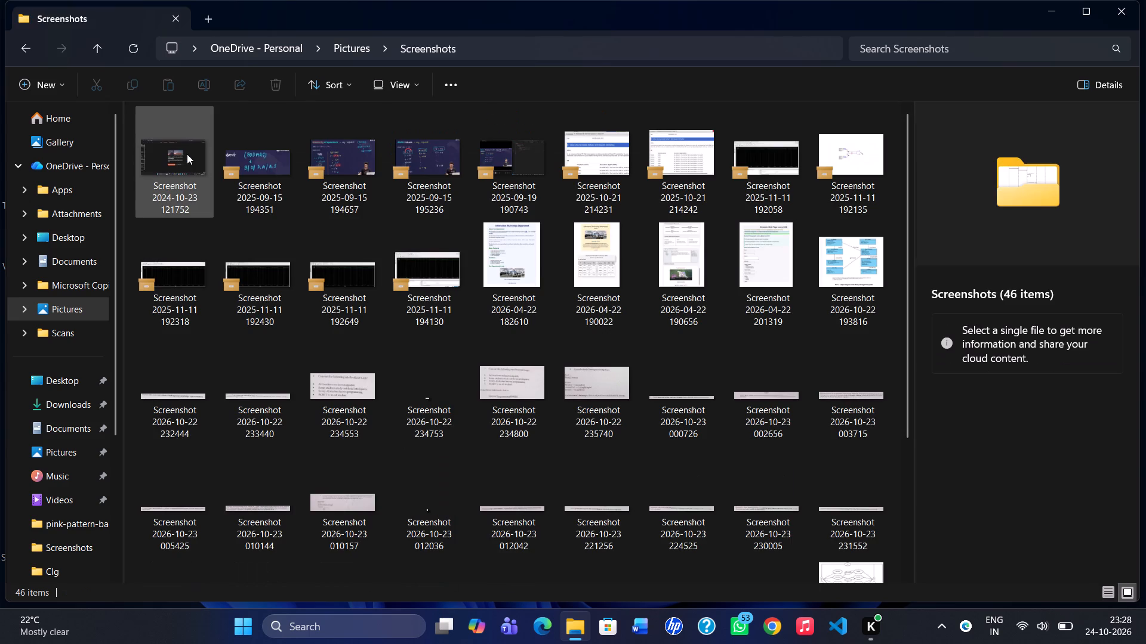
scroll(505, 420, "down", 4)
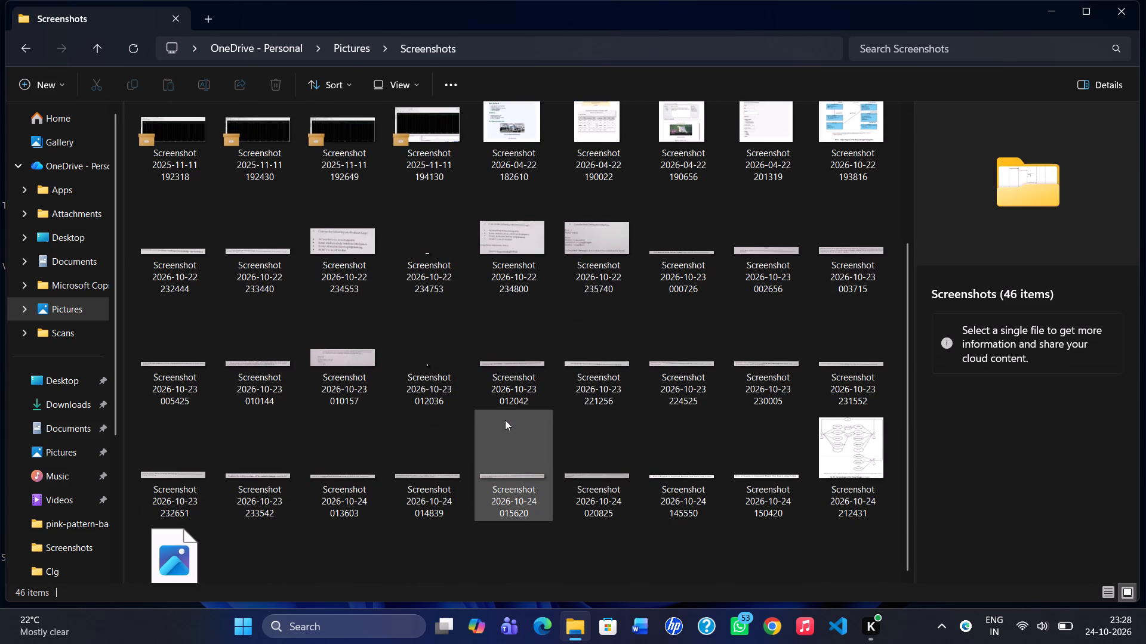
scroll(505, 420, "down", 7)
left_click(857, 410)
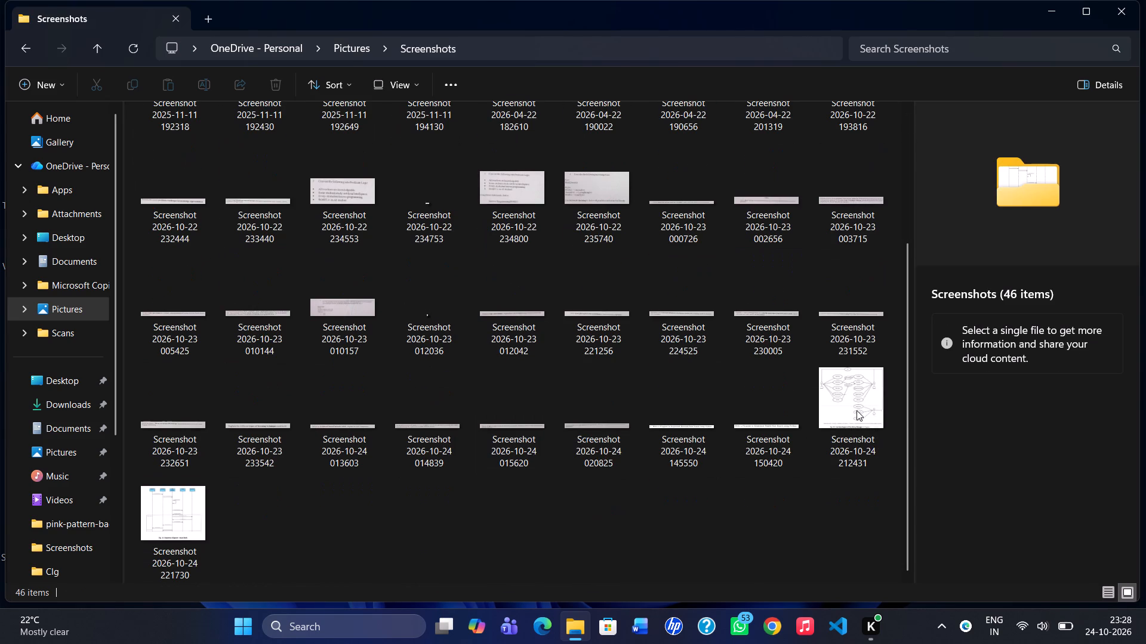
left_click(177, 518)
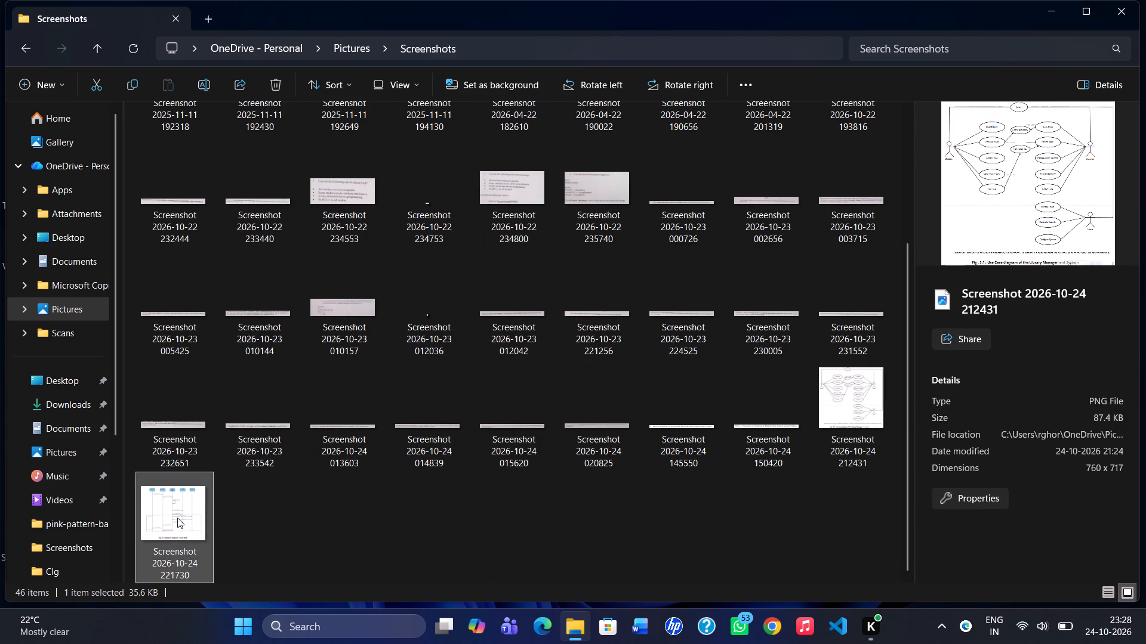
left_click(869, 437)
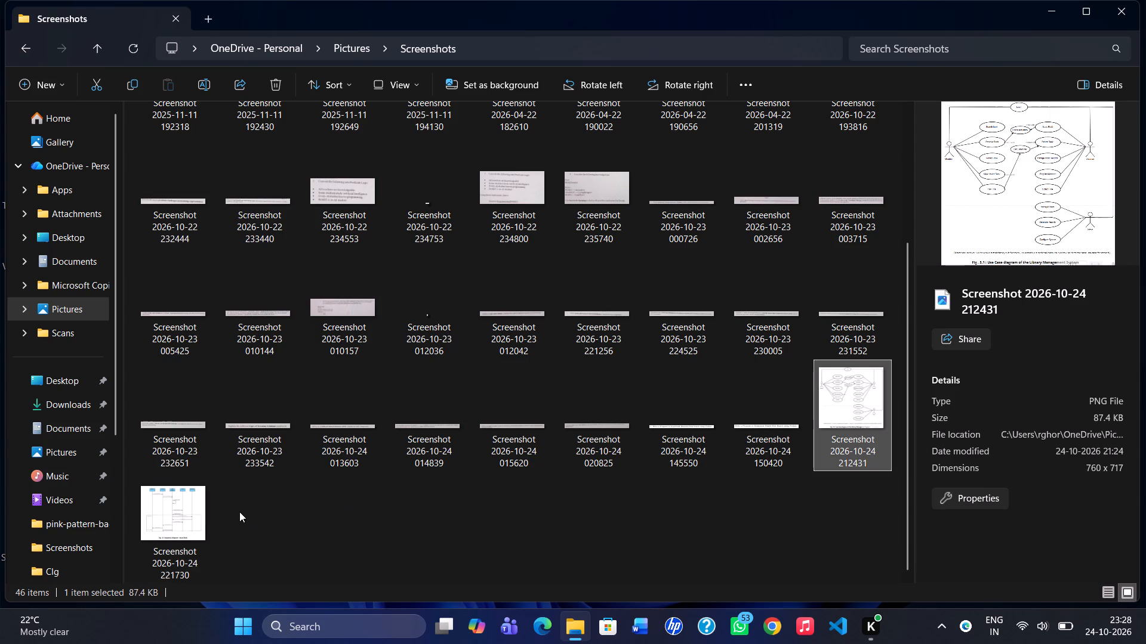